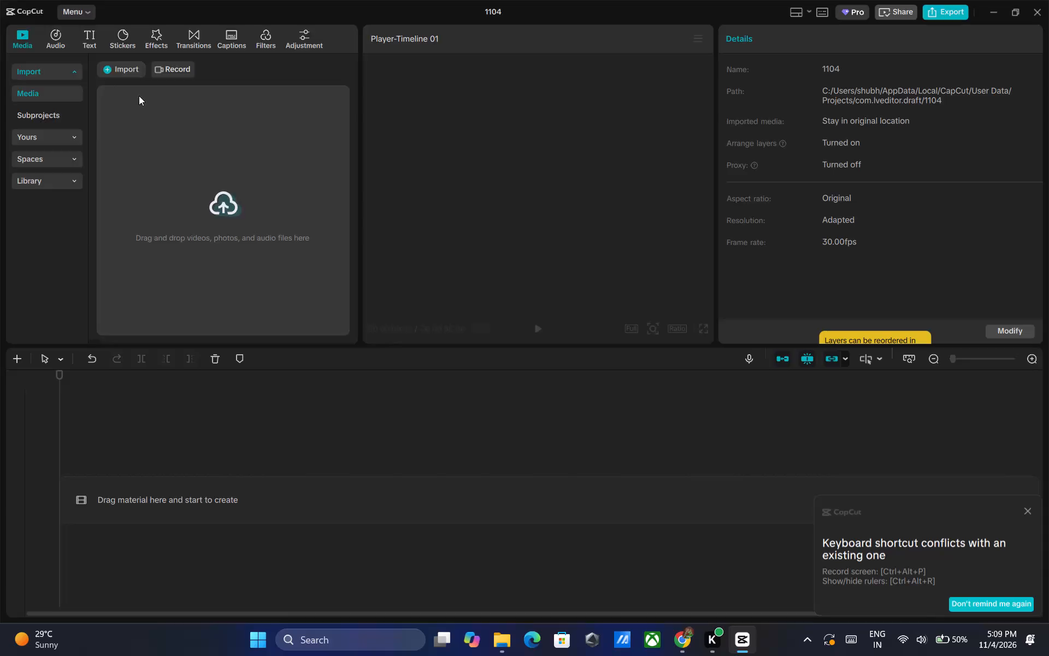
# Look through the Screen Recordings folder and the V2545 device's Videos folder for the source video.
pyautogui.scroll(-2, 80, 142)
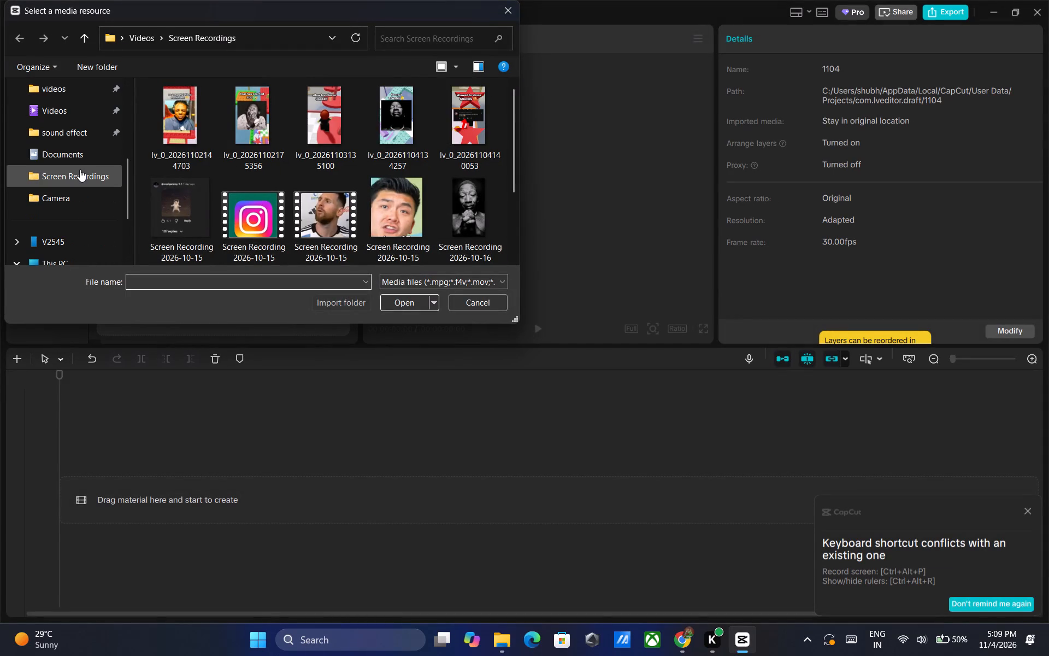
pyautogui.click(80, 169)
pyautogui.doubleClick(85, 172)
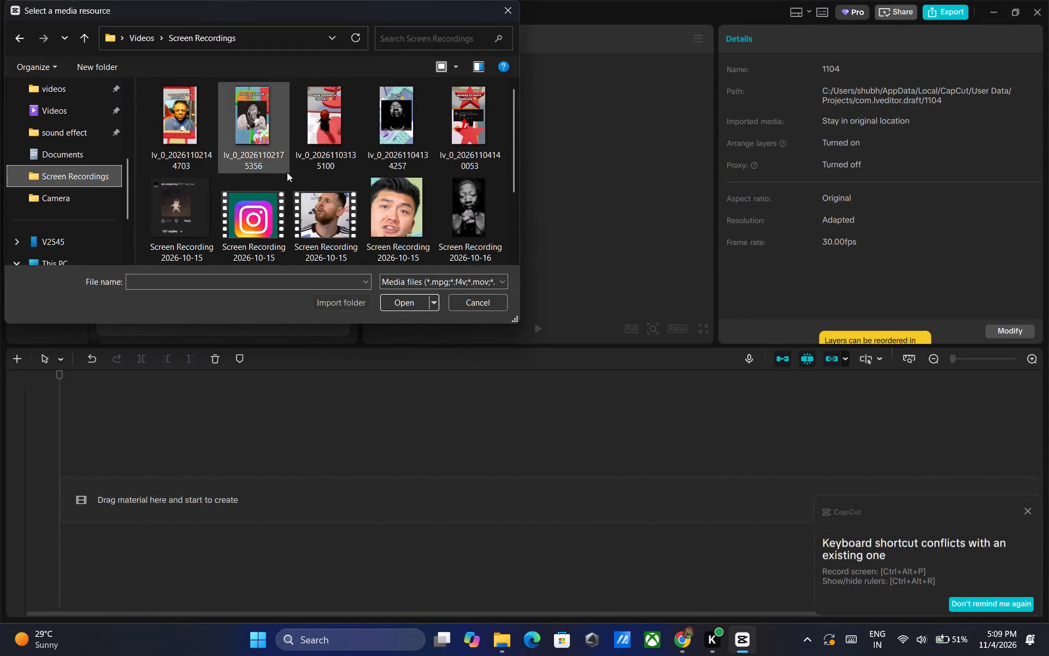
pyautogui.scroll(-4, 287, 172)
pyautogui.scroll(3, 287, 169)
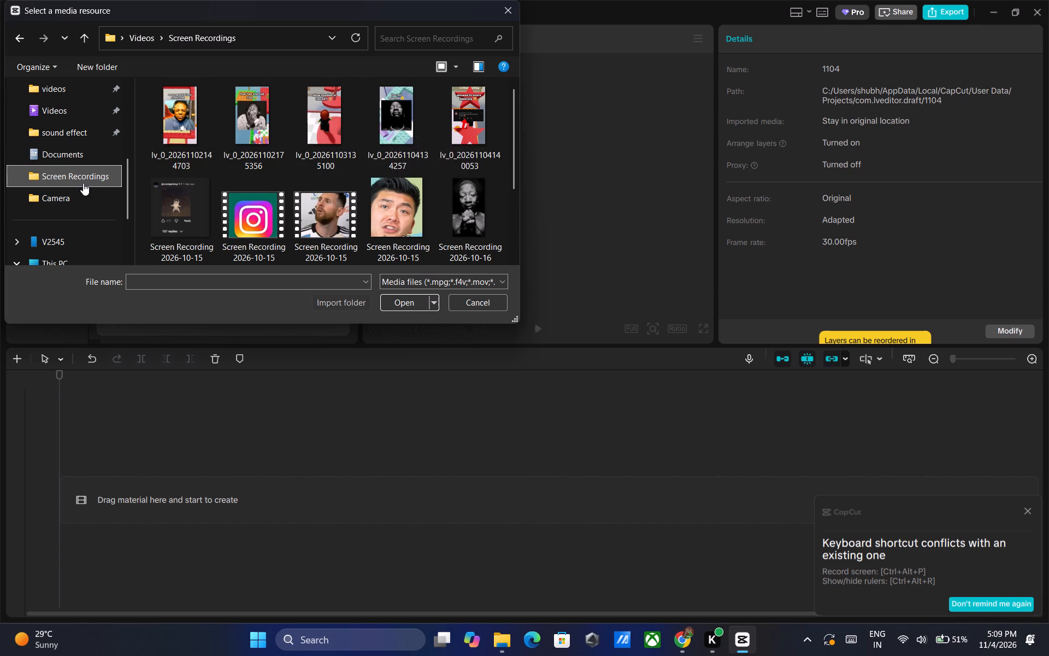
pyautogui.click(63, 238)
pyautogui.doubleClick(451, 225)
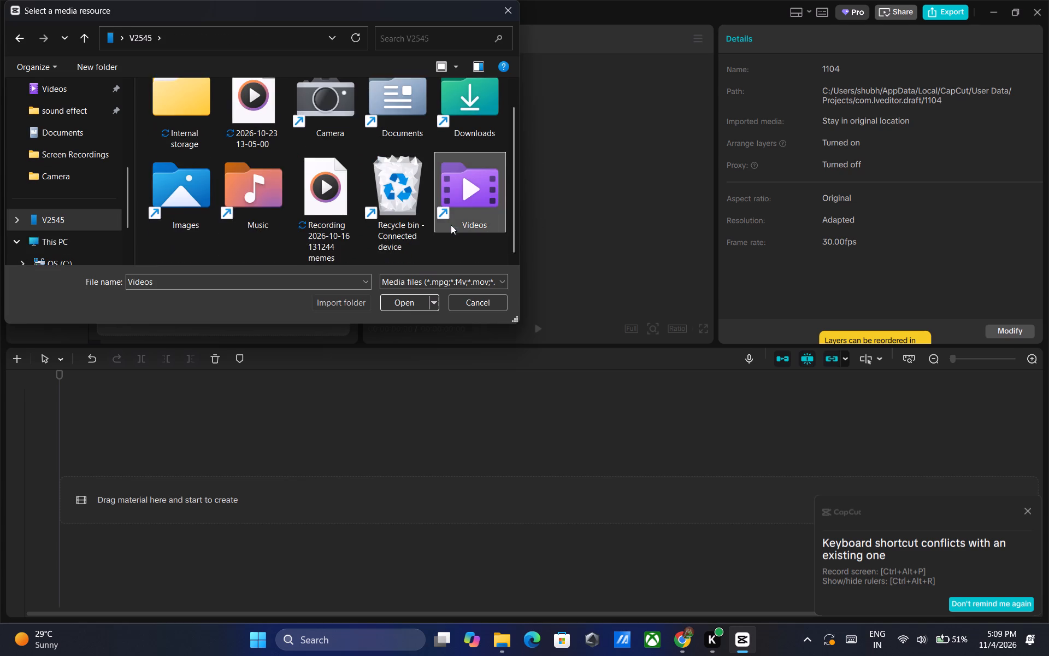
pyautogui.scroll(-9, 273, 167)
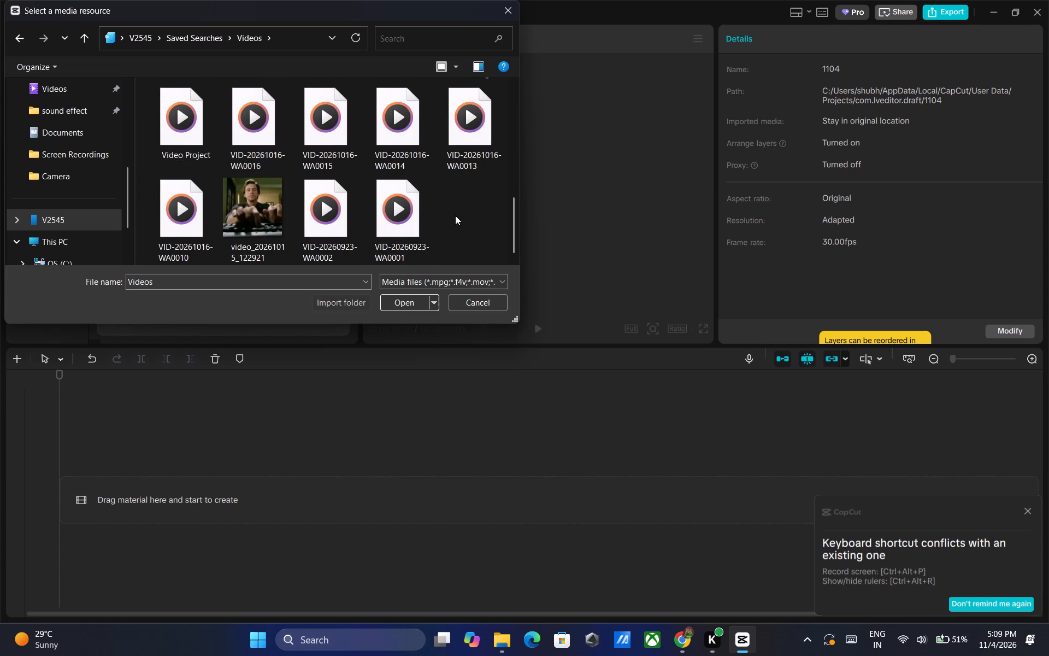
pyautogui.scroll(2, 455, 215)
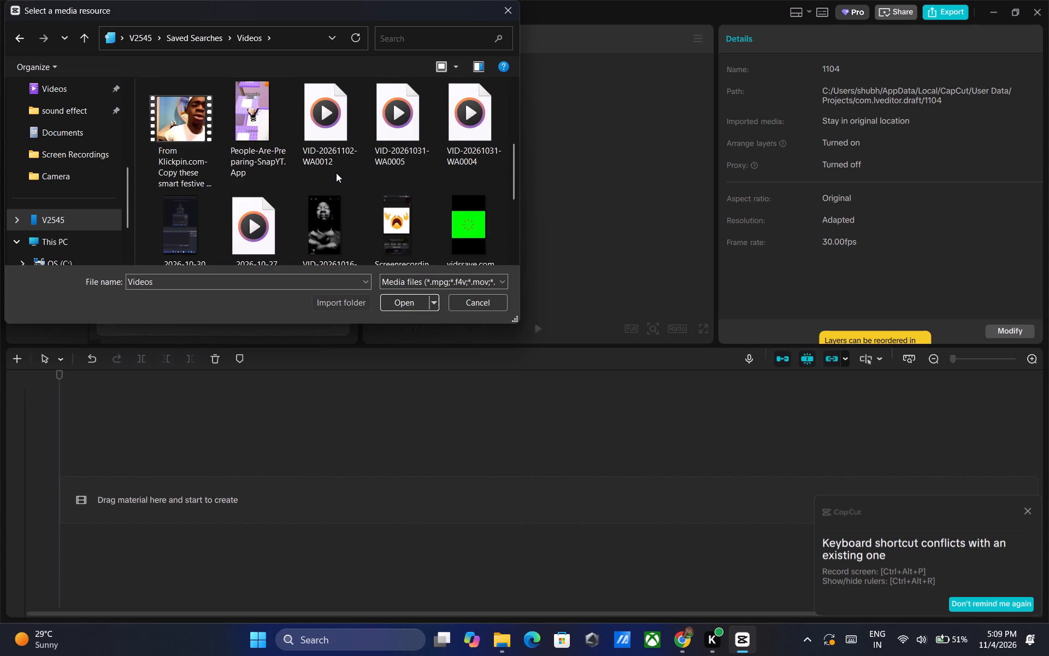
pyautogui.scroll(7, 336, 173)
pyautogui.scroll(-1, 336, 173)
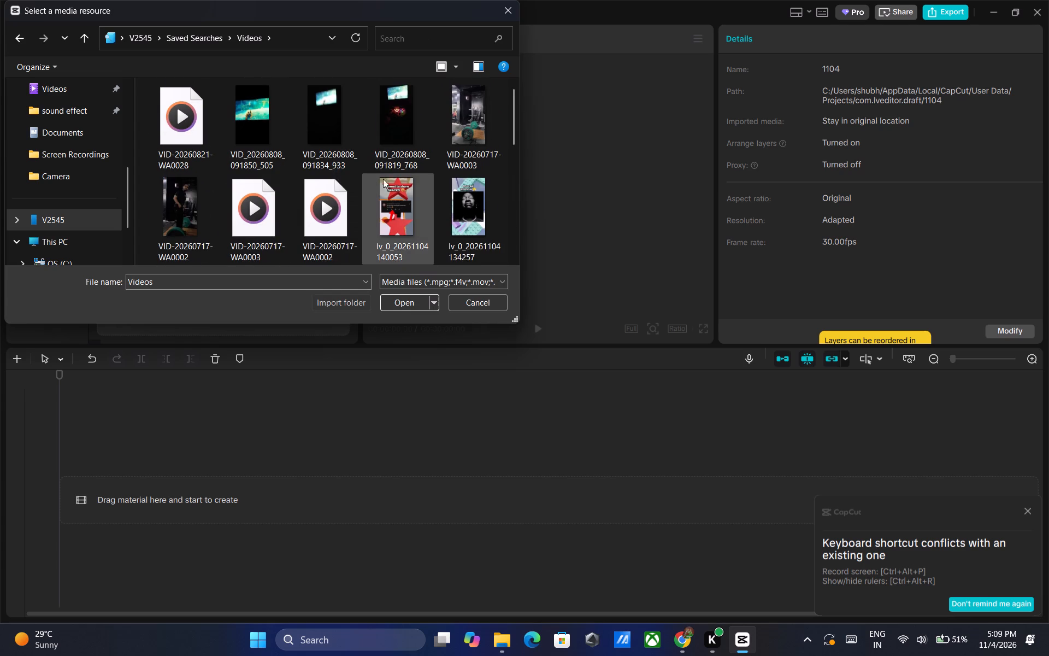
pyautogui.scroll(-1, 444, 179)
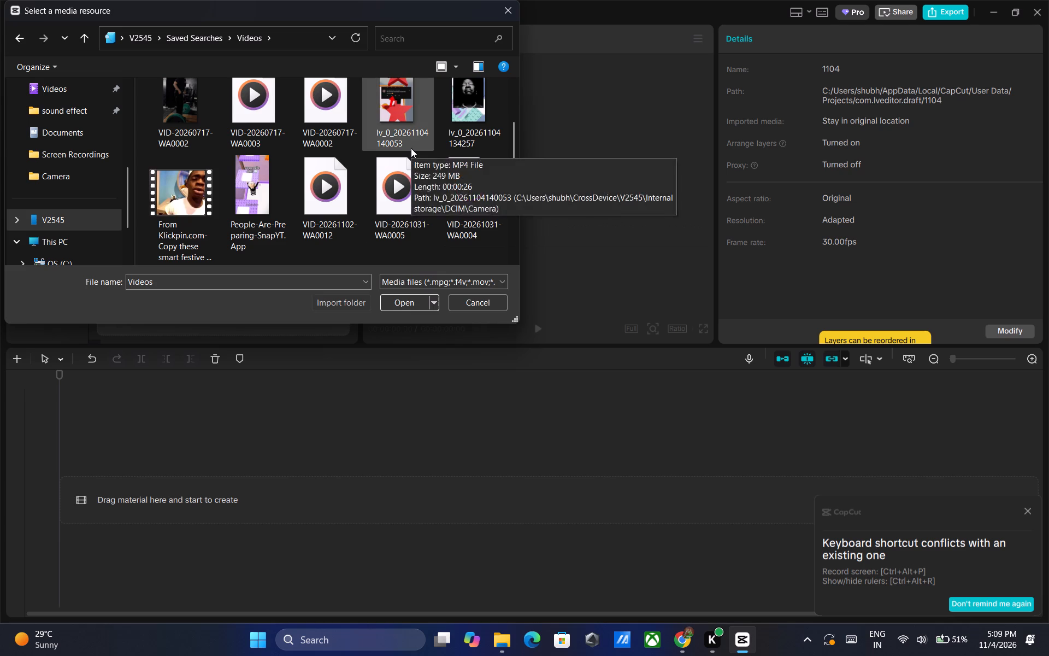
pyautogui.click(83, 155)
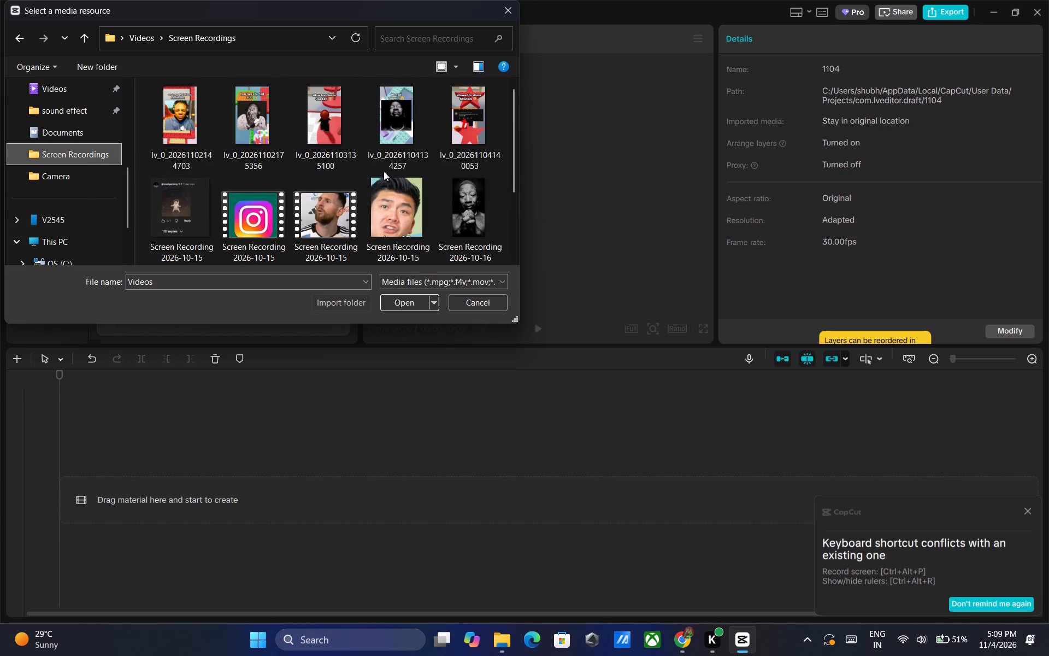
pyautogui.doubleClick(473, 156)
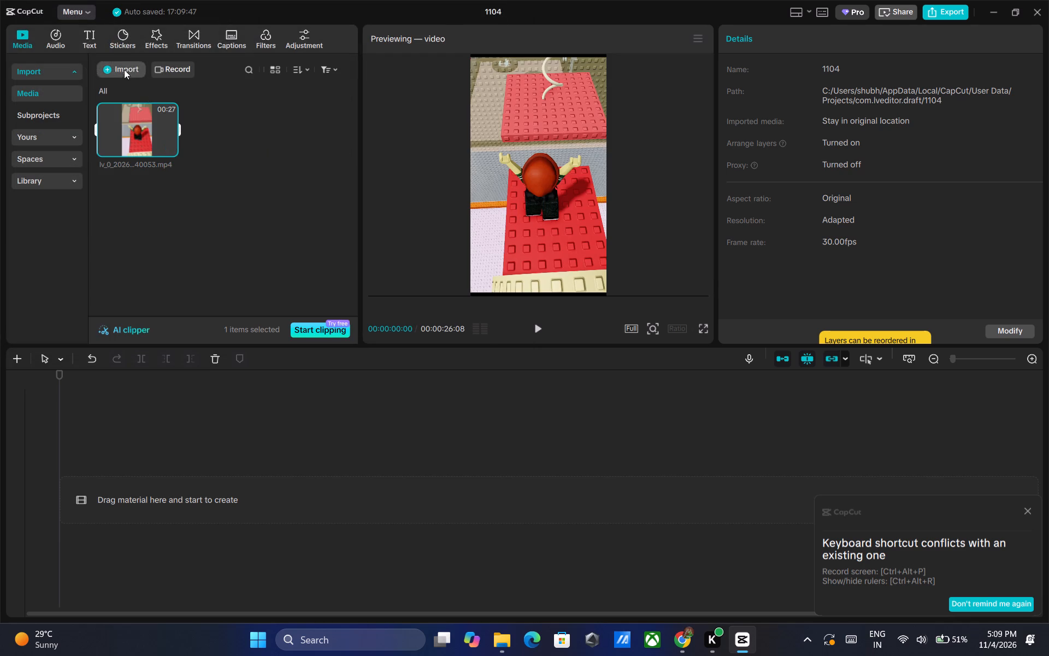
pyautogui.click(125, 65)
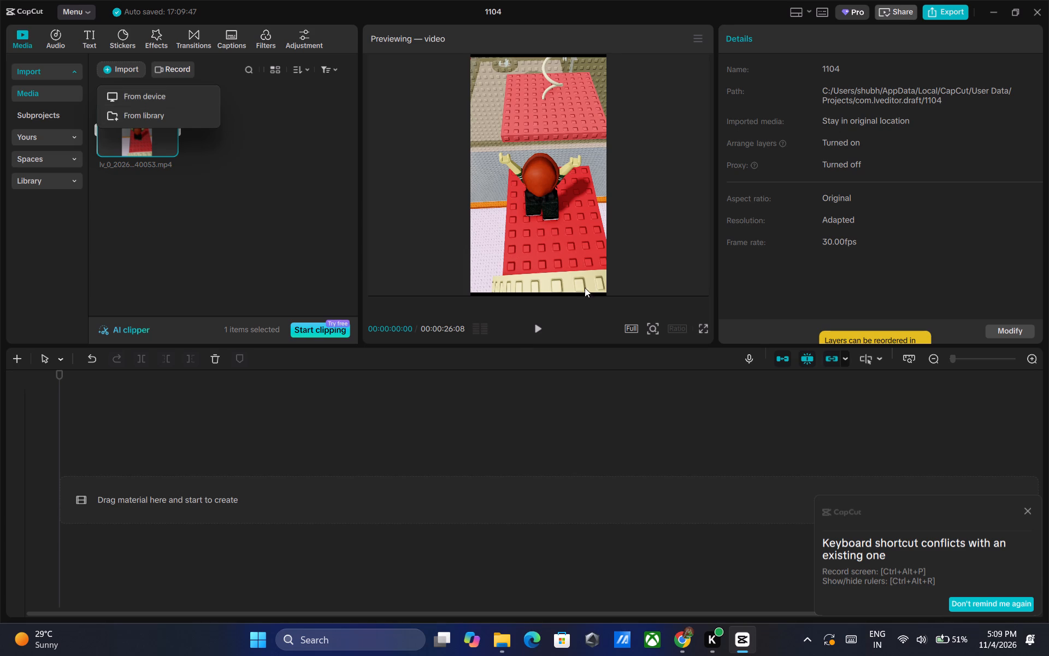
pyautogui.click(541, 323)
pyautogui.click(538, 326)
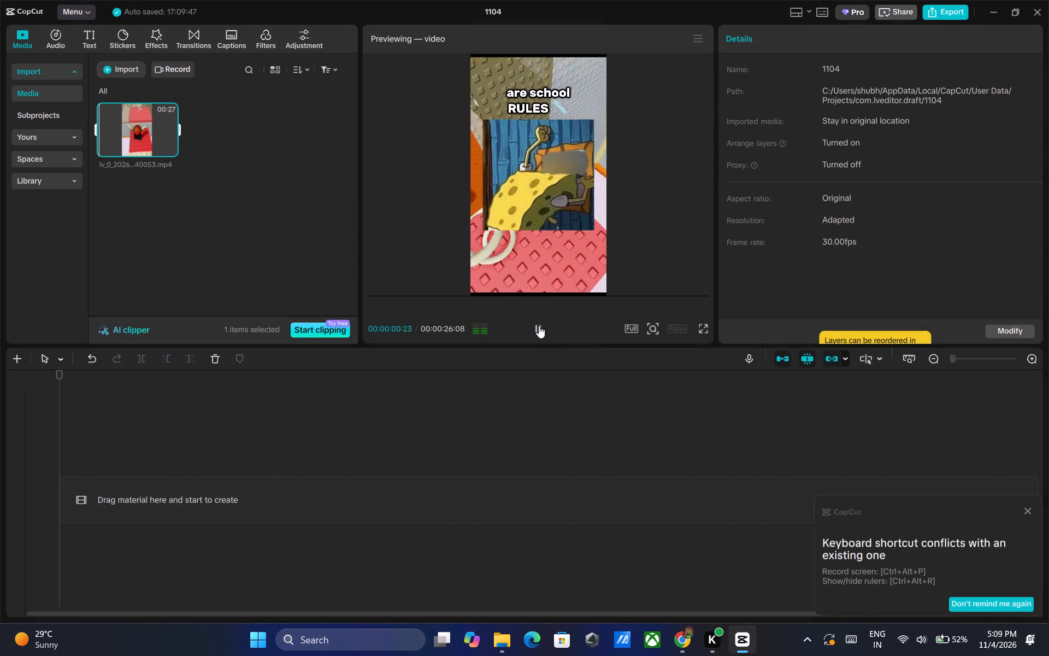
pyautogui.click(531, 326)
pyautogui.click(132, 74)
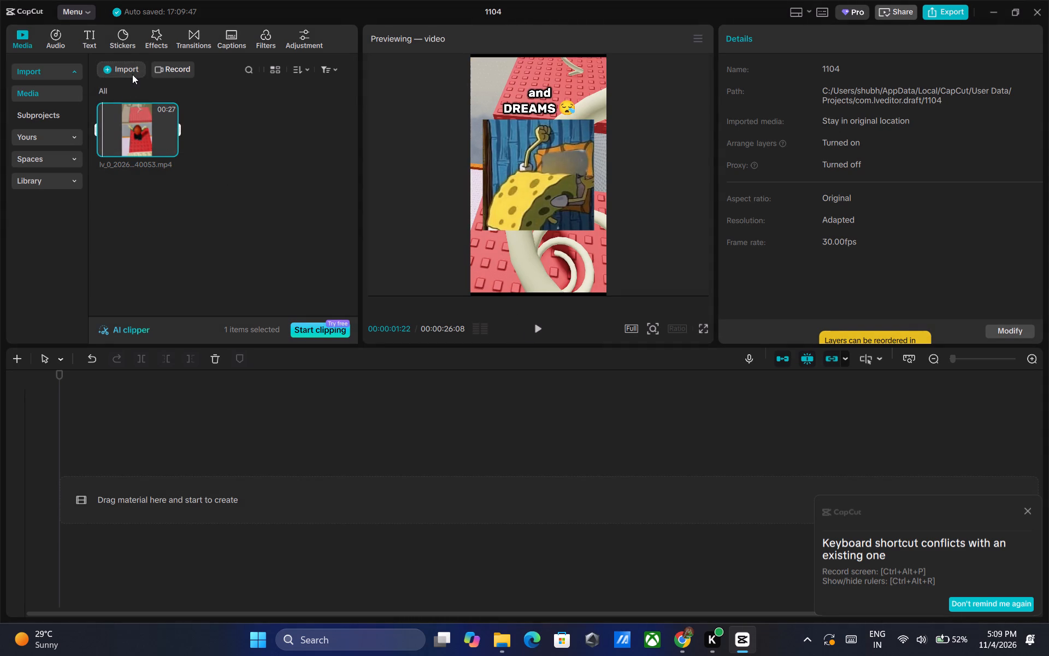
pyautogui.click(182, 91)
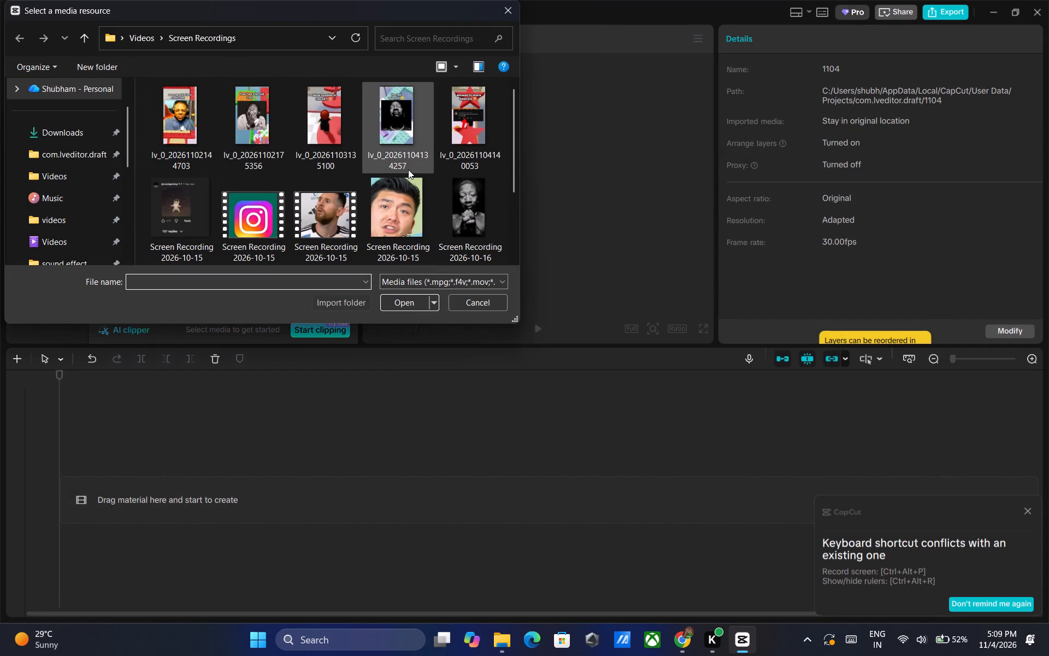
pyautogui.doubleClick(408, 169)
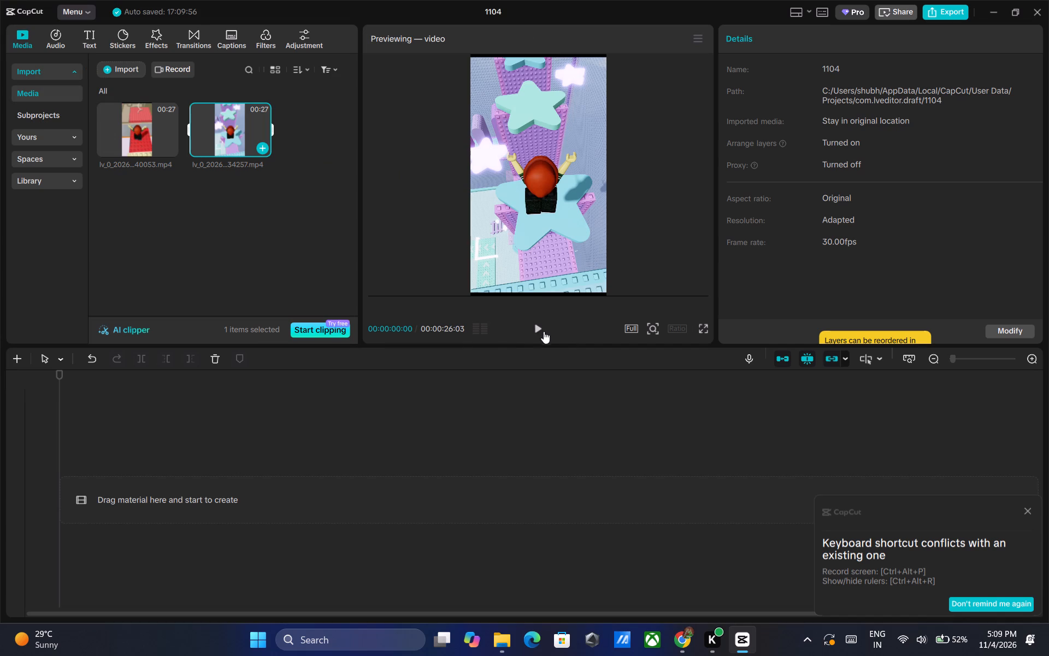
# Preview the start of lv_0_20261104134257.mp4 and place the clip at the beginning of the timeline.
pyautogui.click(534, 327)
pyautogui.click(534, 327)
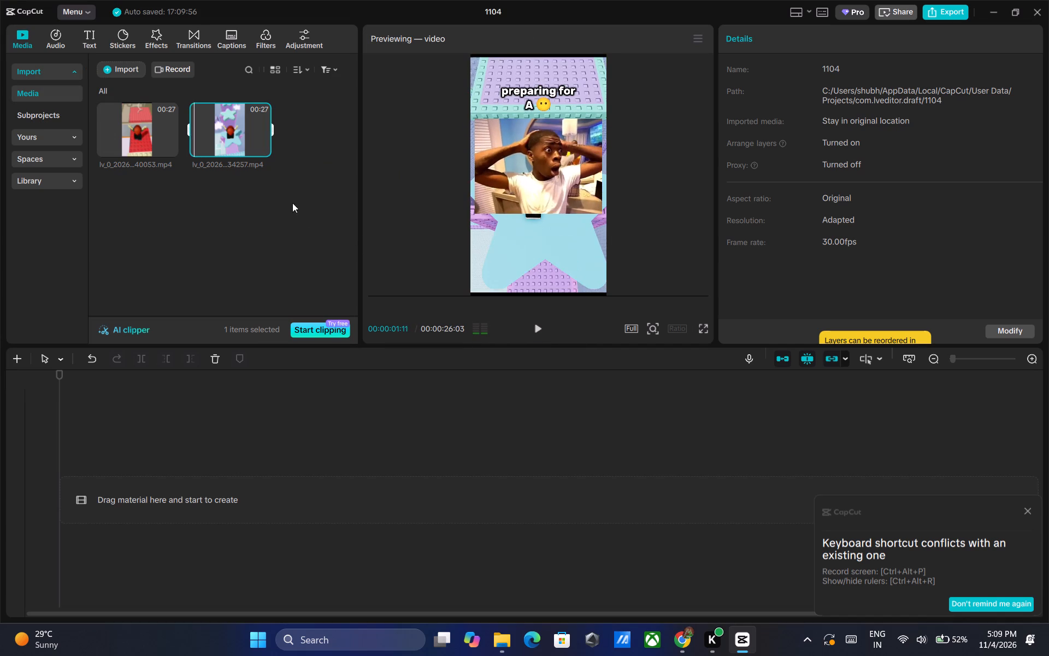
pyautogui.click(259, 142)
pyautogui.moveTo(190, 498); pyautogui.dragTo(168, 435)
# Import the group of sound-effect MP4 files, down to VID-20261004-WA0013, from the sound effect folder in Downloads.
pyautogui.click(123, 69)
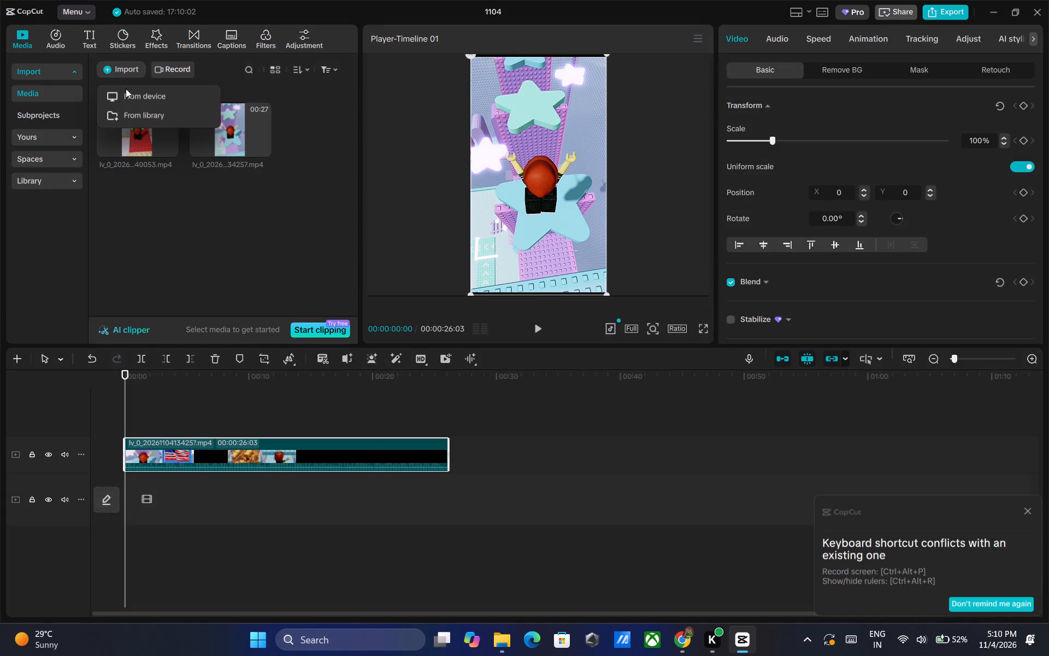
pyautogui.click(148, 97)
pyautogui.scroll(-1, 68, 210)
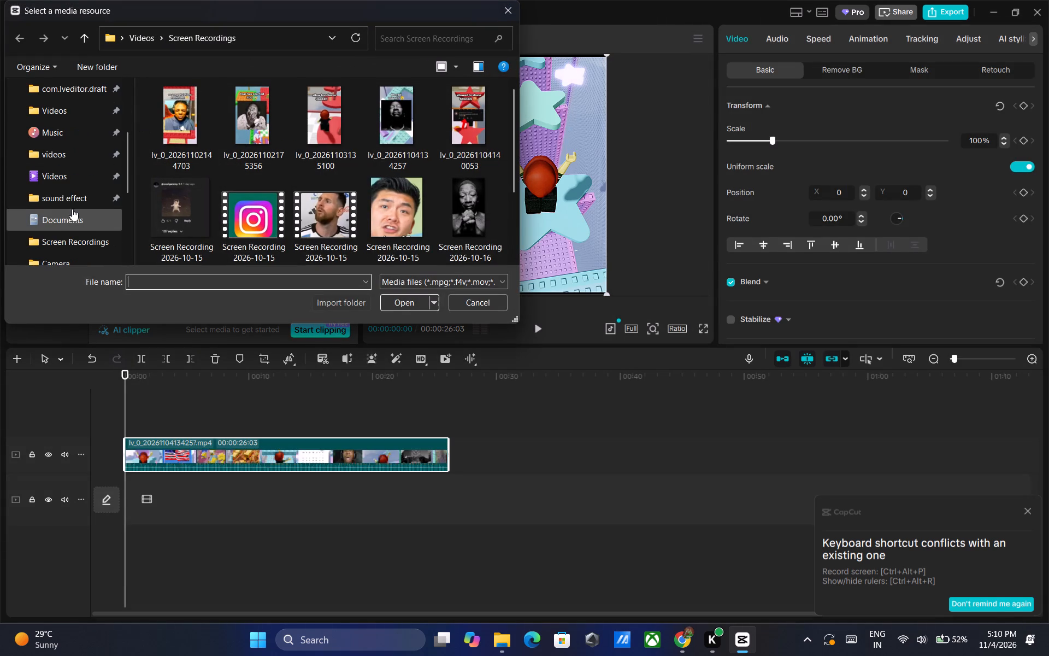
pyautogui.click(78, 200)
pyautogui.moveTo(140, 115); pyautogui.dragTo(191, 171)
pyautogui.scroll(-6, 175, 155)
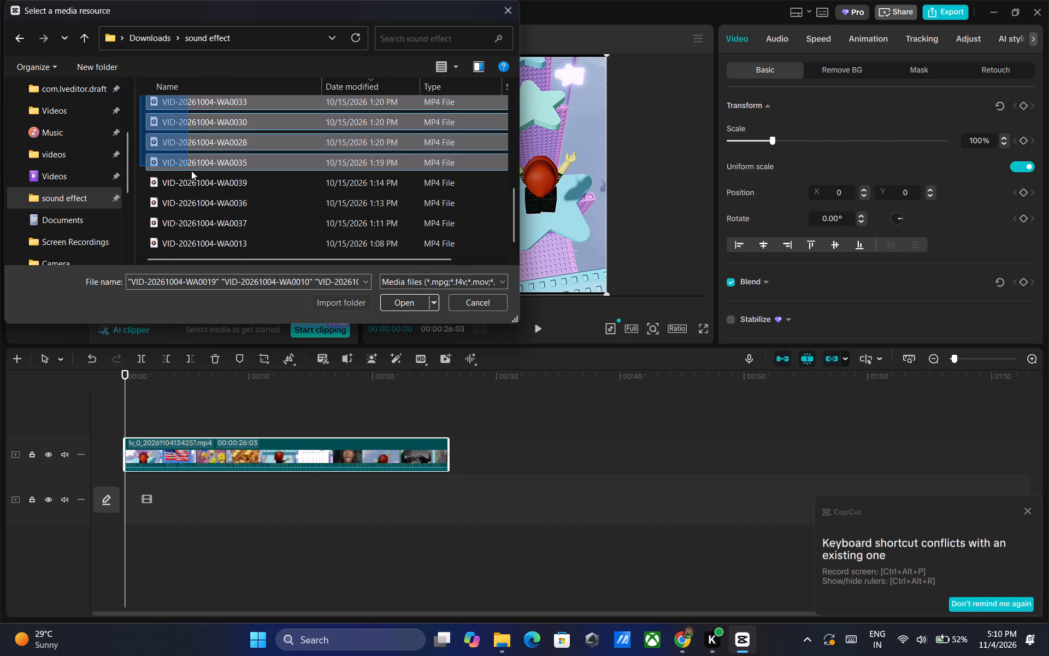
pyautogui.scroll(-7, 191, 171)
pyautogui.moveTo(191, 171); pyautogui.dragTo(291, 250)
pyautogui.click(401, 303)
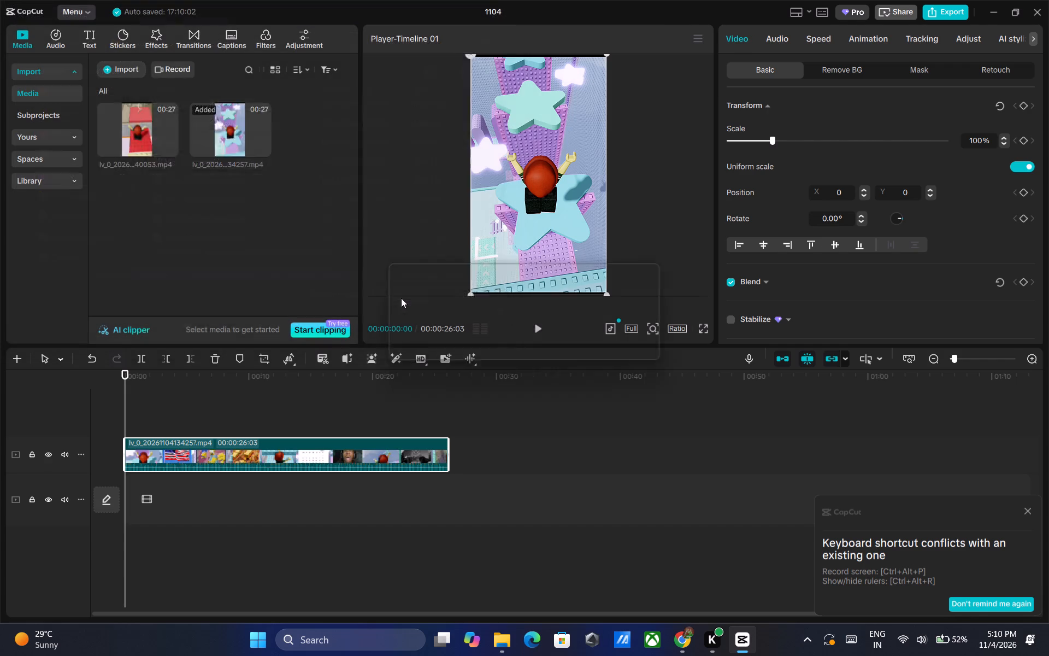
# Find VID-20261004-WA0039.mp4 in the media and place it on a track above the main video, starting at about 28 seconds.
pyautogui.scroll(-3, 302, 211)
pyautogui.moveTo(171, 402); pyautogui.dragTo(169, 402)
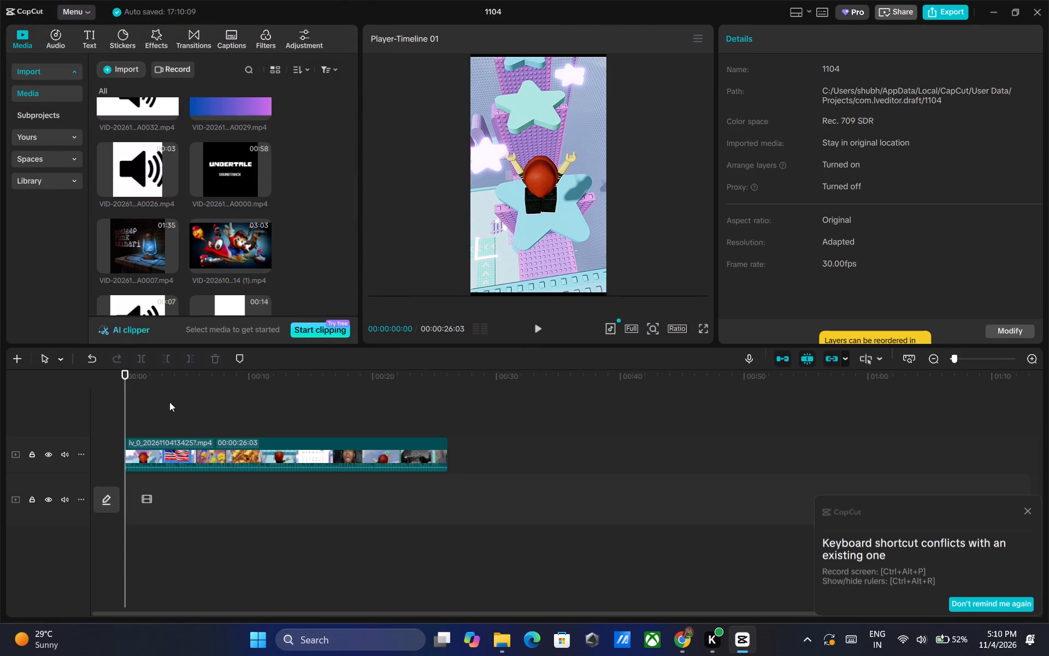
pyautogui.moveTo(169, 402); pyautogui.dragTo(85, 402)
pyautogui.moveTo(124, 371); pyautogui.dragTo(93, 371)
pyautogui.scroll(-3, 138, 214)
pyautogui.scroll(1, 138, 214)
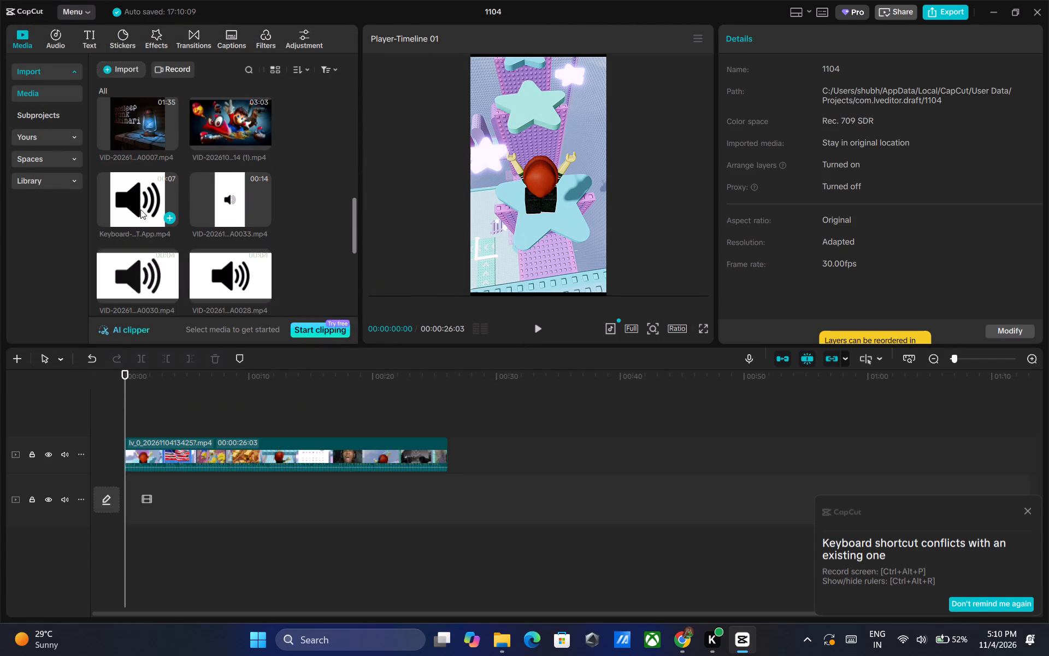
pyautogui.scroll(-8, 152, 192)
pyautogui.scroll(1, 161, 189)
pyautogui.scroll(-1, 161, 189)
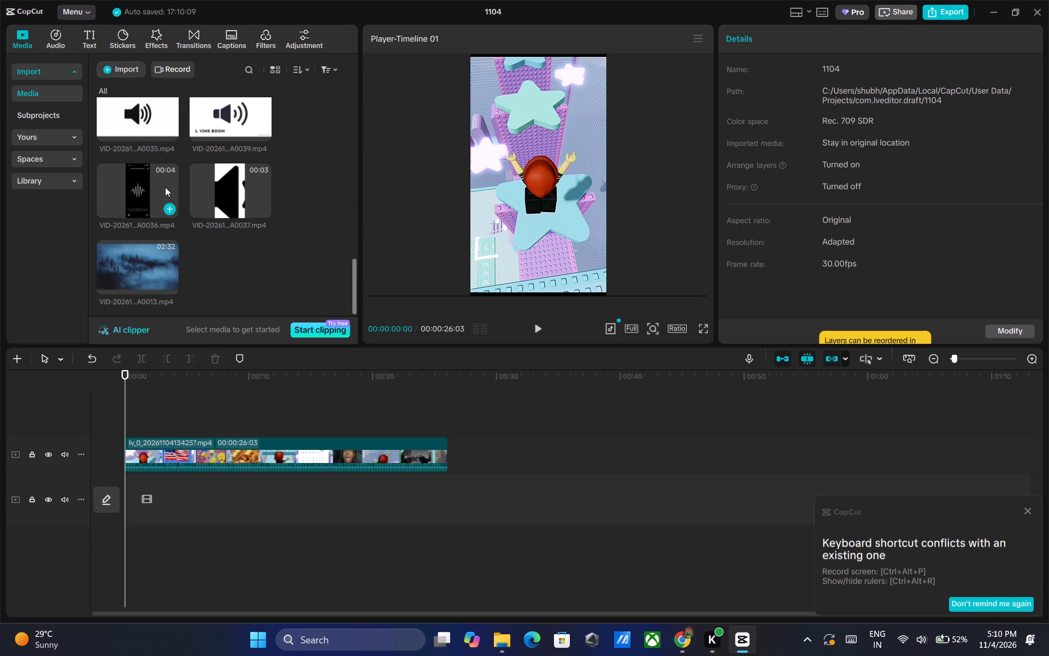
pyautogui.scroll(1, 173, 185)
pyautogui.scroll(2, 240, 233)
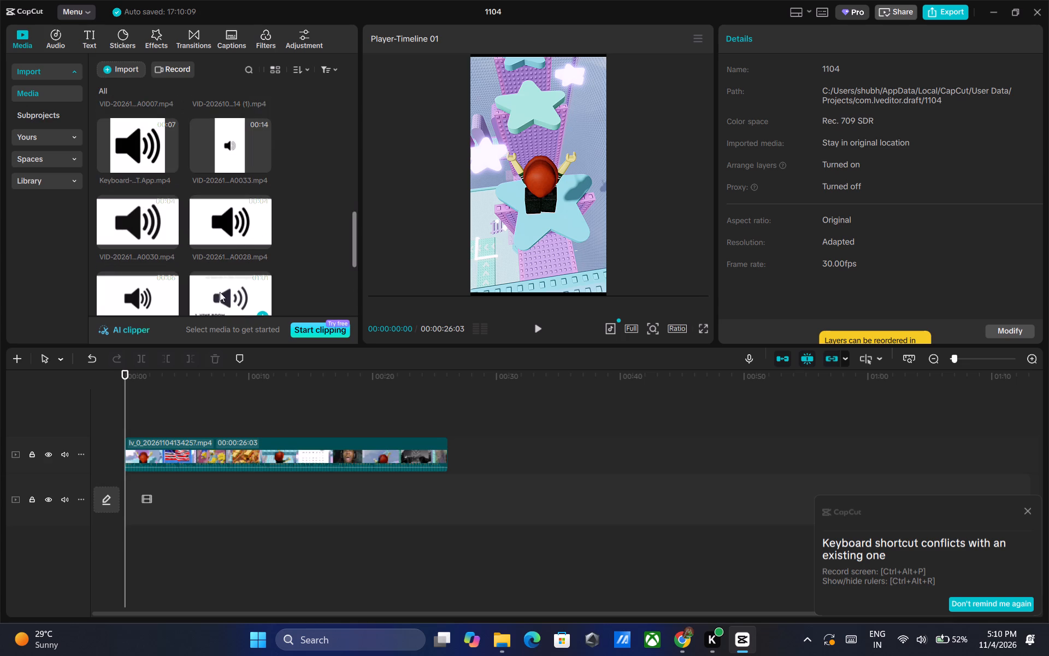
pyautogui.moveTo(221, 290); pyautogui.dragTo(488, 438)
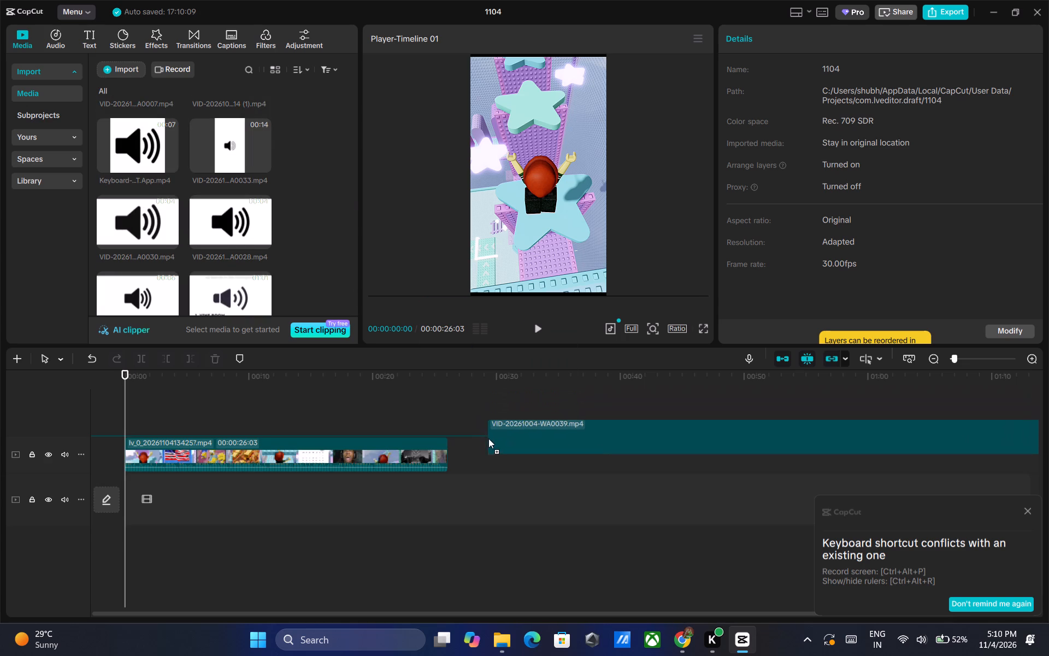
pyautogui.moveTo(488, 438); pyautogui.dragTo(475, 410)
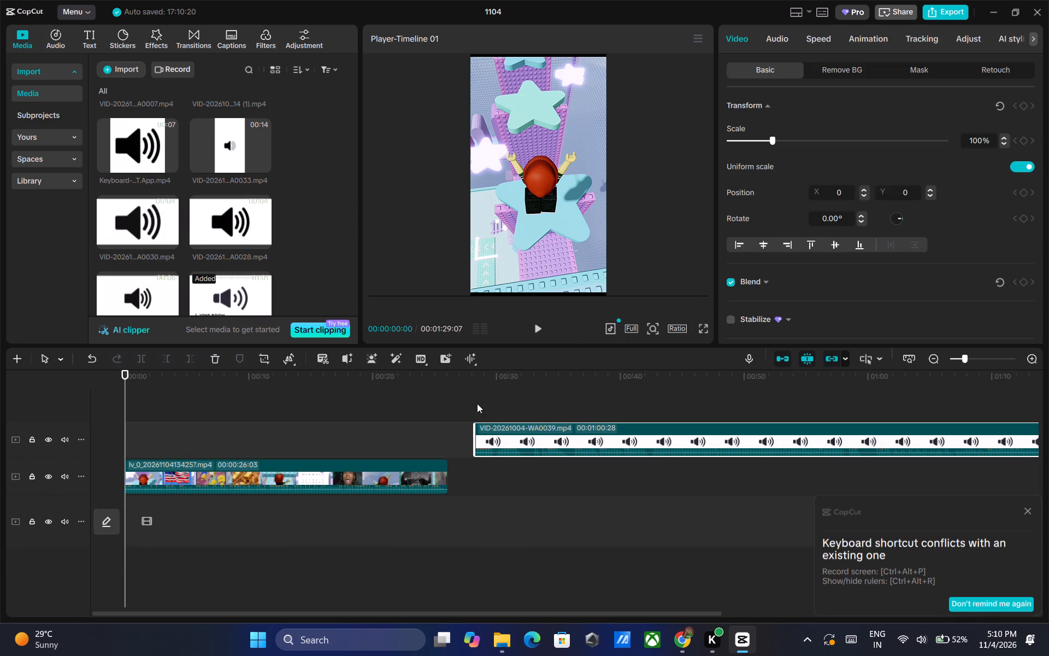
# Split the VID-20261004-WA0039 clip at 00:00:29:17, after the Vine Boom sound.
pyautogui.click(479, 400)
pyautogui.keyDown('ctrl'); pyautogui.scroll(9, 503, 394); pyautogui.keyUp('ctrl')
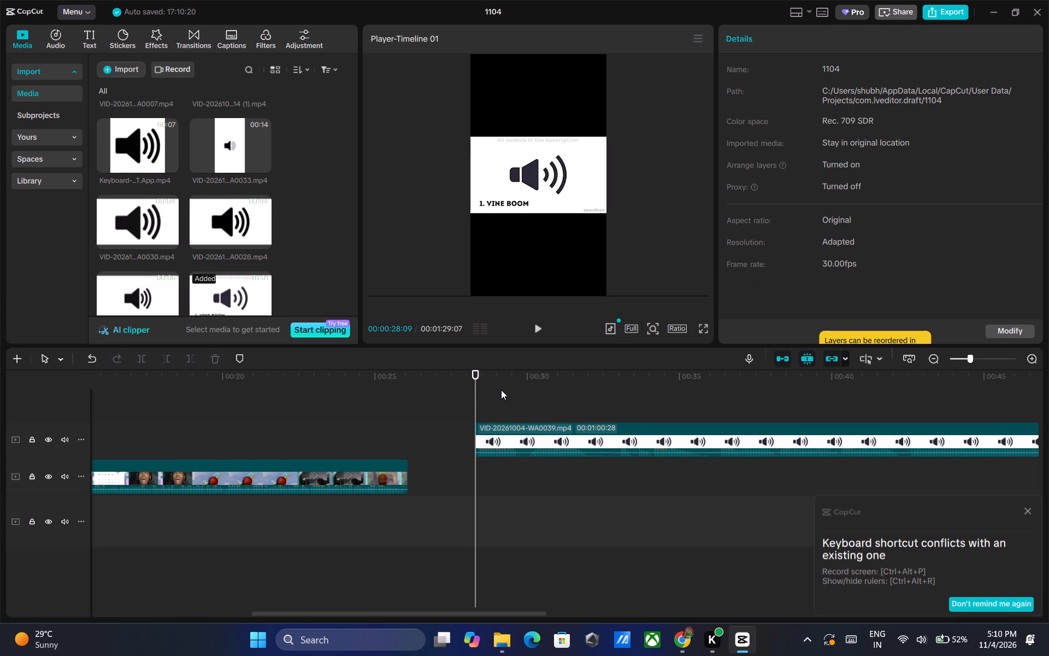
pyautogui.moveTo(475, 377); pyautogui.dragTo(514, 384)
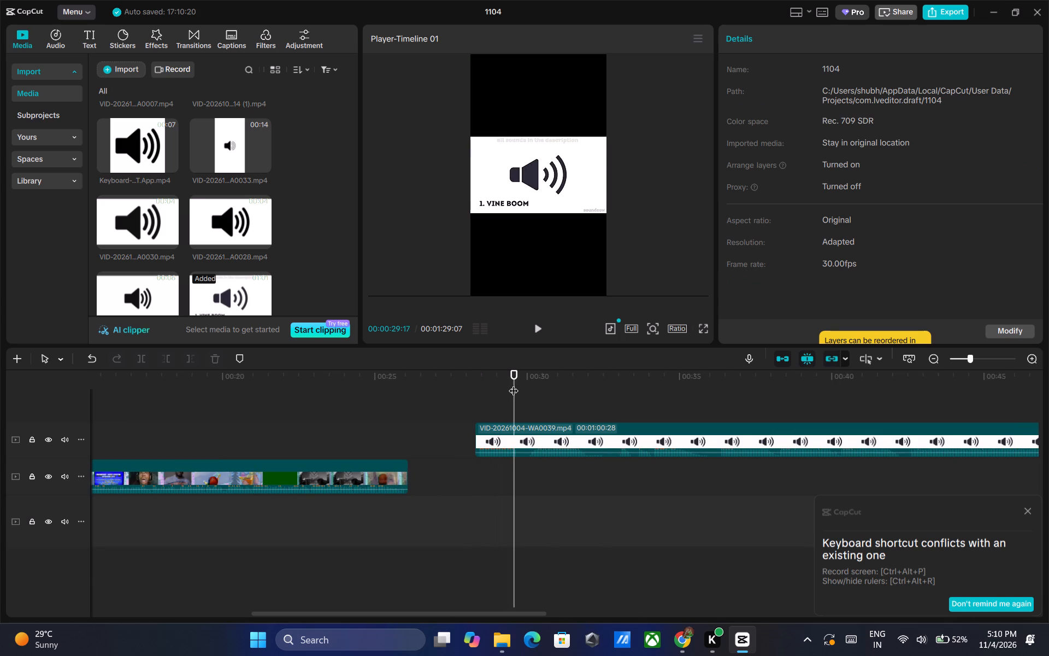
pyautogui.click(507, 444)
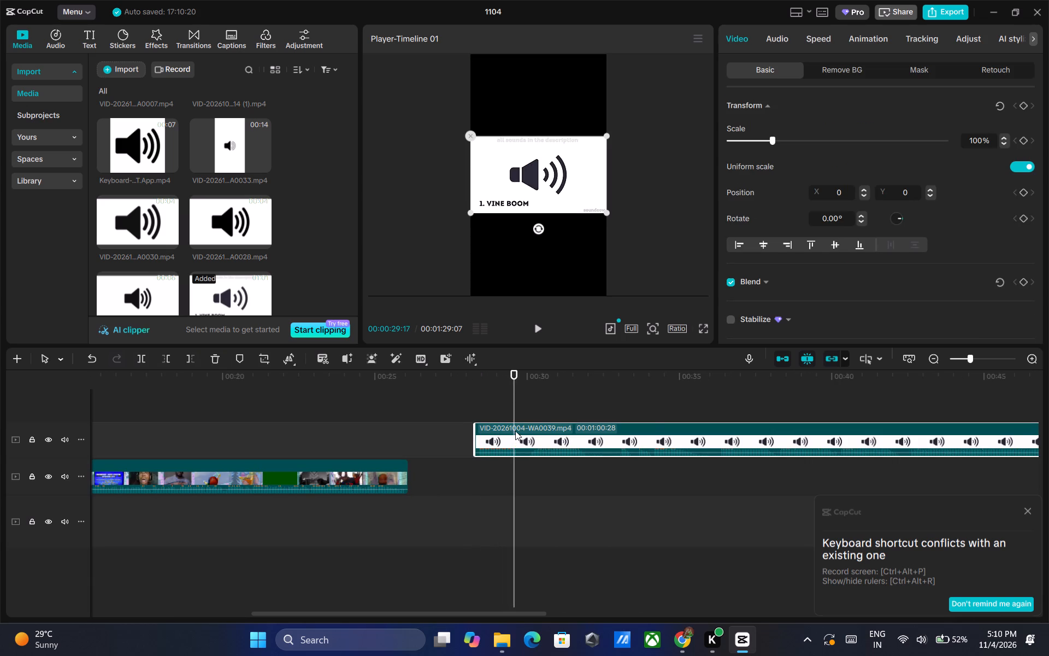
pyautogui.hotkey('ctrl', 'b')
# Audition the following sounds and split the VID-20261004-WA0039 clip at about 34 seconds, just before the Taco Bell Bong sound.
pyautogui.moveTo(512, 381); pyautogui.dragTo(592, 384)
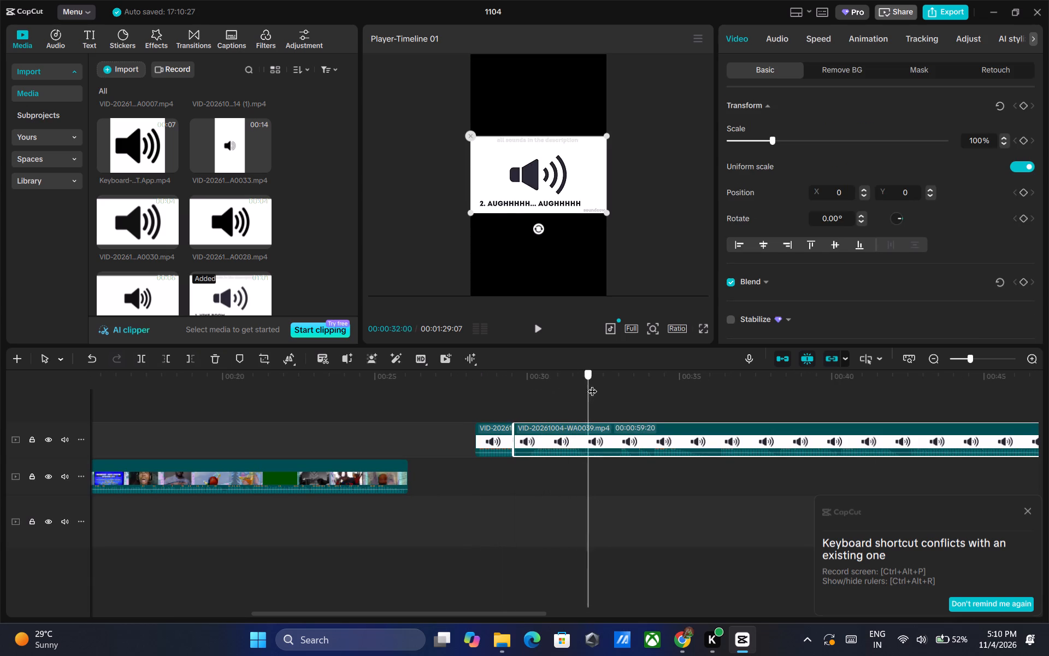
pyautogui.moveTo(592, 384); pyautogui.dragTo(537, 373)
pyautogui.click(537, 325)
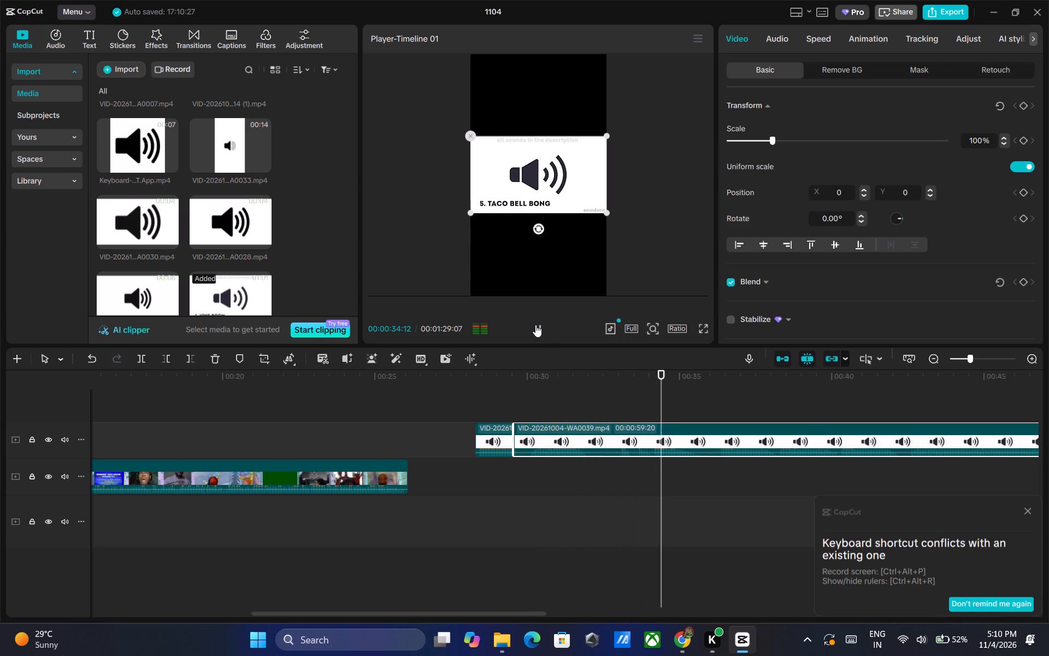
pyautogui.click(535, 325)
pyautogui.moveTo(667, 373); pyautogui.dragTo(660, 373)
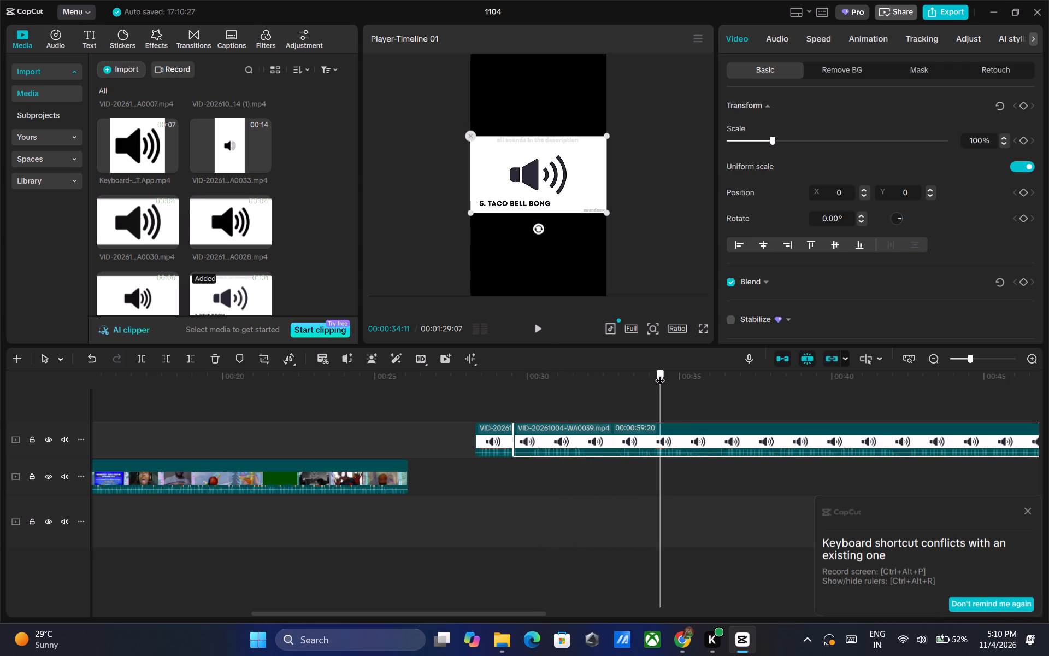
pyautogui.moveTo(660, 373); pyautogui.dragTo(654, 373)
pyautogui.click(534, 328)
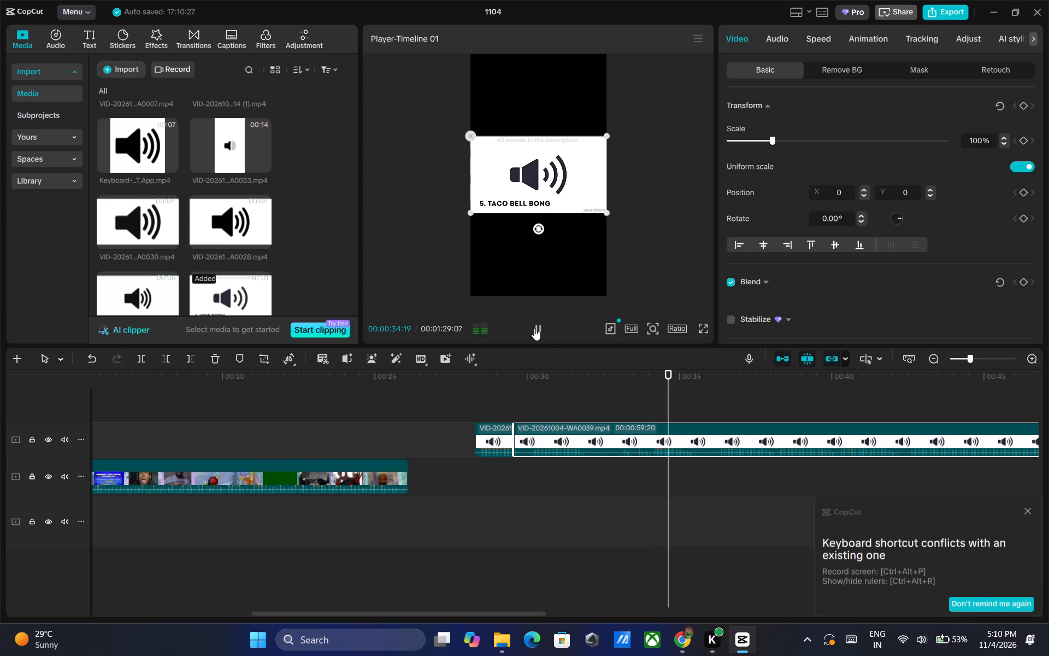
pyautogui.click(534, 328)
pyautogui.moveTo(679, 389); pyautogui.dragTo(654, 389)
pyautogui.hotkey('ctrl', 'b')
# Play the Taco Bell Bong sound and split the clip at 00:00:35:11 to isolate it.
pyautogui.click(536, 324)
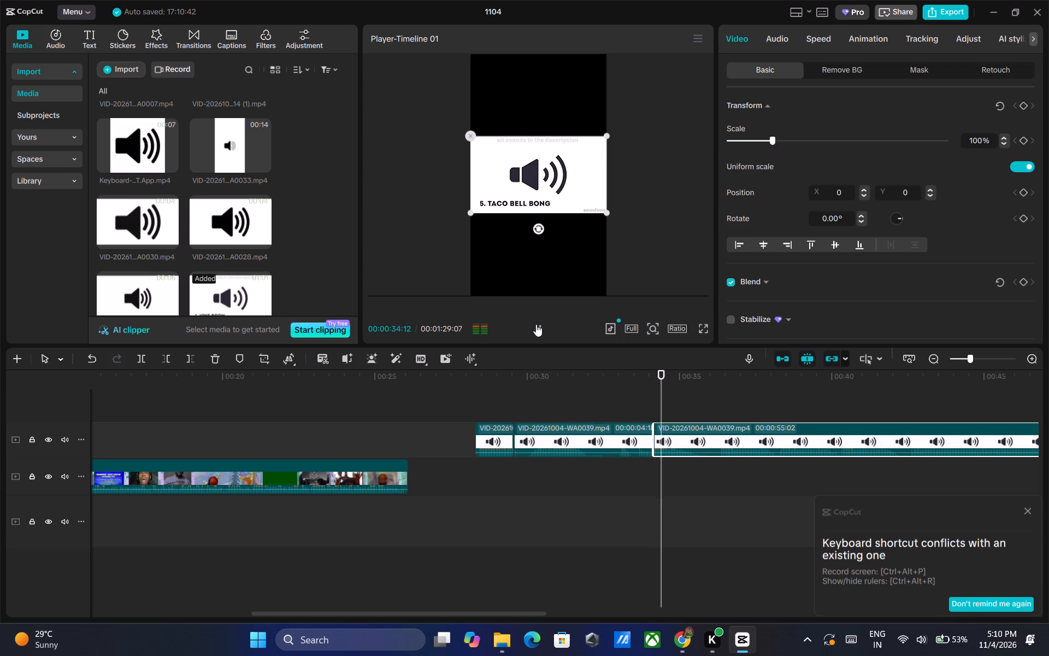
pyautogui.click(536, 324)
pyautogui.hotkey('ctrl', 'v')
pyautogui.hotkey('ctrl', 'b')
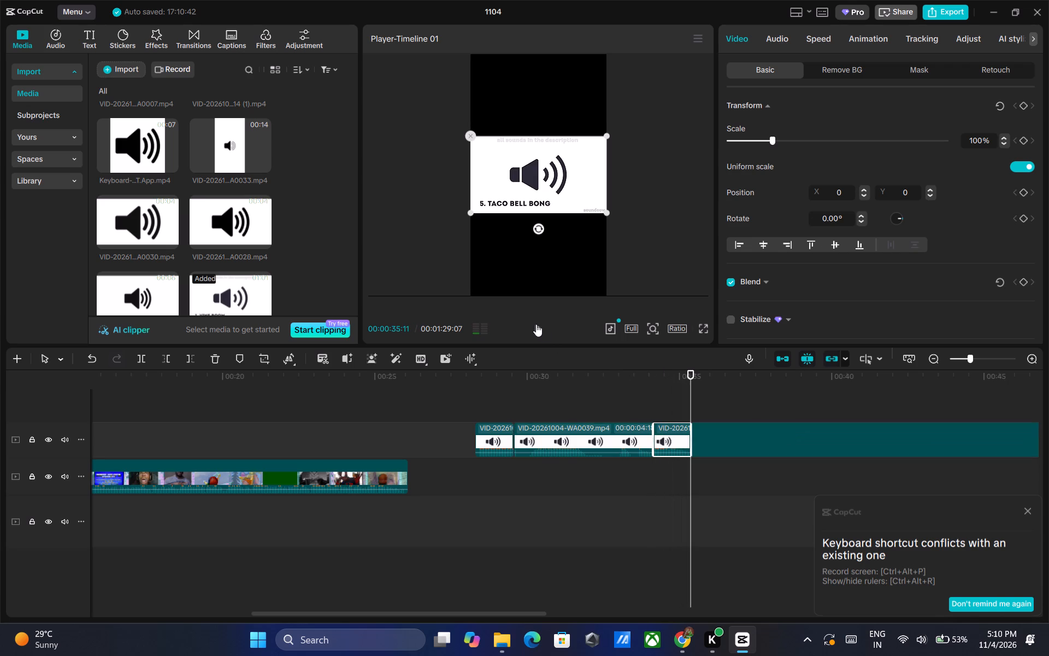
# Audition the sound that follows the Taco Bell Bong cut in the VID-20261004-WA0039 clip.
pyautogui.click(536, 324)
pyautogui.click(536, 324)
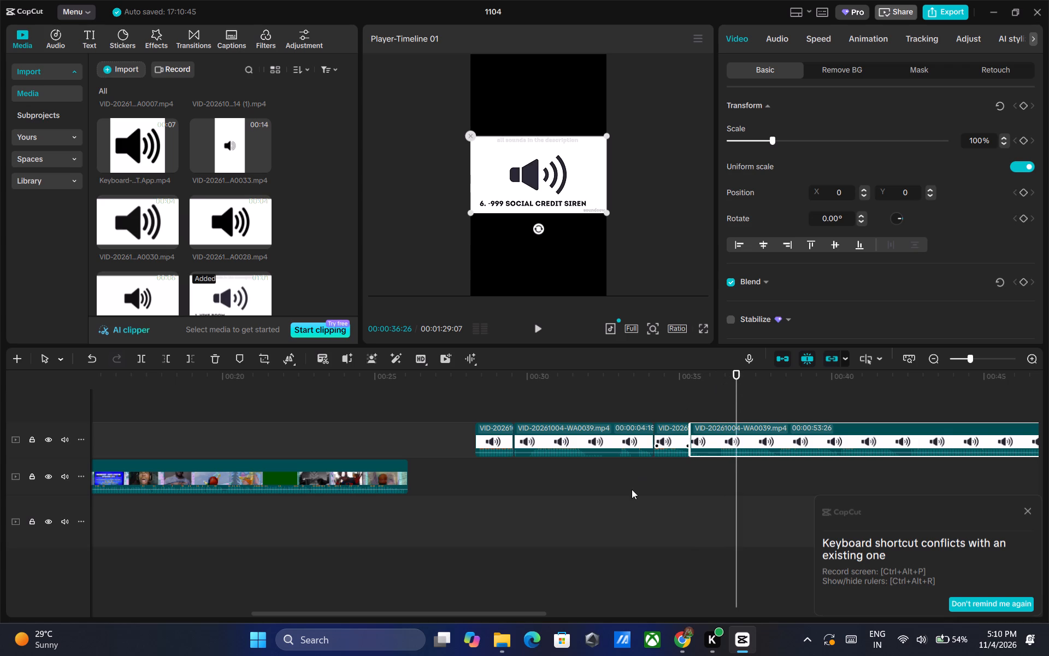
pyautogui.click(666, 432)
pyautogui.click(499, 430)
pyautogui.scroll(-1, 493, 413)
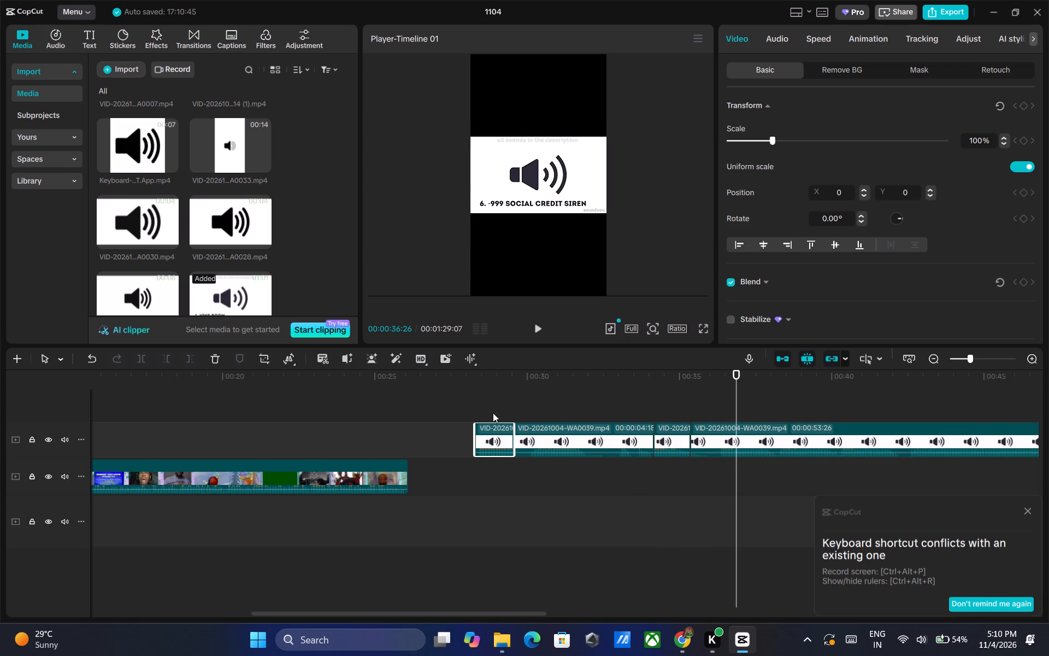
pyautogui.scroll(-1, 493, 413)
pyautogui.moveTo(284, 474); pyautogui.dragTo(287, 438)
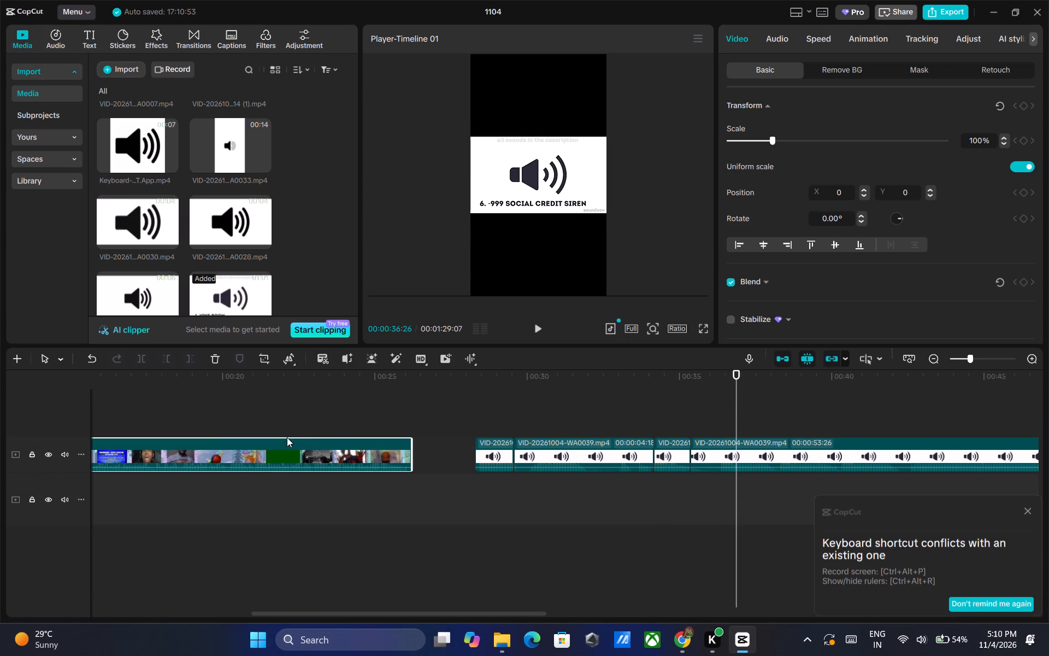
pyautogui.moveTo(287, 437); pyautogui.dragTo(173, 430)
pyautogui.moveTo(220, 453); pyautogui.dragTo(72, 446)
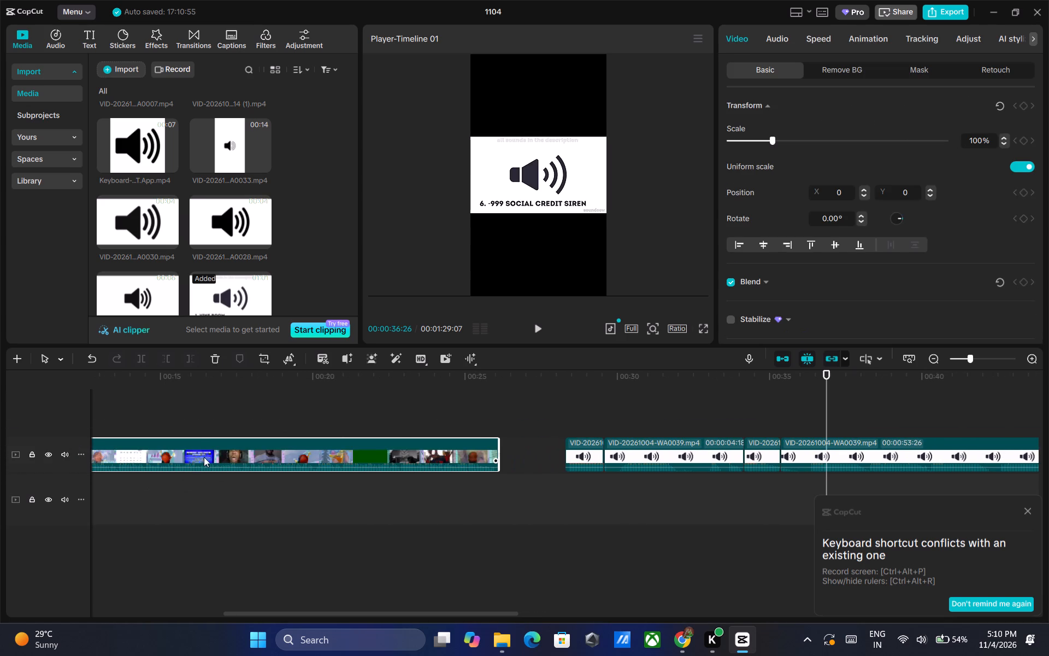
pyautogui.moveTo(204, 457); pyautogui.dragTo(0, 450)
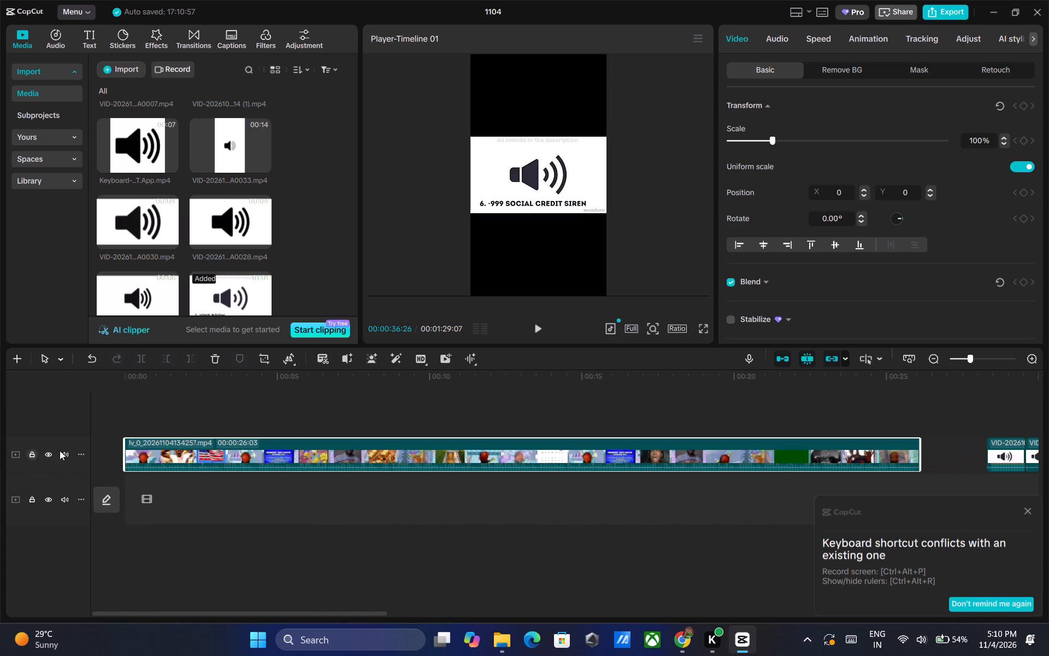
pyautogui.moveTo(194, 455); pyautogui.dragTo(191, 417)
pyautogui.moveTo(186, 437); pyautogui.dragTo(187, 403)
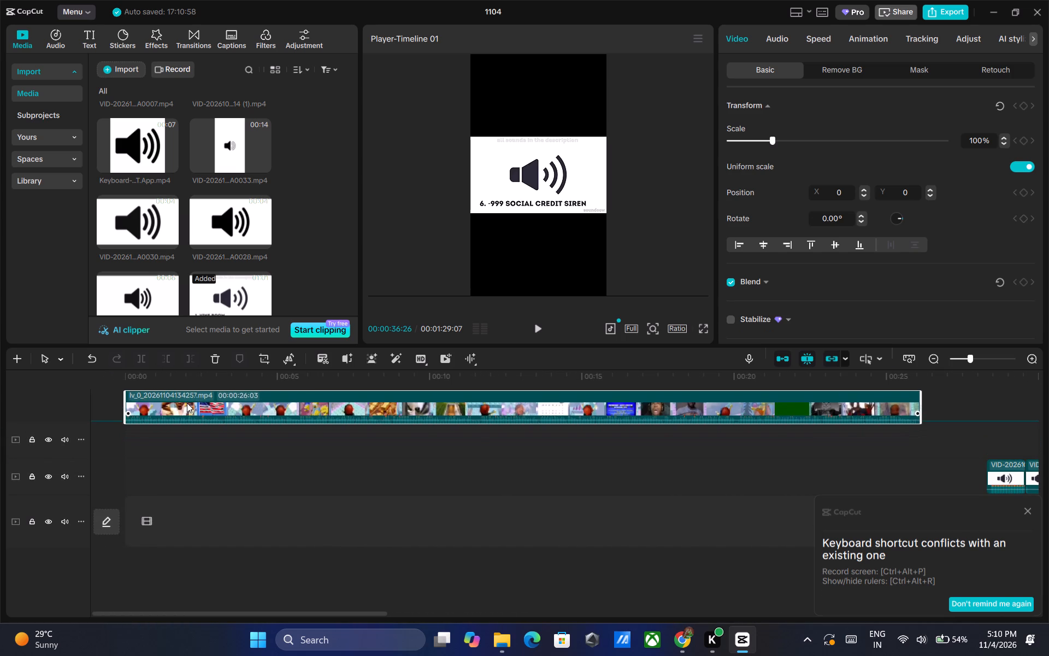
pyautogui.moveTo(187, 403); pyautogui.dragTo(187, 402)
pyautogui.moveTo(183, 437); pyautogui.dragTo(185, 401)
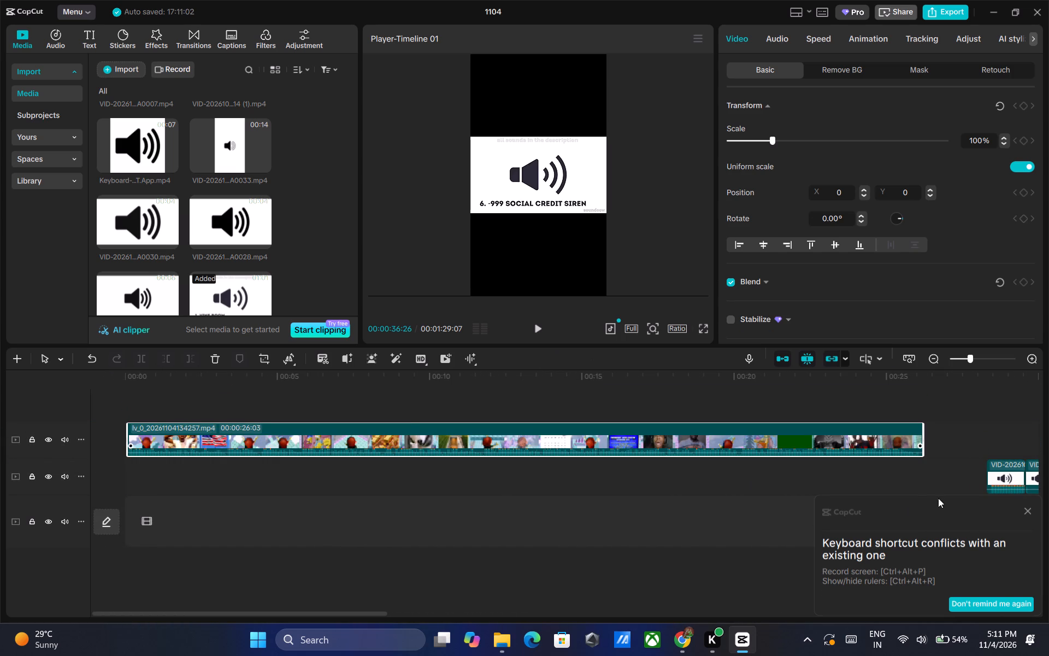
pyautogui.click(221, 389)
pyautogui.moveTo(220, 389); pyautogui.dragTo(113, 389)
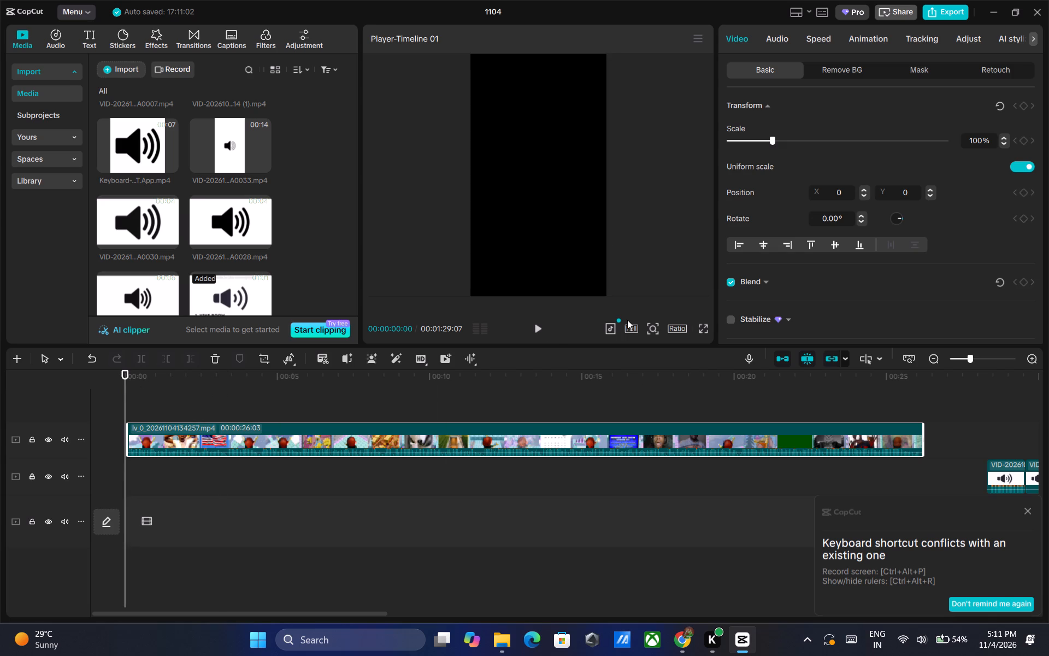
pyautogui.moveTo(248, 436); pyautogui.dragTo(211, 436)
# Play the opening, park the playhead at 00:00:00:19, and place VID-20261004-WA0036.mp4 at the start of the track directly below the main video.
pyautogui.moveTo(126, 376); pyautogui.dragTo(79, 376)
pyautogui.tripleClick(535, 326)
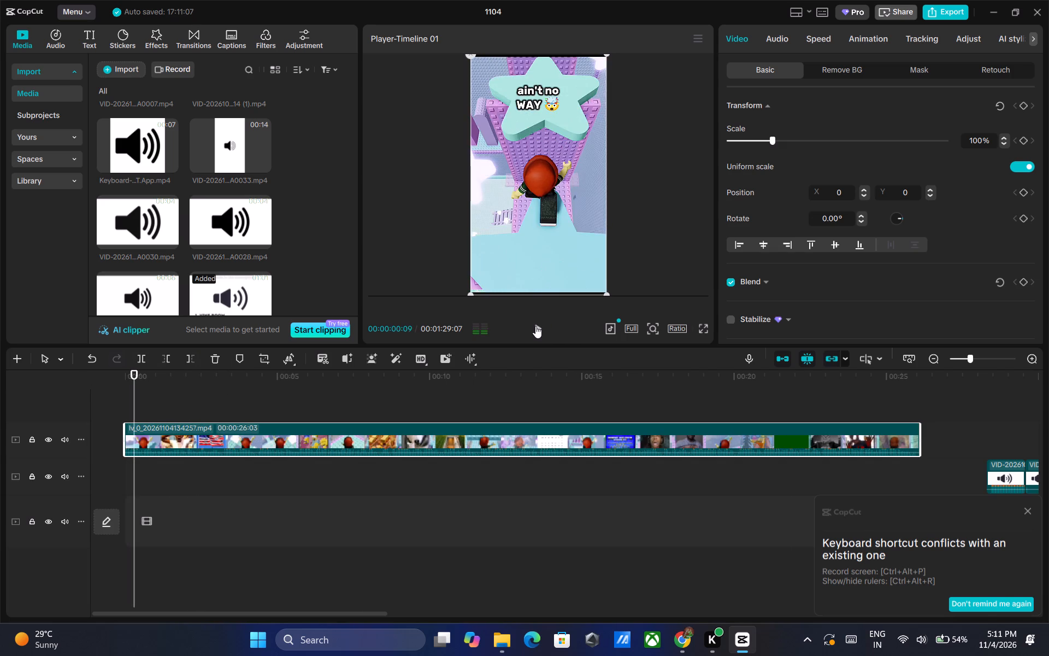
pyautogui.click(535, 326)
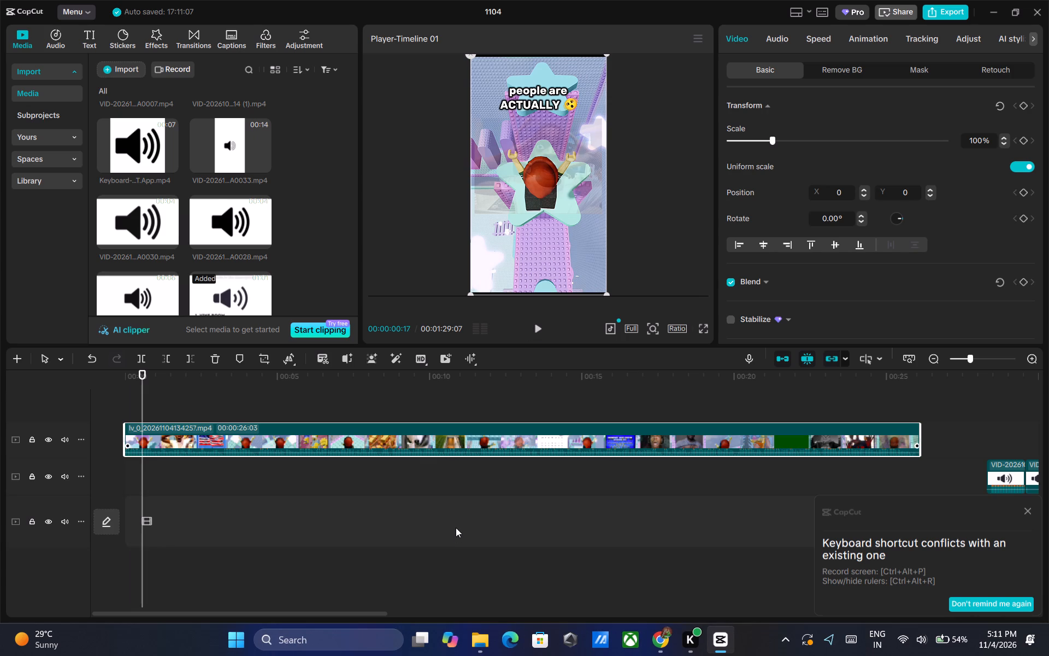
pyautogui.moveTo(315, 612); pyautogui.dragTo(384, 612)
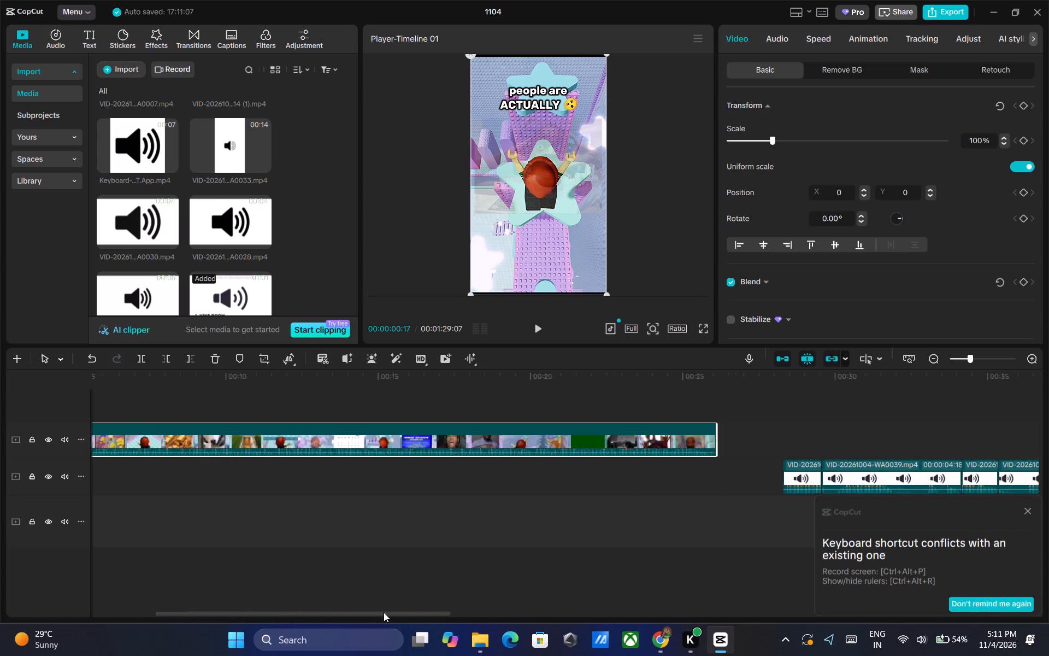
pyautogui.moveTo(384, 612); pyautogui.dragTo(463, 617)
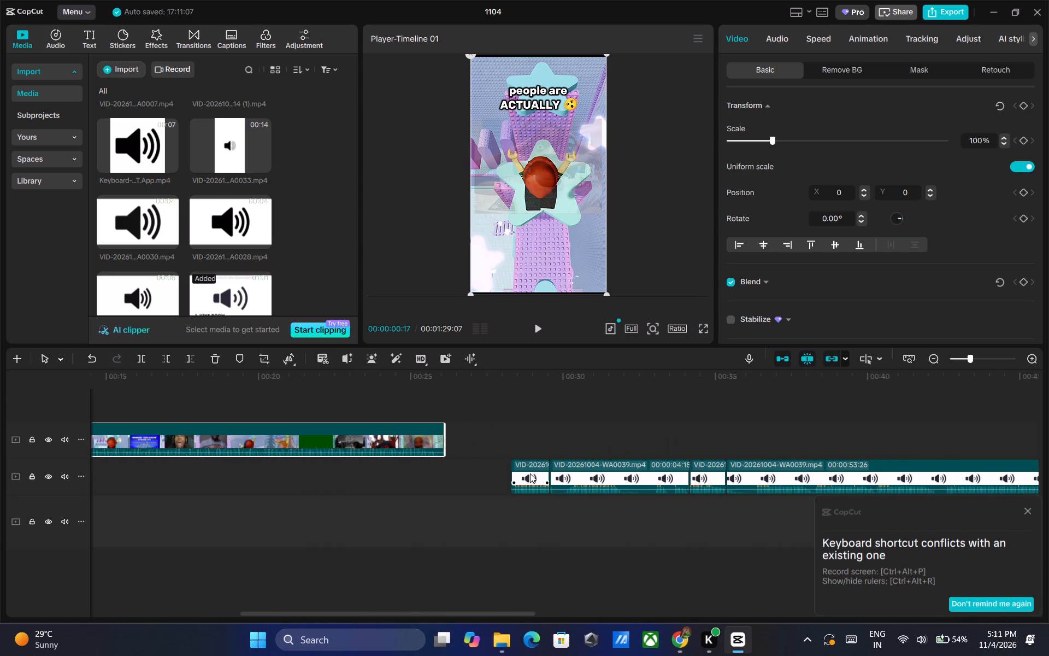
pyautogui.doubleClick(539, 327)
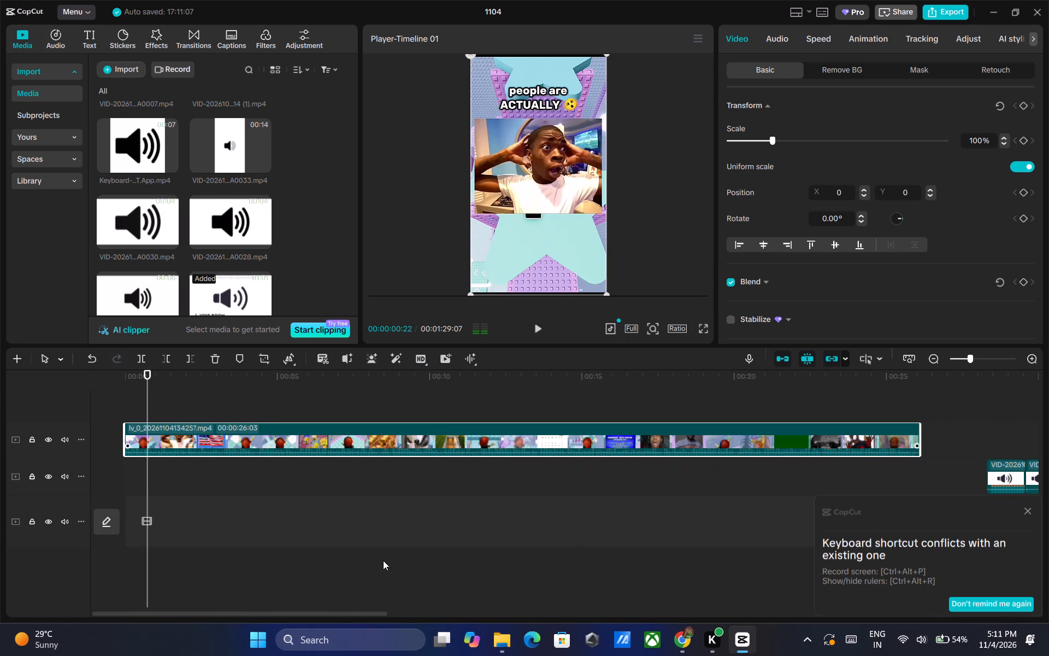
pyautogui.click(148, 369)
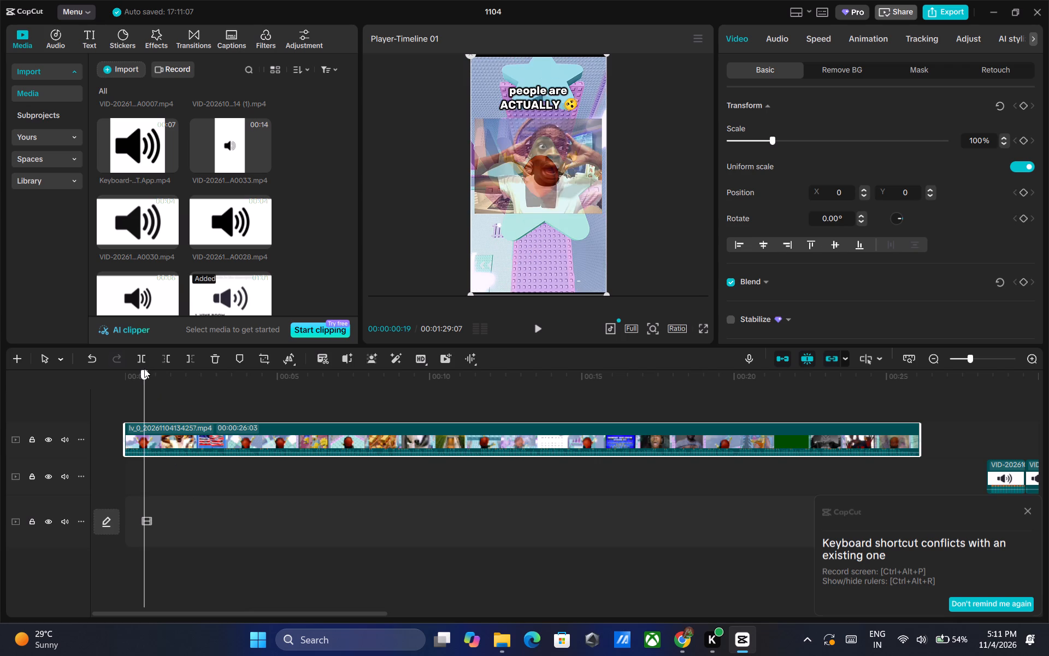
pyautogui.scroll(-2, 210, 270)
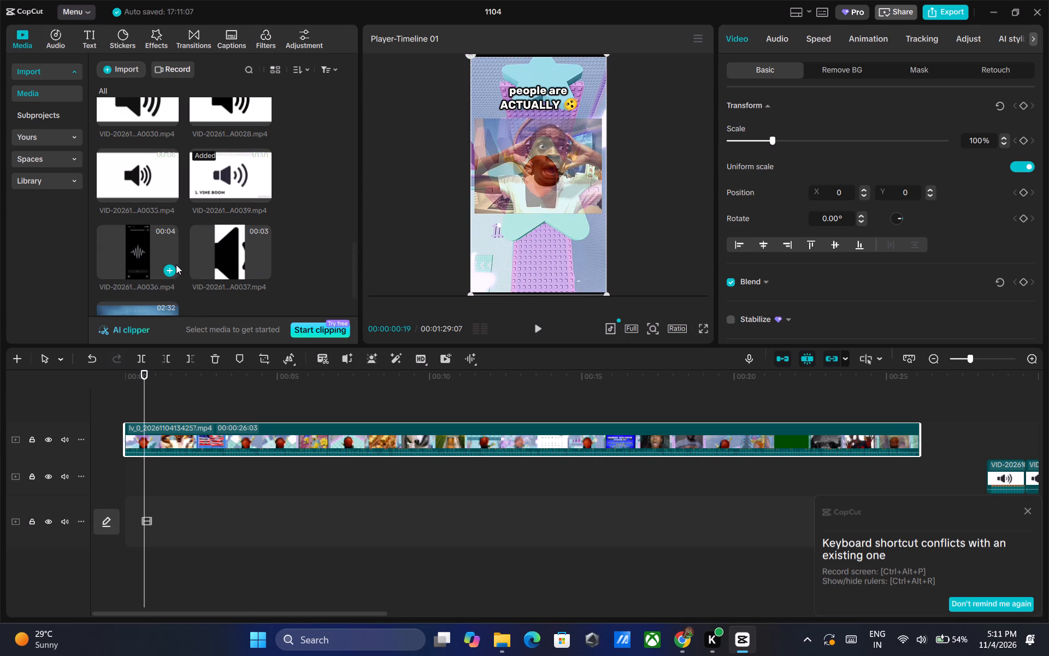
pyautogui.moveTo(155, 242); pyautogui.dragTo(129, 467)
pyautogui.moveTo(168, 468); pyautogui.dragTo(161, 468)
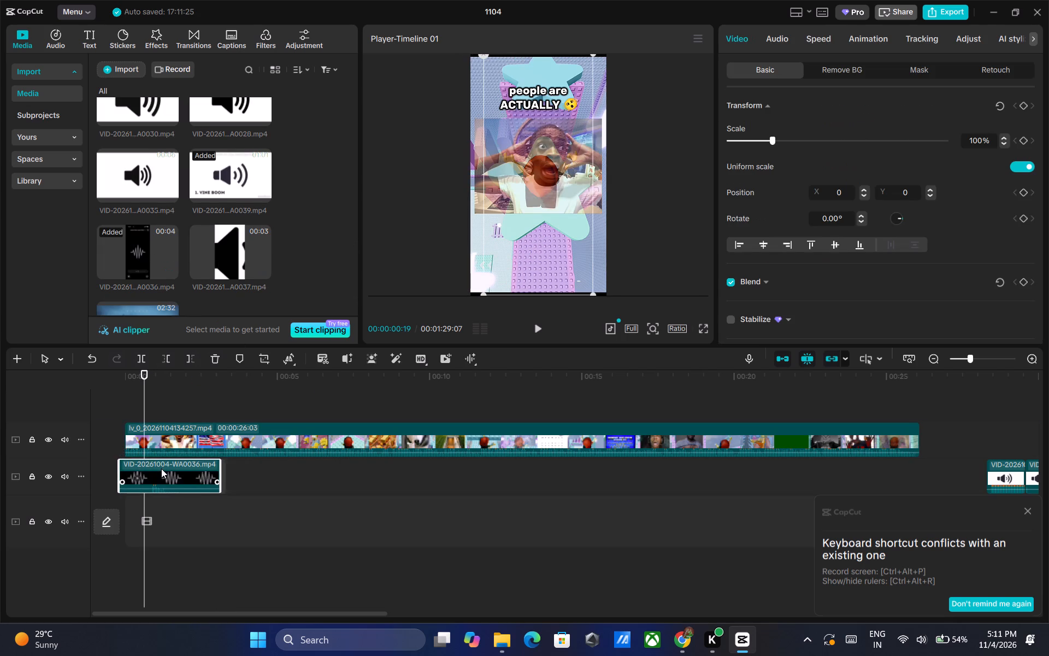
pyautogui.moveTo(161, 468); pyautogui.dragTo(155, 460)
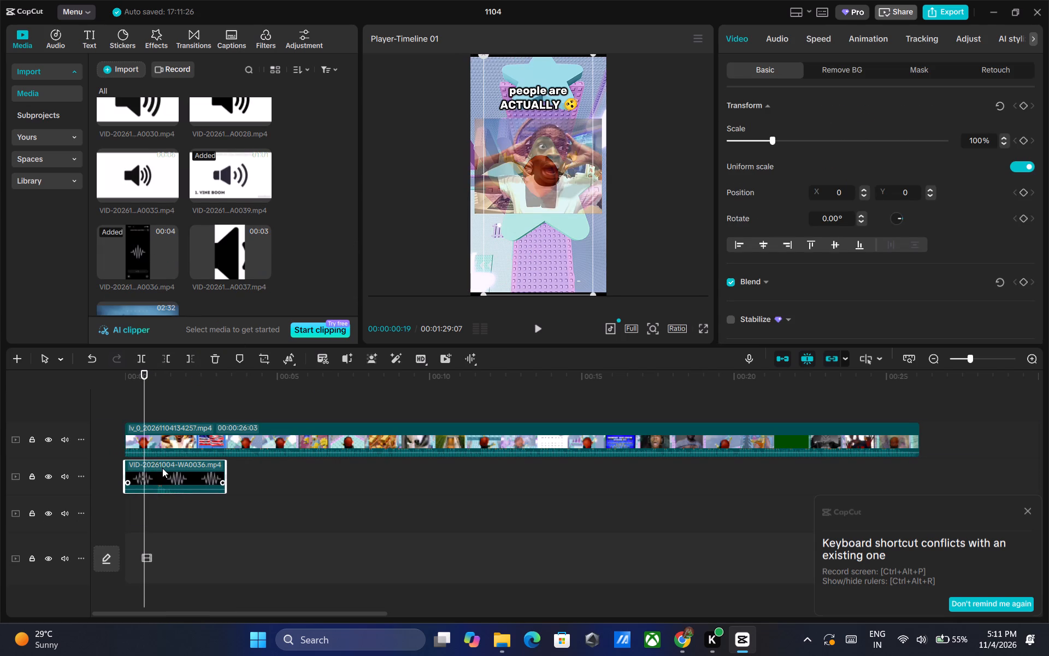
# Split the VID-20261004-WA0036 clip at 00:00:00:19, delete the part before the cut, and shift the remainder back to just after the video's start.
pyautogui.hotkey('ctrl', 'b')
pyautogui.click(134, 468)
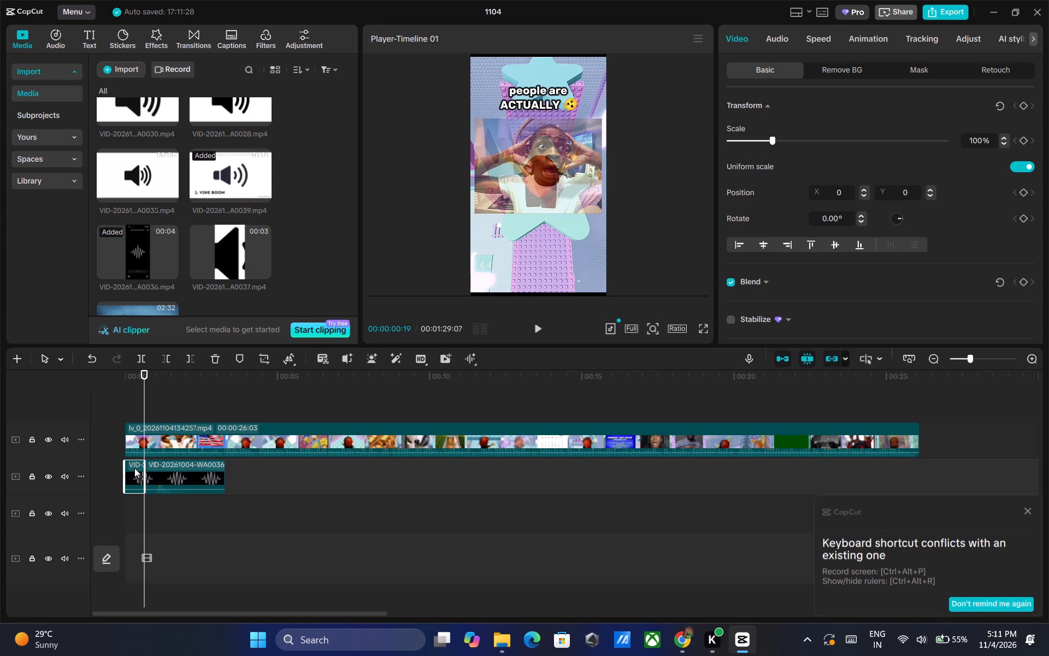
pyautogui.press('Delete')
pyautogui.moveTo(168, 467); pyautogui.dragTo(159, 467)
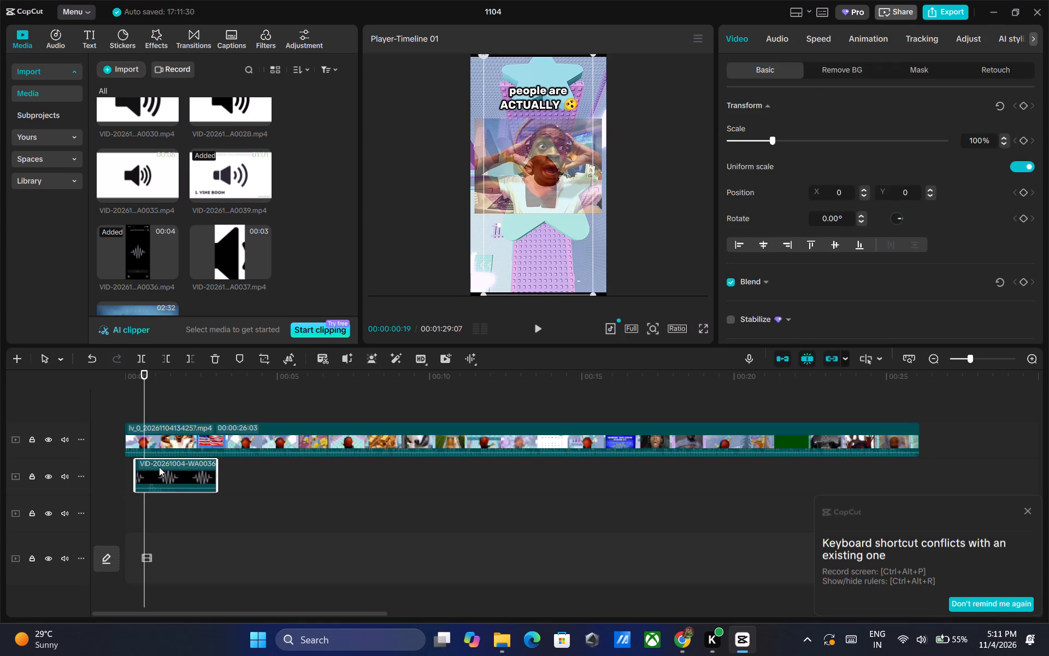
pyautogui.moveTo(159, 467); pyautogui.dragTo(154, 466)
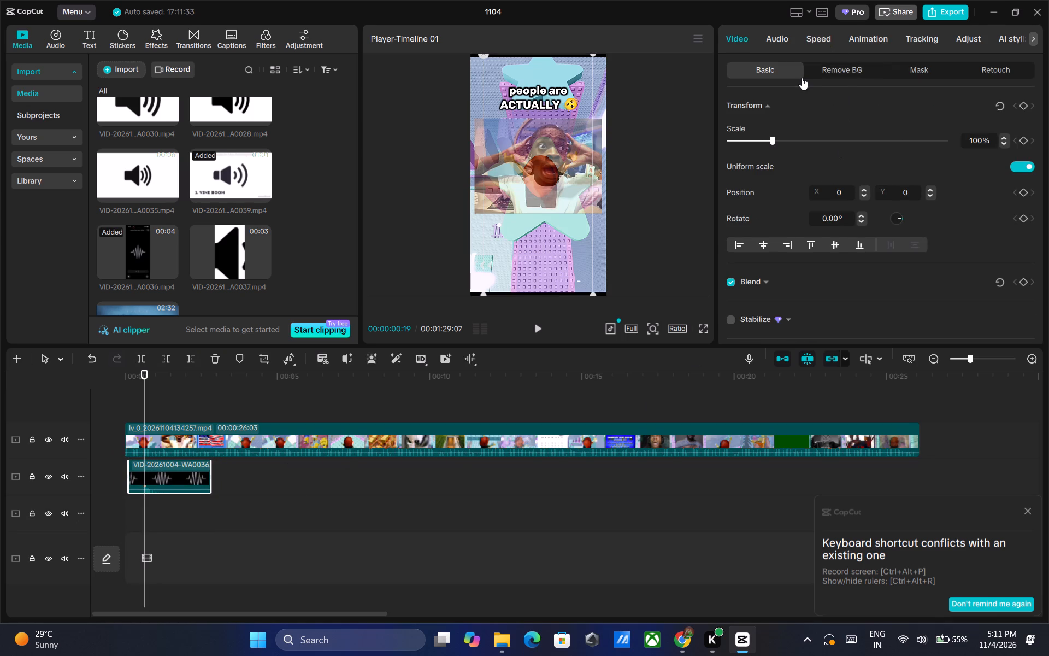
# Lower the VID-20261004-WA0036 clip's volume to -5.3 dB.
pyautogui.click(781, 43)
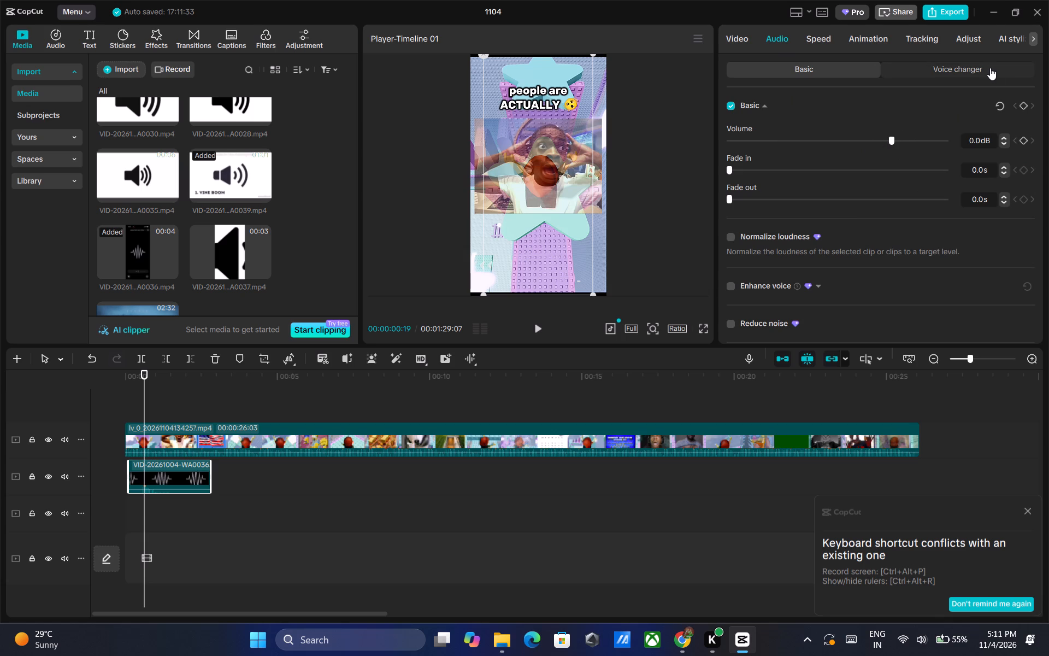
pyautogui.click(872, 139)
pyautogui.click(875, 138)
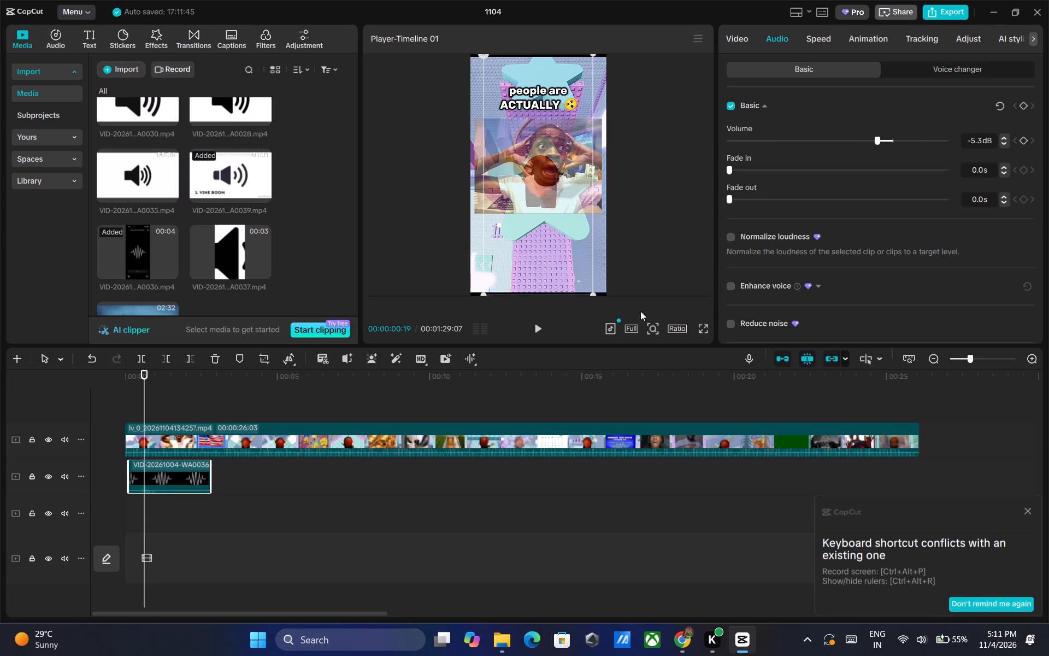
# Play from 00:00:00:11 to 00:00:01:21 and move the Vine Boom piece below the WA0036 clip, starting just before 00:00:01:21.
pyautogui.moveTo(146, 376); pyautogui.dragTo(136, 376)
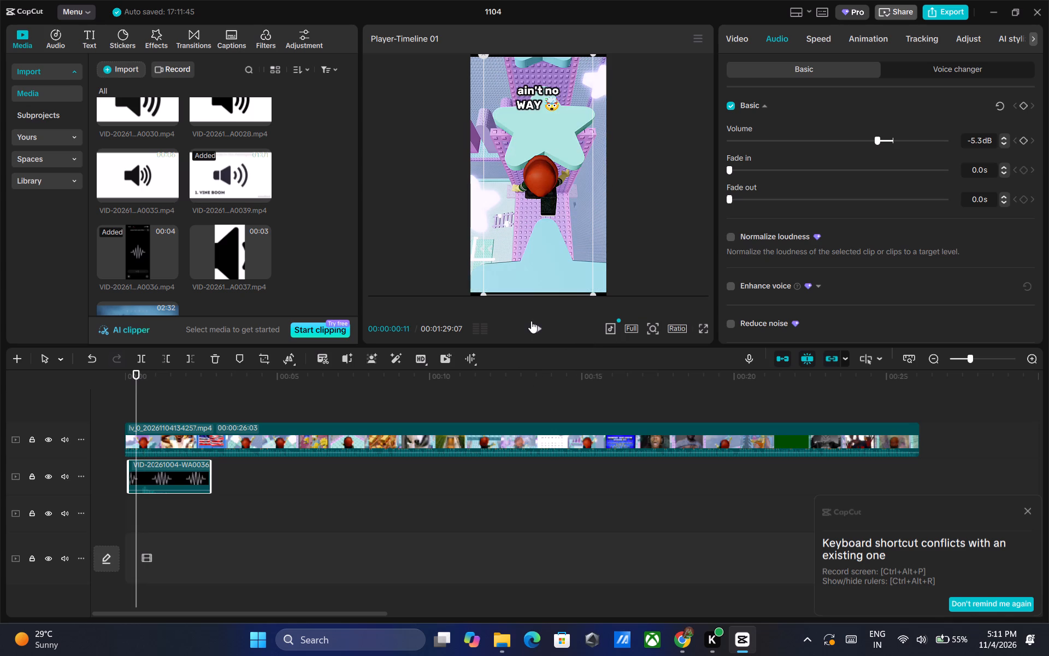
pyautogui.click(537, 325)
pyautogui.tripleClick(537, 325)
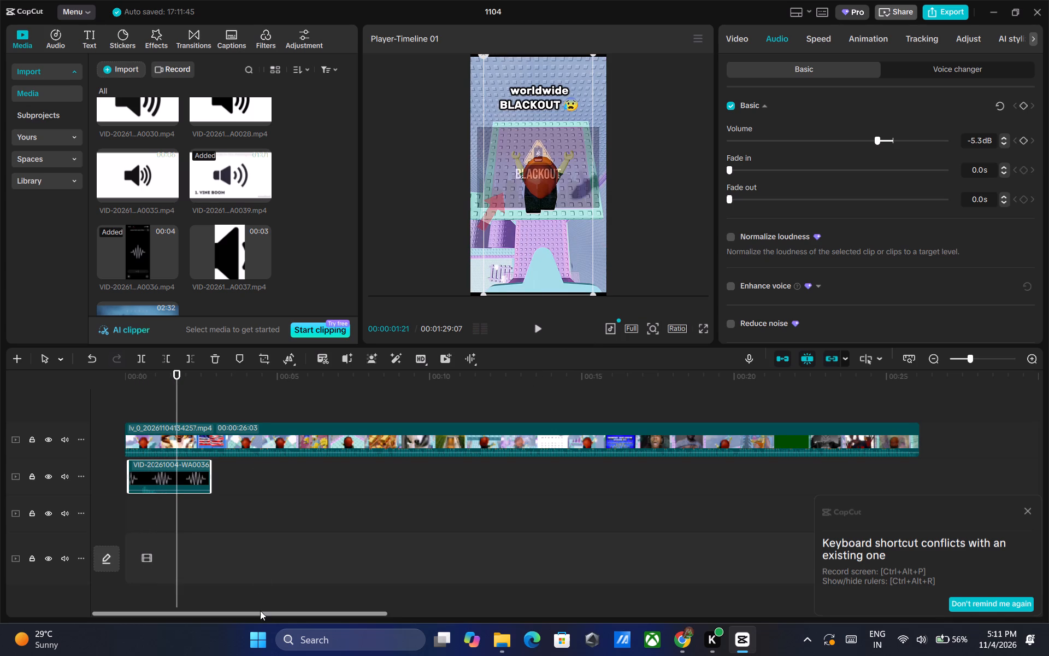
pyautogui.moveTo(260, 612); pyautogui.dragTo(435, 622)
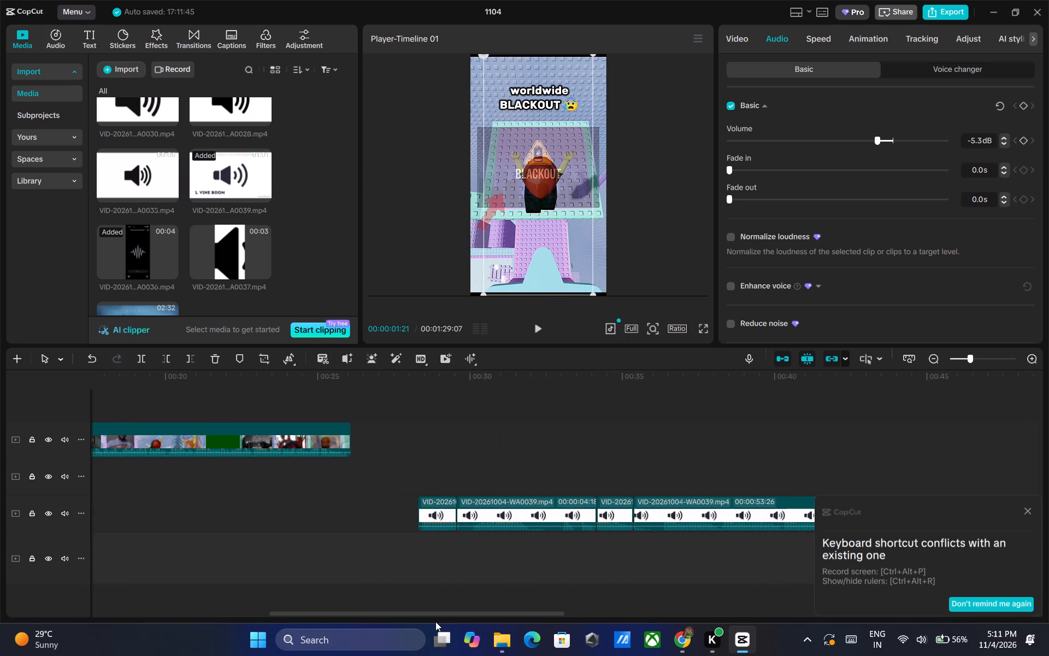
pyautogui.moveTo(435, 622); pyautogui.dragTo(435, 621)
pyautogui.moveTo(441, 500); pyautogui.dragTo(231, 486)
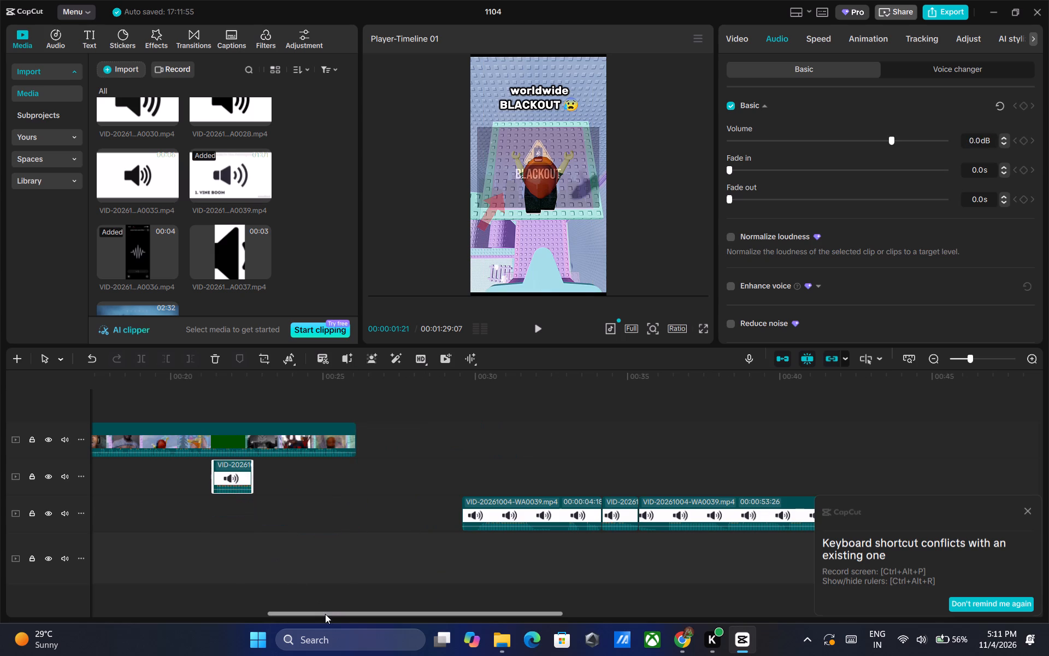
pyautogui.moveTo(325, 614); pyautogui.dragTo(167, 612)
pyautogui.moveTo(740, 471); pyautogui.dragTo(142, 512)
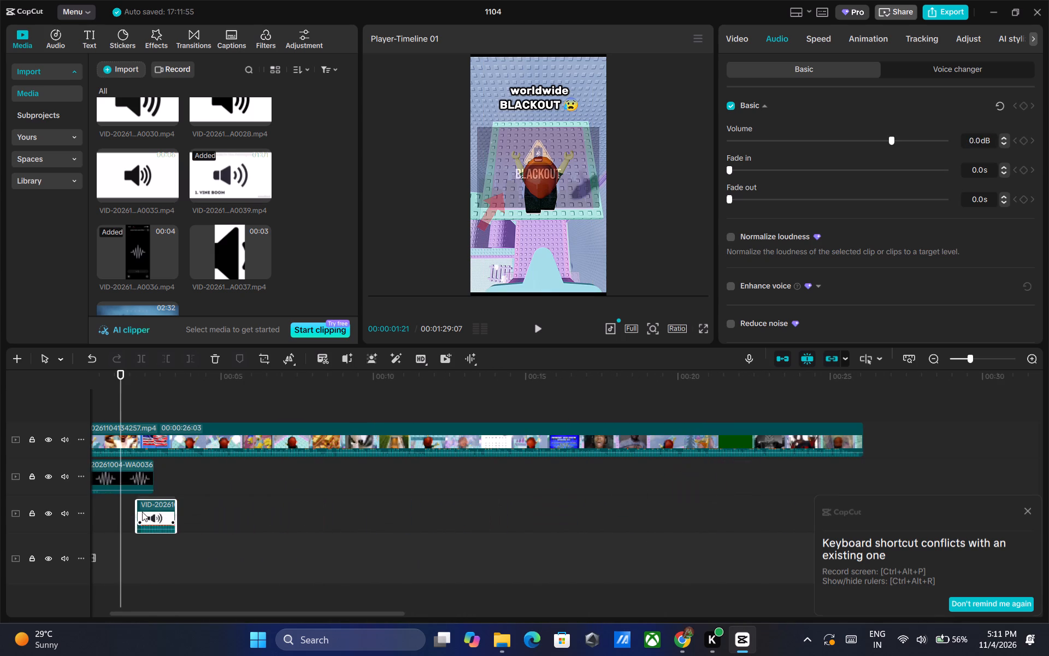
pyautogui.moveTo(142, 512); pyautogui.dragTo(133, 512)
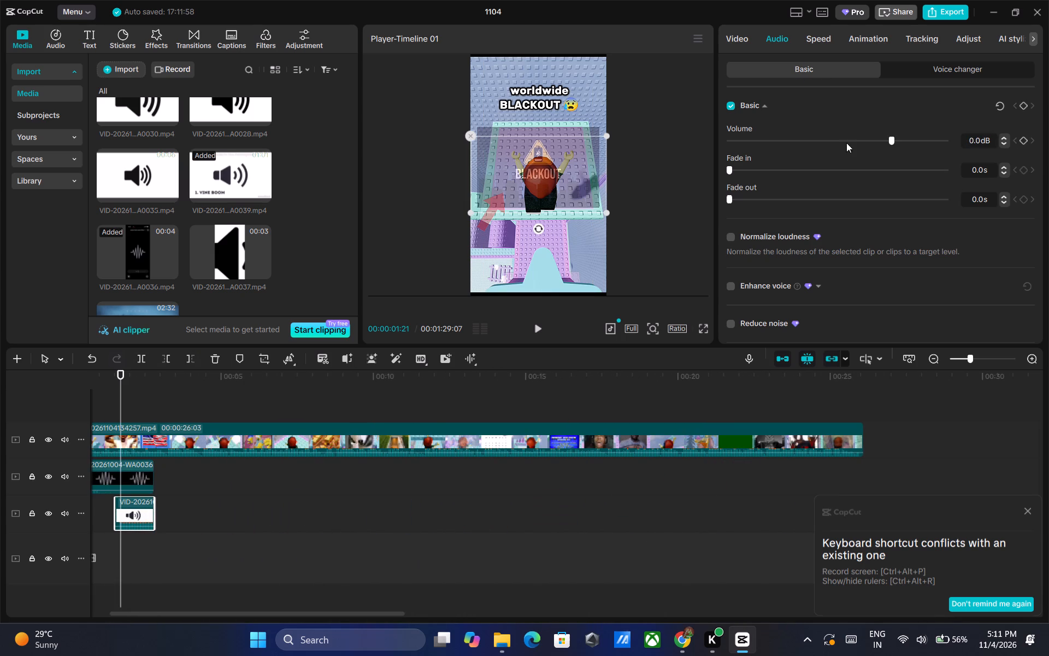
# Lower the Vine Boom piece's volume to -5.7 dB and play it back with the video.
pyautogui.click(874, 141)
pyautogui.click(536, 326)
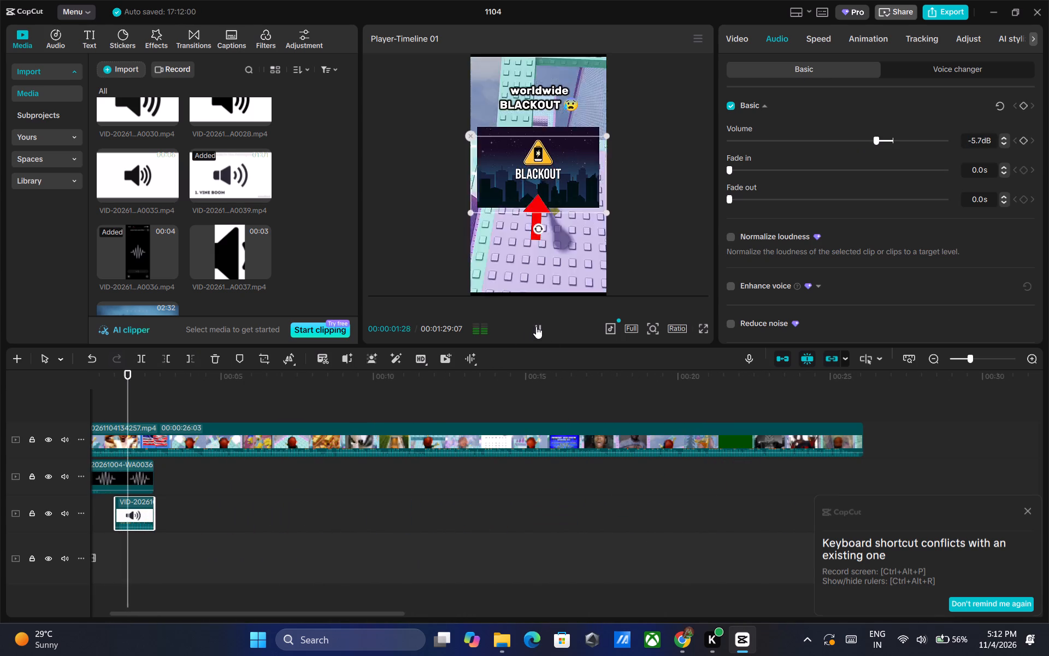
pyautogui.click(539, 326)
# Park the playhead at 00:00:02:13, and place VID-20261004-WA0033.mp4 after the main video on its track, starting at about 27 seconds.
pyautogui.moveTo(154, 378); pyautogui.dragTo(140, 380)
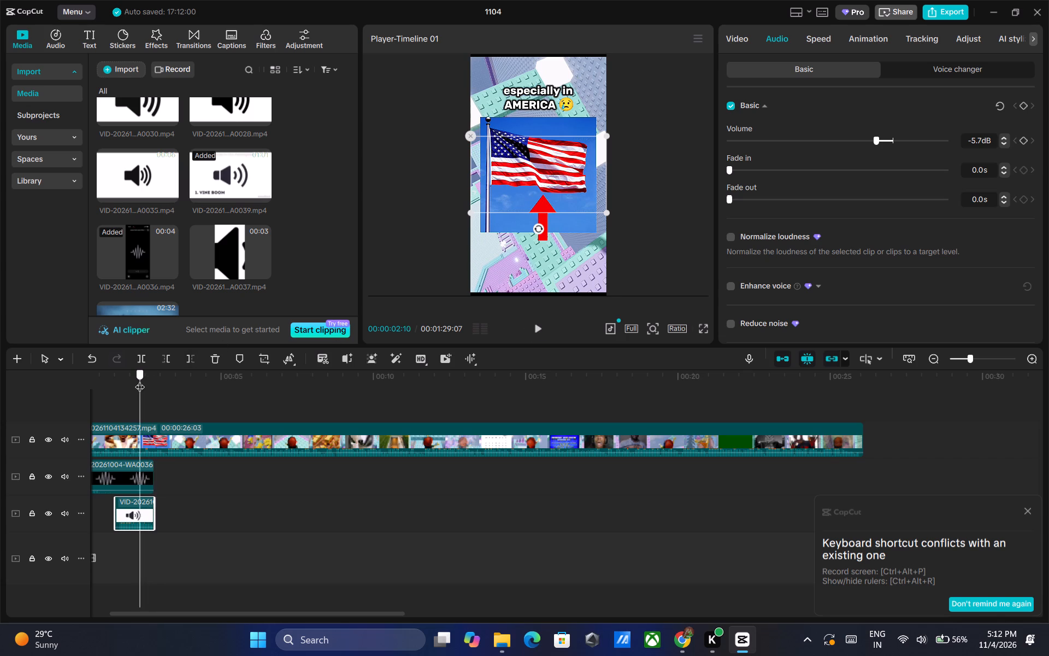
pyautogui.moveTo(140, 380); pyautogui.dragTo(143, 380)
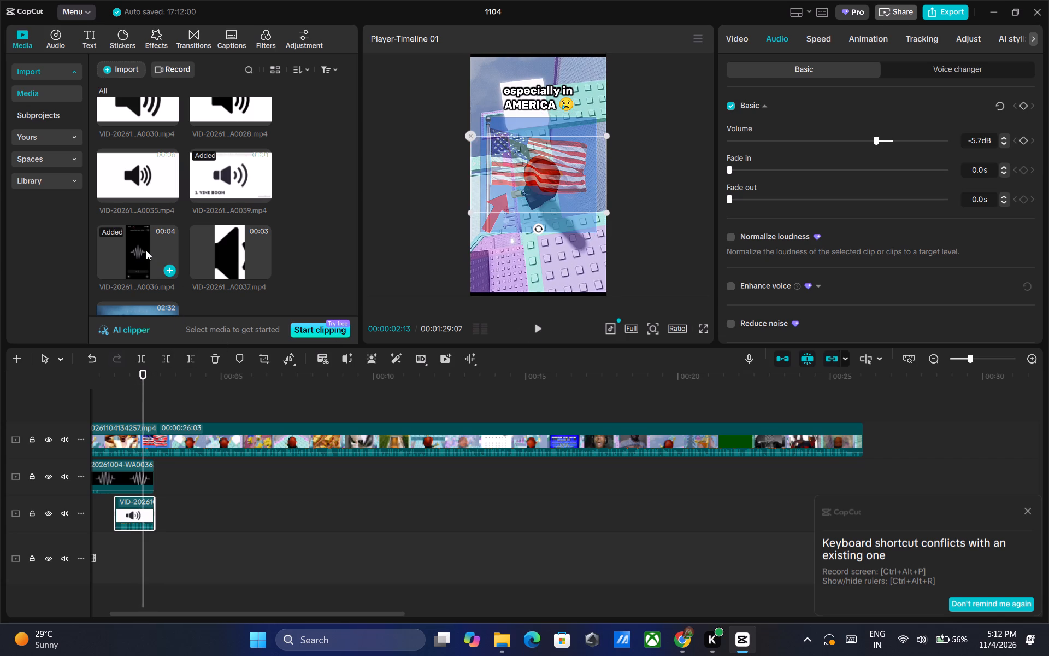
pyautogui.scroll(3, 167, 187)
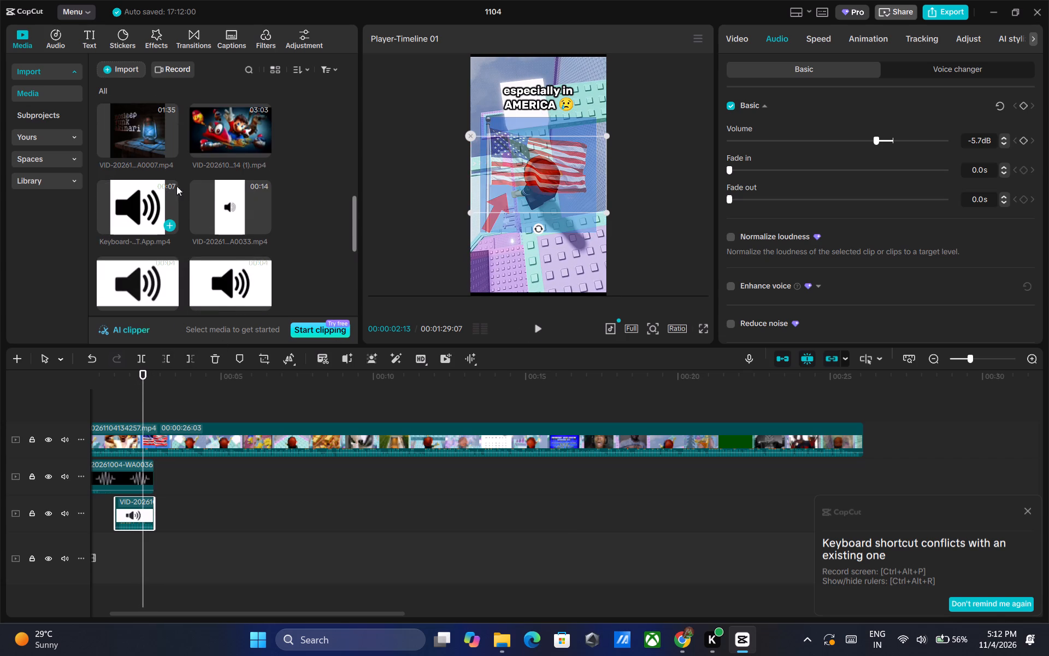
pyautogui.scroll(2, 210, 190)
pyautogui.scroll(-1, 215, 212)
pyautogui.moveTo(233, 267); pyautogui.dragTo(926, 476)
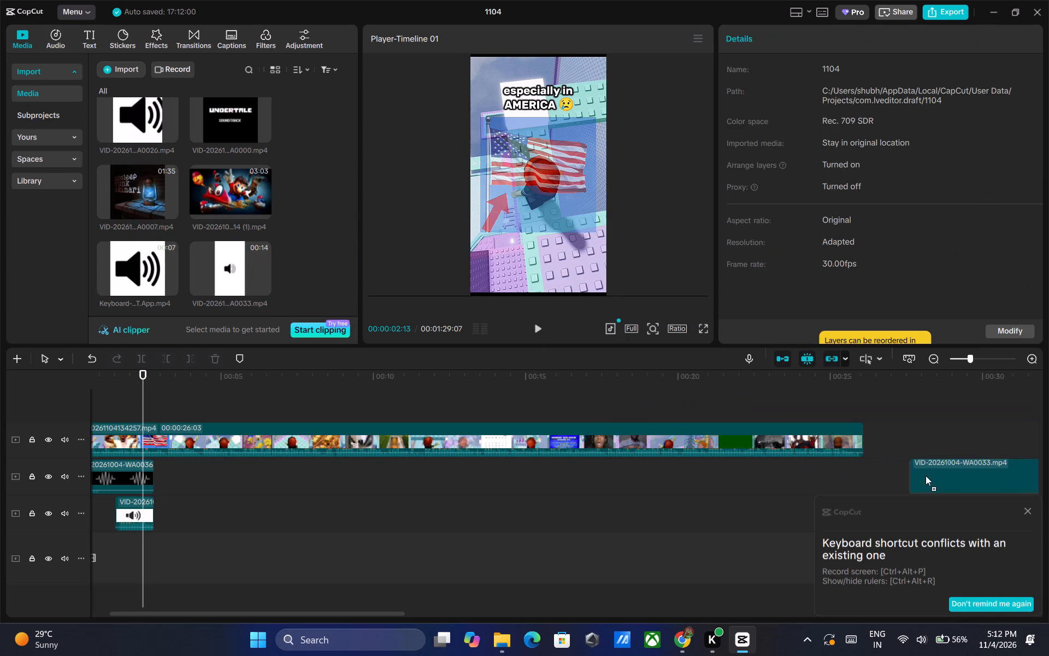
pyautogui.moveTo(926, 476); pyautogui.dragTo(900, 445)
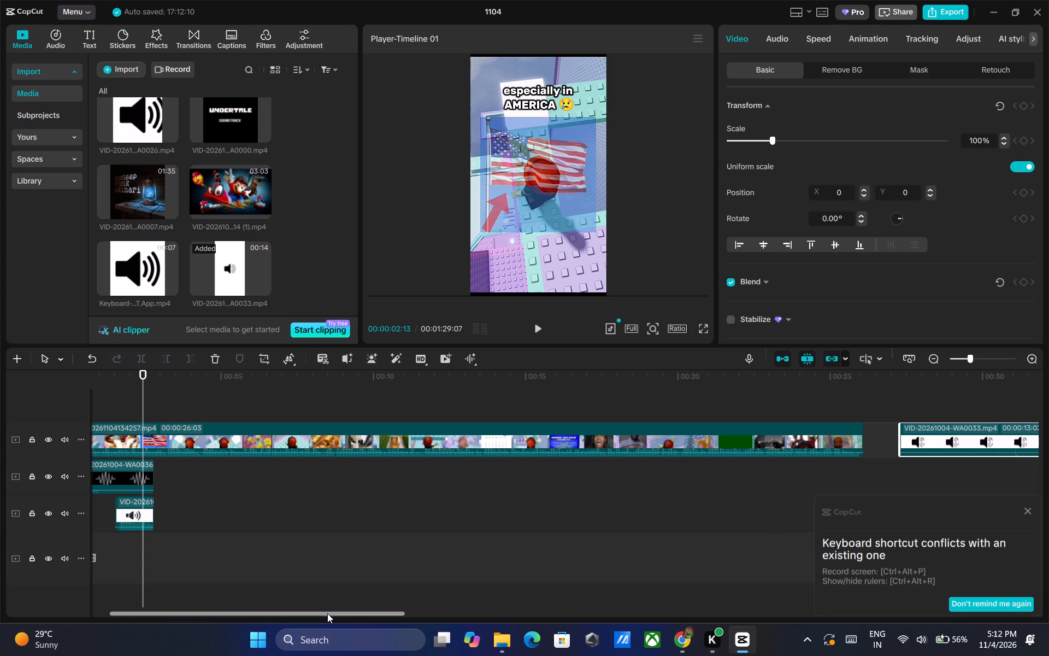
pyautogui.moveTo(327, 613); pyautogui.dragTo(492, 608)
pyautogui.click(475, 427)
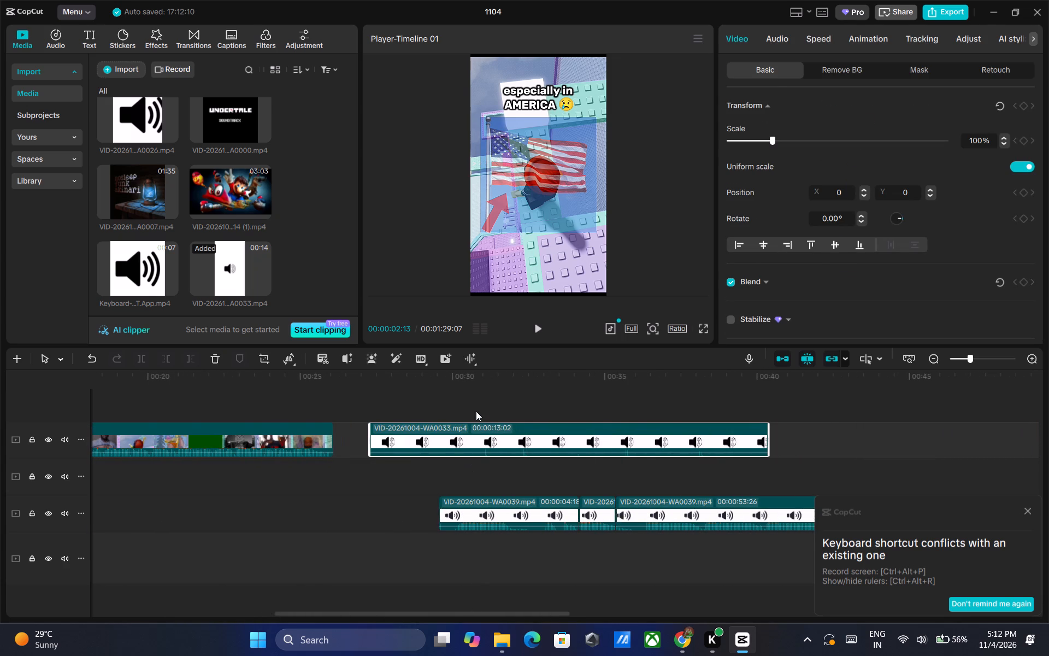
# Split the VID-20261004-WA0033 clip at 00:00:30:23 and again at about 31.4 seconds to isolate a short sound piece.
pyautogui.click(476, 411)
pyautogui.hotkey('ctrl', 'b')
pyautogui.keyDown('ctrl'); pyautogui.click(481, 435); pyautogui.keyUp('ctrl')
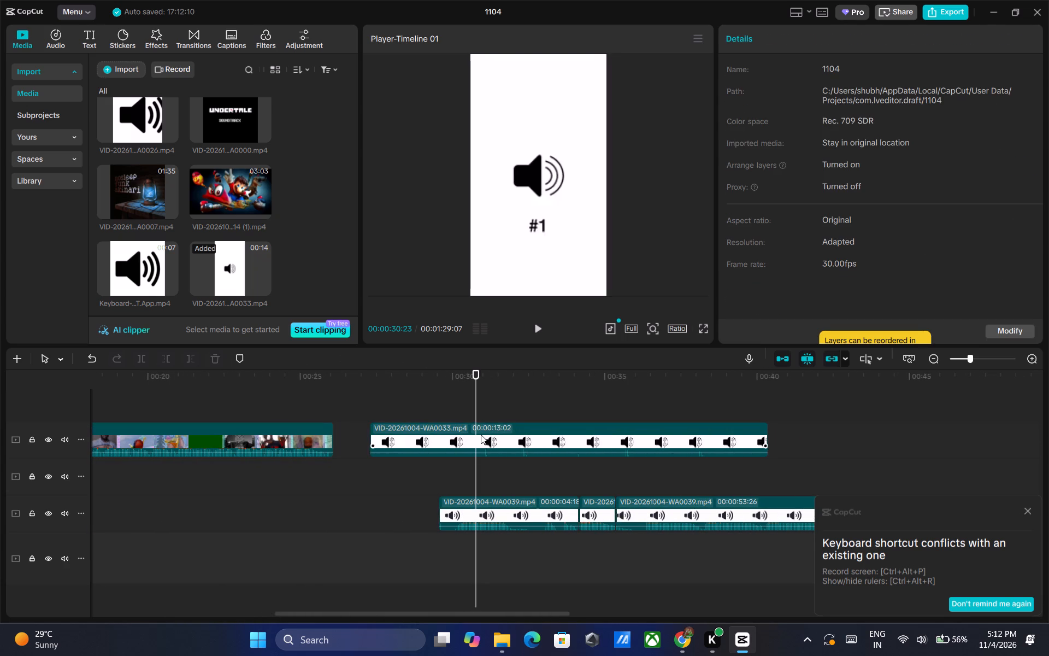
pyautogui.hotkey('ctrl', 'b')
pyautogui.moveTo(477, 389); pyautogui.dragTo(496, 395)
pyautogui.hotkey('ctrl', 'b')
pyautogui.click(510, 396)
# Move the isolated WA0033 piece onto the Vine Boom piece's track, directly after its end.
pyautogui.moveTo(484, 432); pyautogui.dragTo(474, 450)
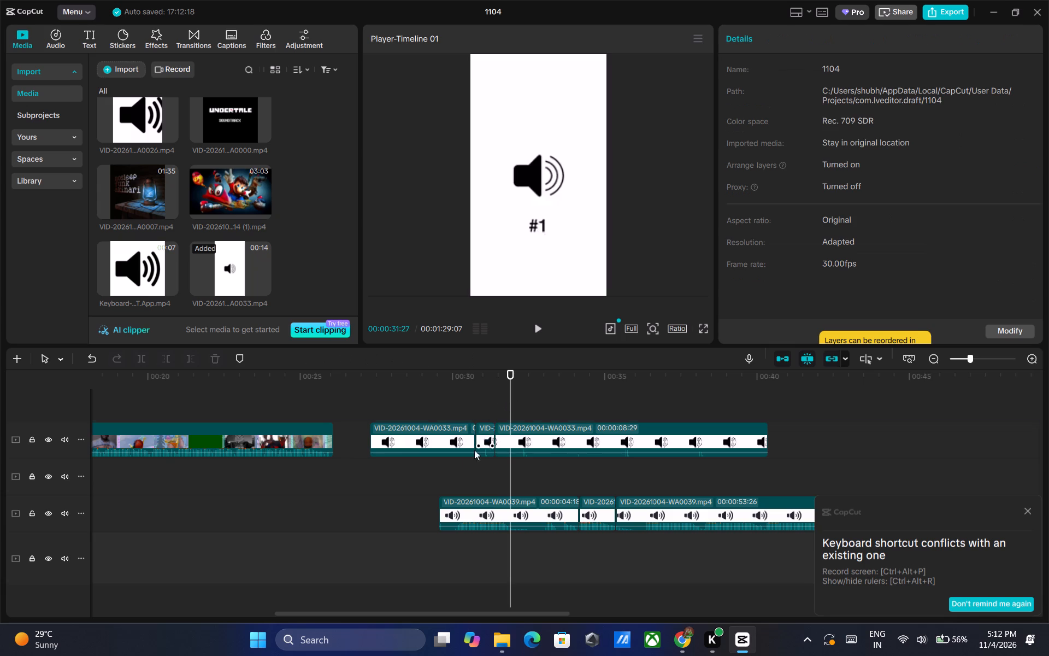
pyautogui.moveTo(474, 450); pyautogui.dragTo(255, 477)
pyautogui.moveTo(322, 613); pyautogui.dragTo(258, 613)
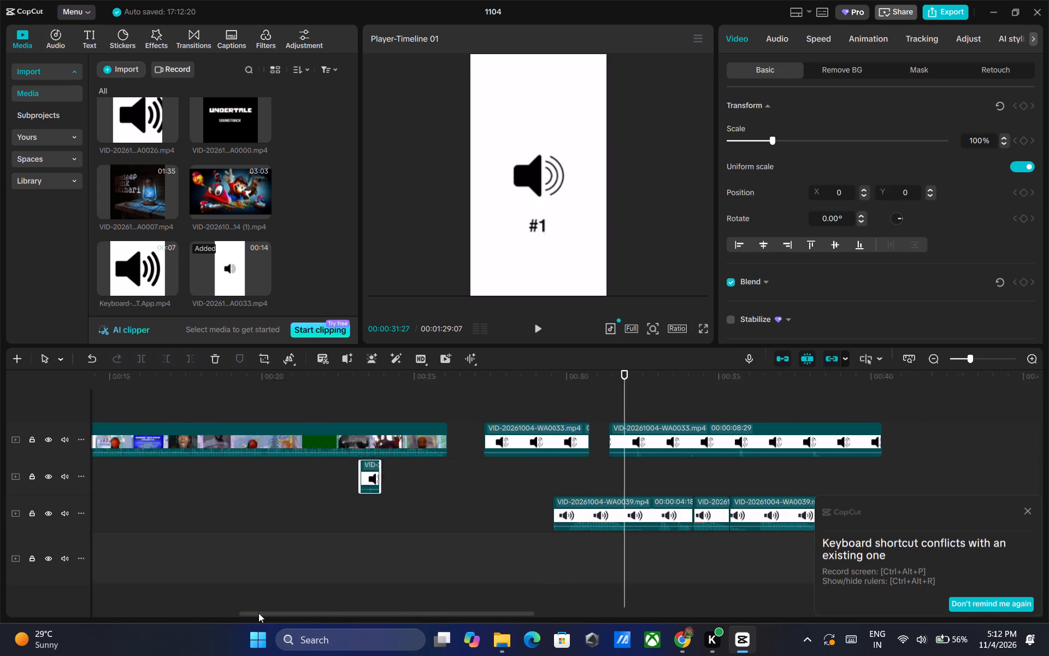
pyautogui.moveTo(258, 613); pyautogui.dragTo(122, 613)
pyautogui.click(188, 397)
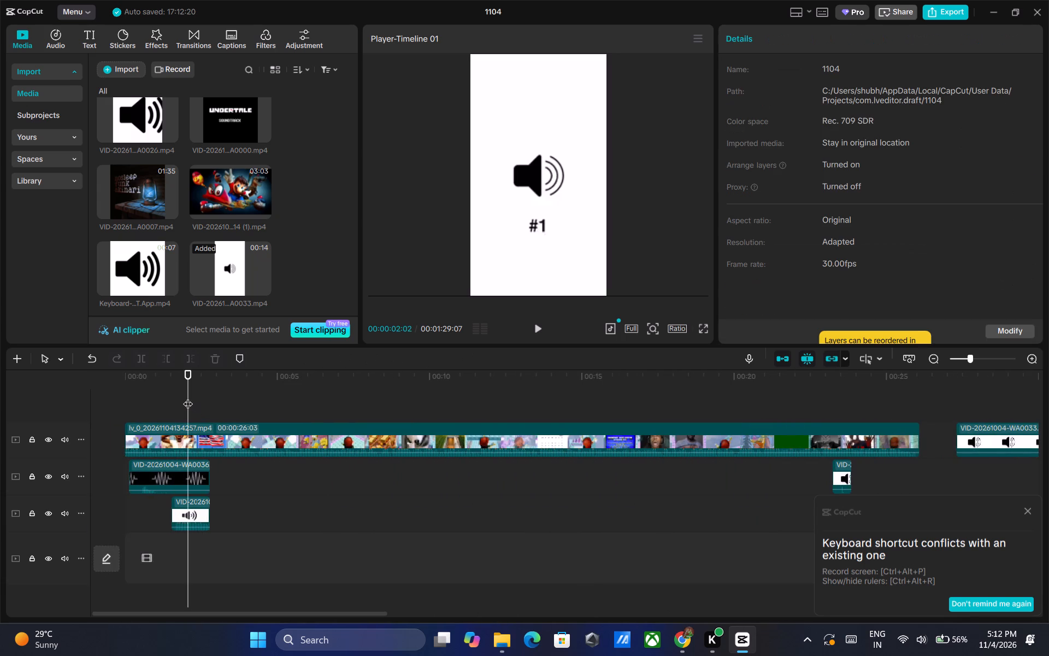
pyautogui.moveTo(844, 471); pyautogui.dragTo(474, 507)
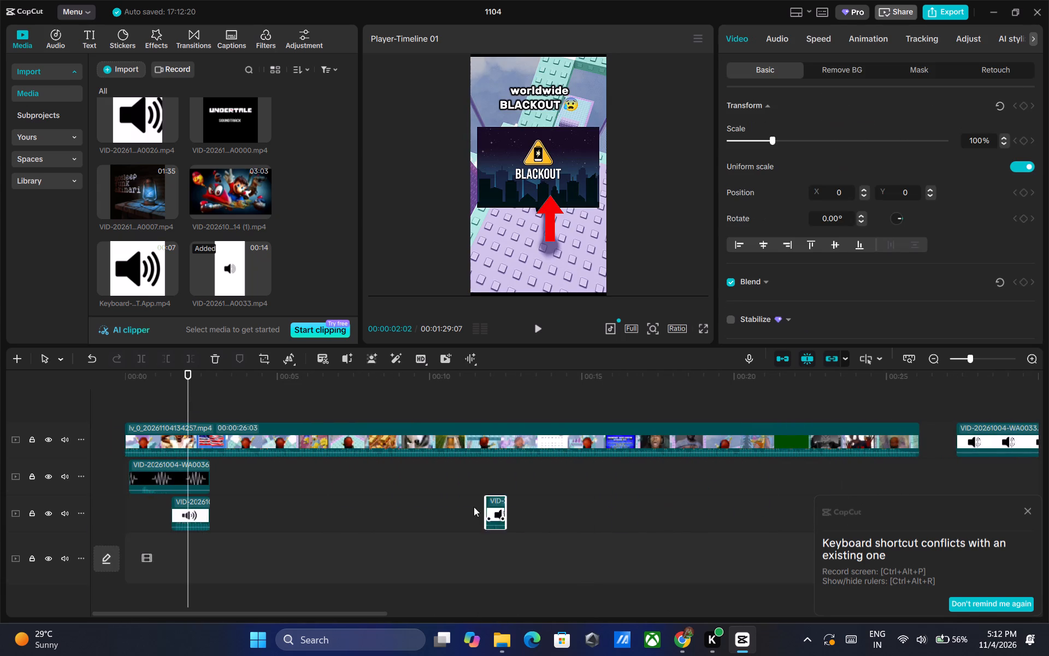
pyautogui.moveTo(474, 507); pyautogui.dragTo(218, 510)
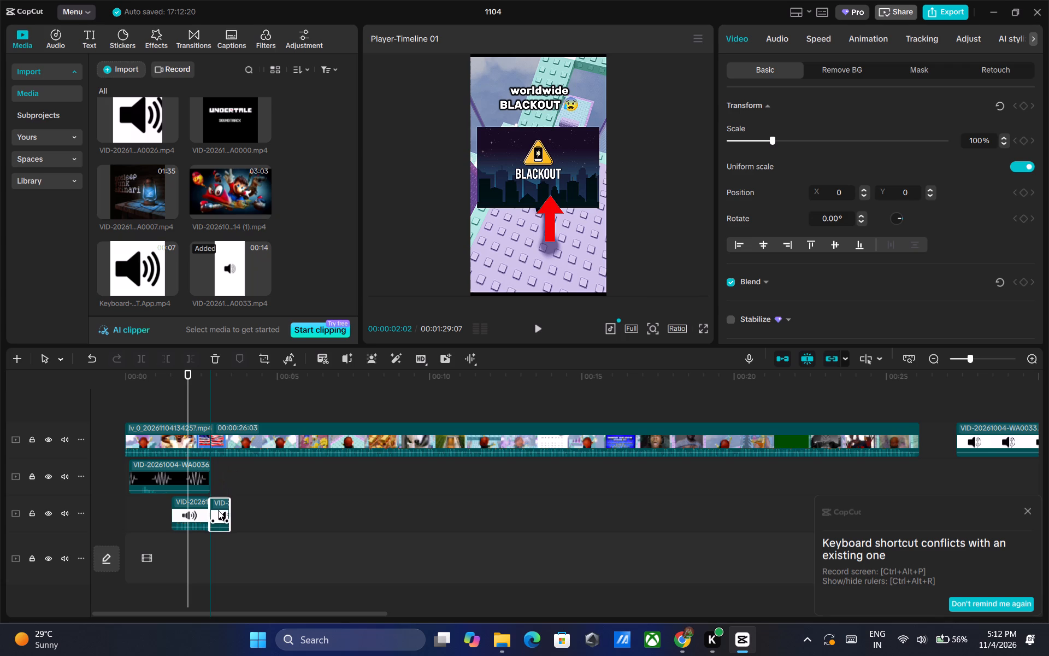
pyautogui.moveTo(218, 510); pyautogui.dragTo(218, 511)
# Play from 00:00:02:02 to the American flag's appearance, then split the Vine Boom piece at 00:00:02:13 and delete its remainder.
pyautogui.keyDown('ctrl'); pyautogui.scroll(3, 320, 465); pyautogui.keyUp('ctrl')
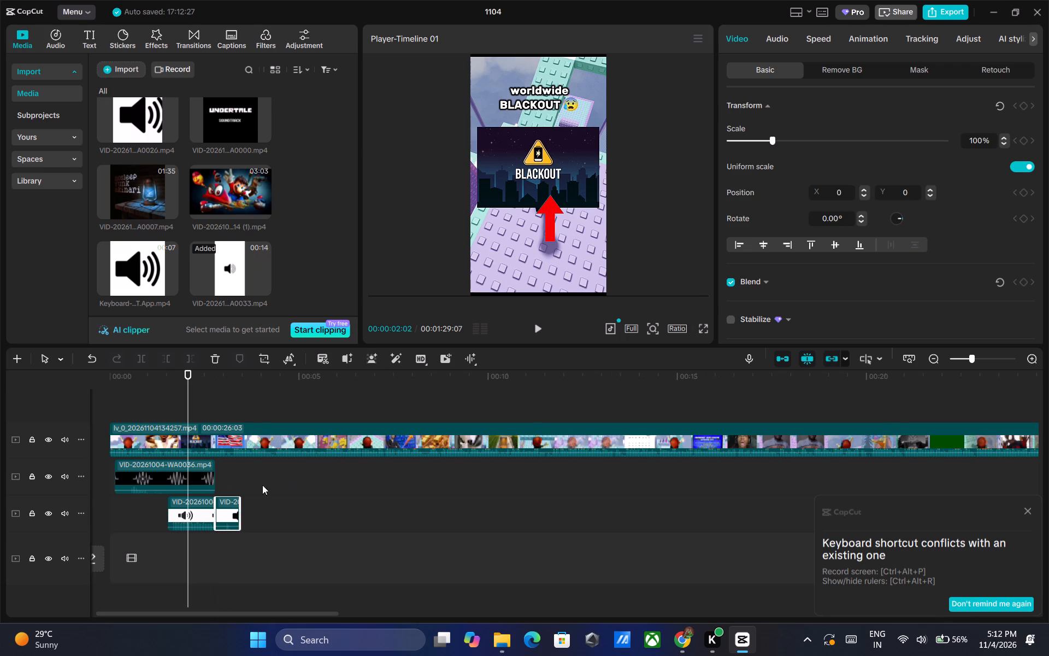
pyautogui.tripleClick(540, 329)
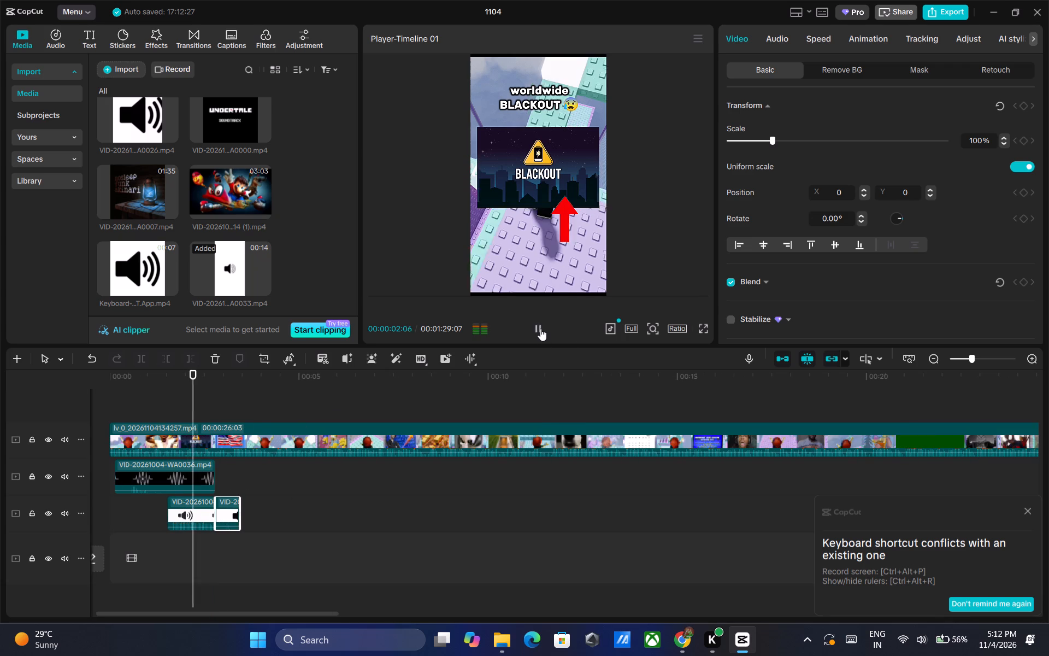
pyautogui.click(540, 329)
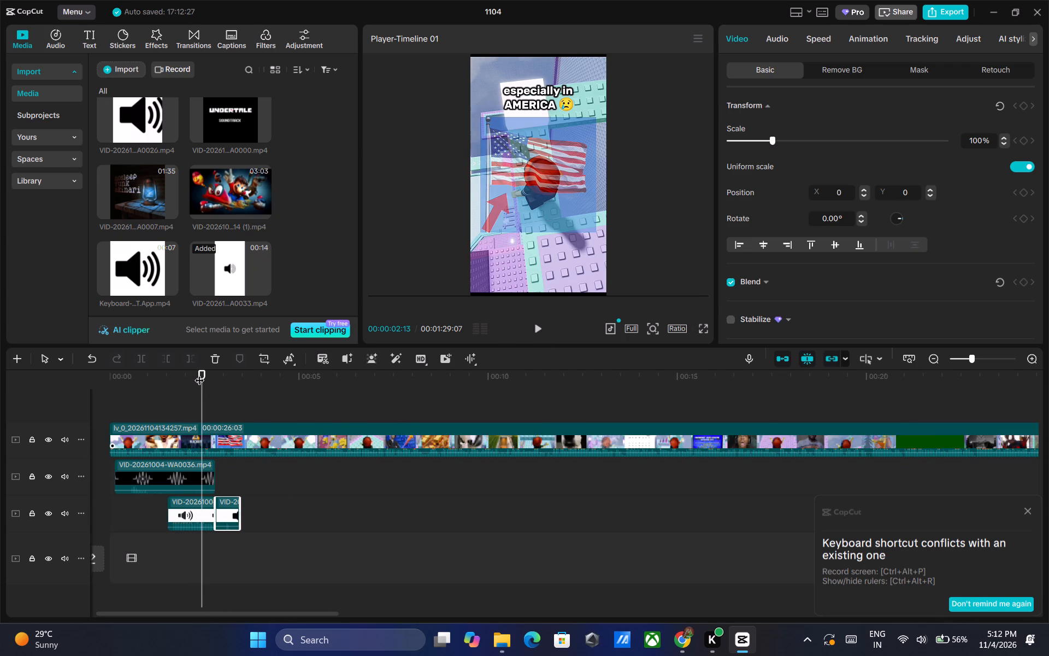
pyautogui.click(201, 373)
pyautogui.click(198, 508)
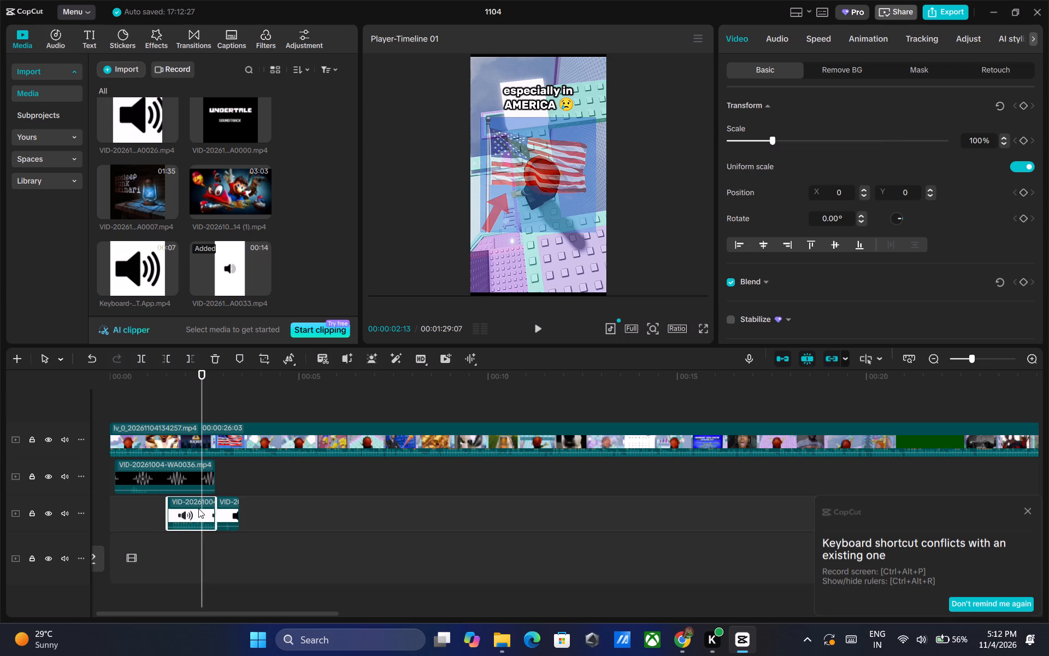
pyautogui.hotkey('ctrl', 'b')
pyautogui.press('Delete')
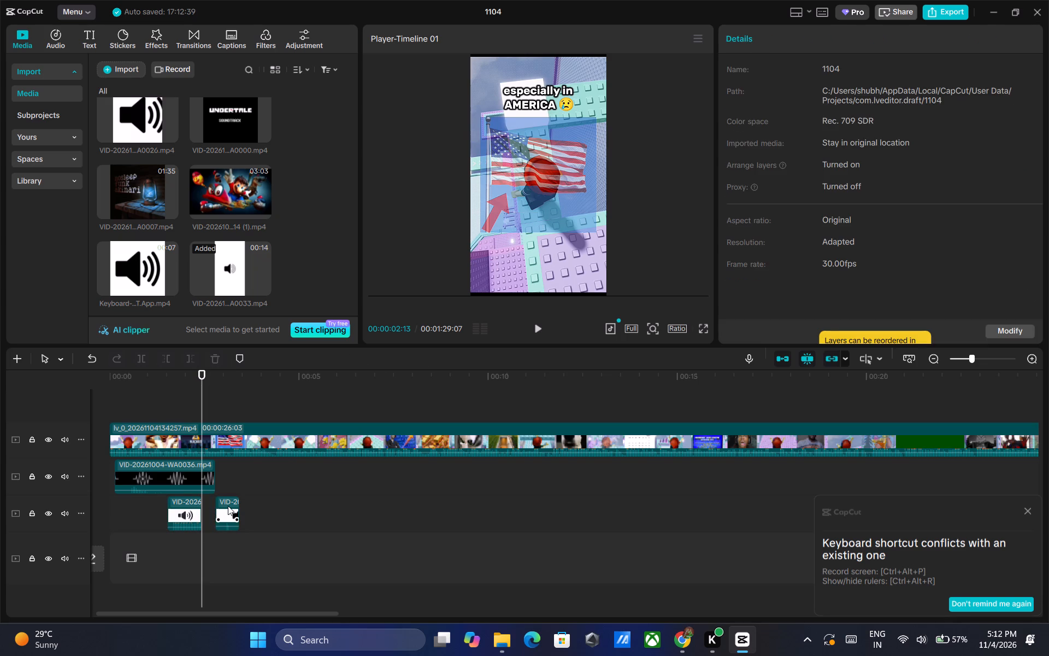
# Move the WA0033 piece onto its own track between the main video and the WA0036 clip, starting at about 2.2 seconds.
pyautogui.moveTo(229, 506); pyautogui.dragTo(201, 491)
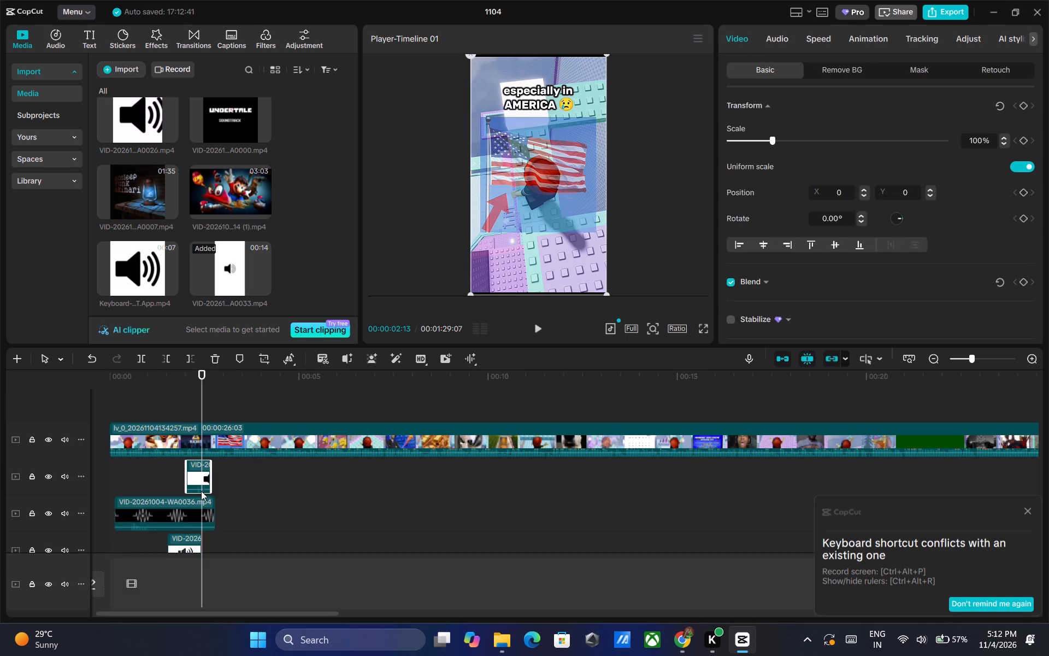
pyautogui.click(202, 465)
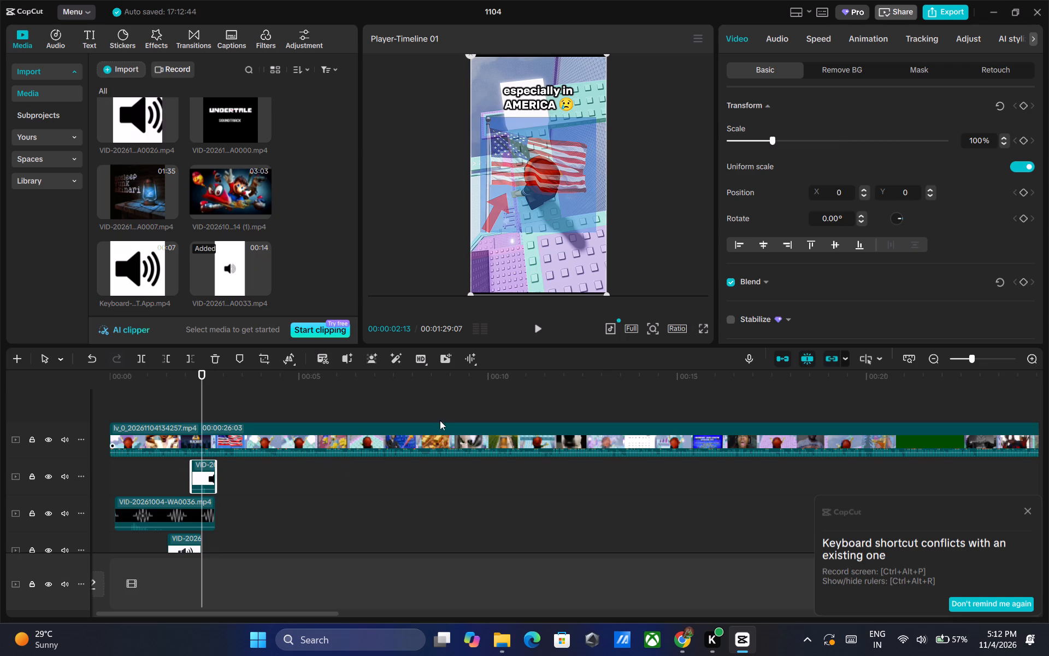
# Raise the WA0033 piece's volume to 12.1 dB and play it back with the video.
pyautogui.click(784, 34)
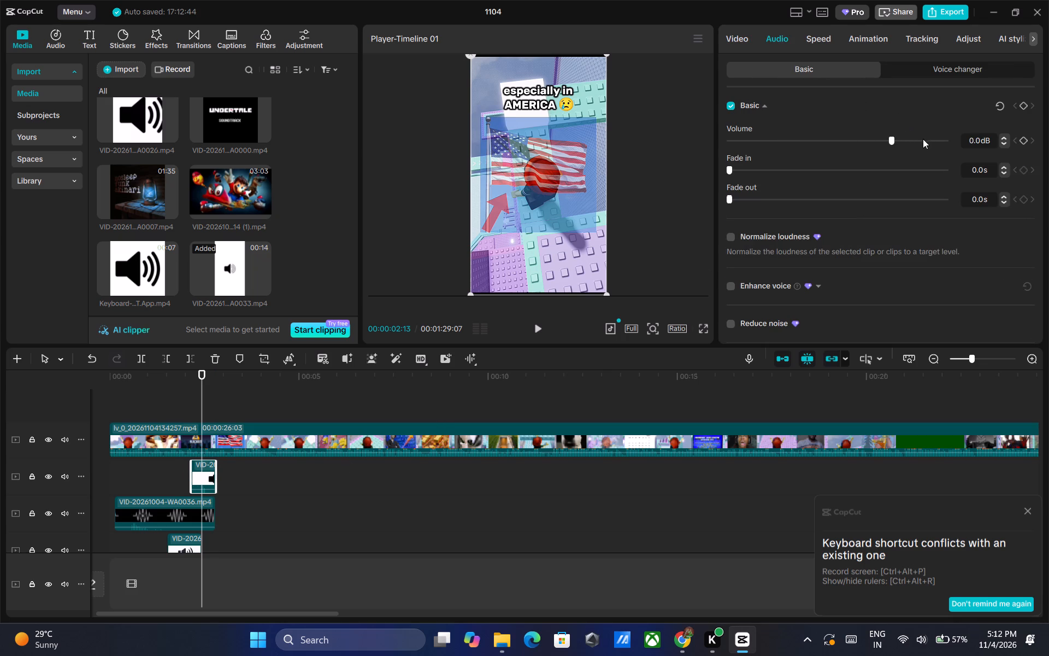
pyautogui.click(922, 139)
pyautogui.click(537, 323)
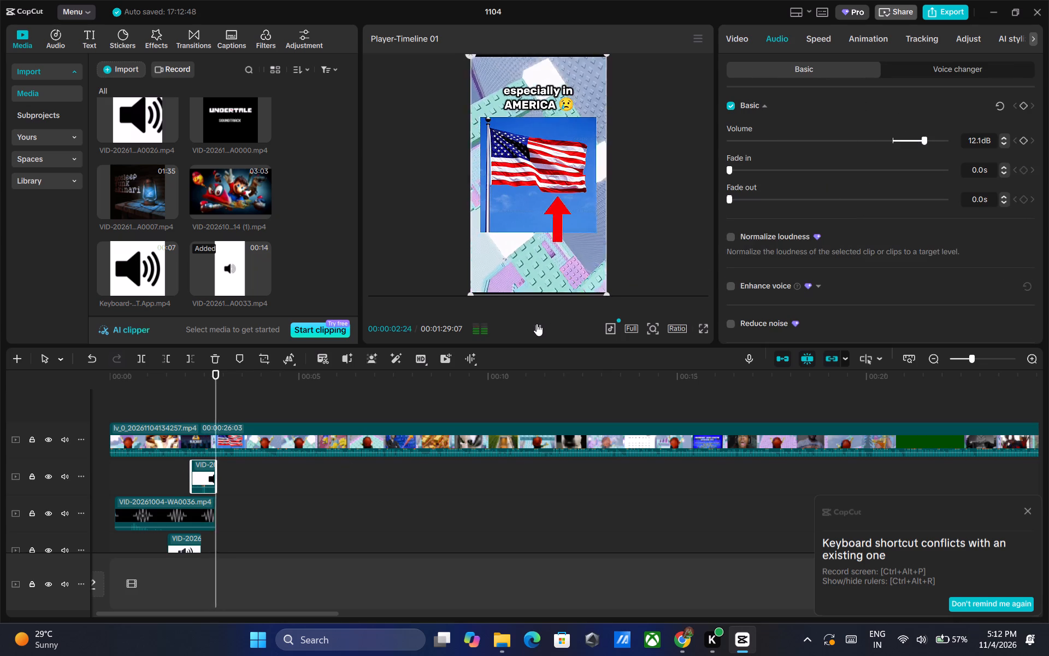
pyautogui.tripleClick(537, 324)
pyautogui.tripleClick(537, 324)
pyautogui.tripleClick(537, 324)
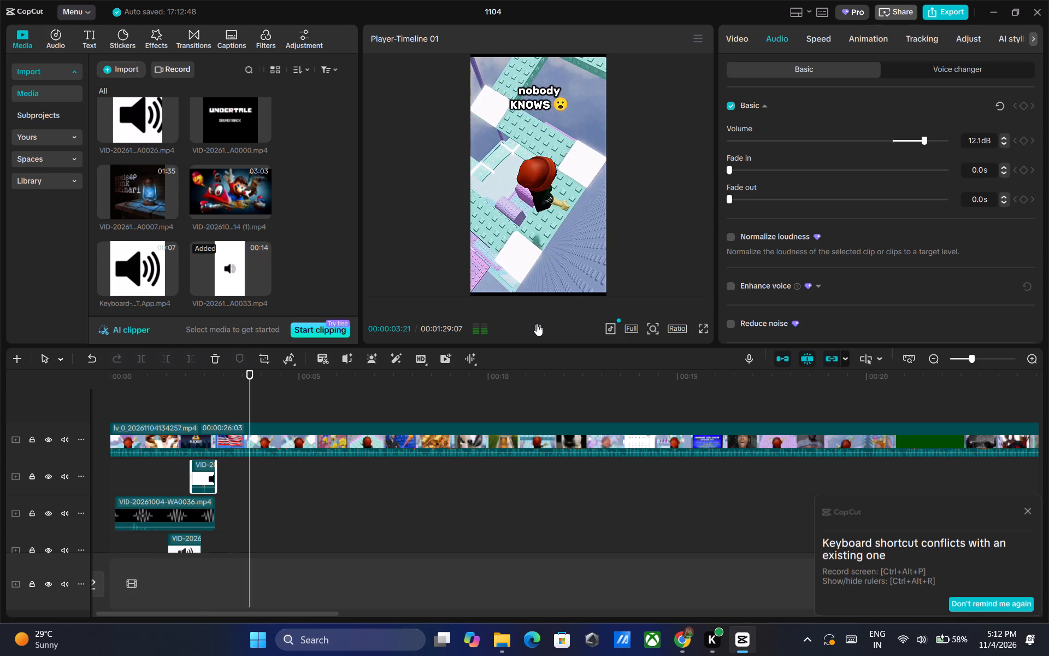
# Park the playhead at 00:00:03:24 and place VID-20261004-WA0037.mp4 on the WA0033 piece's track, starting at about 3 seconds.
pyautogui.click(256, 370)
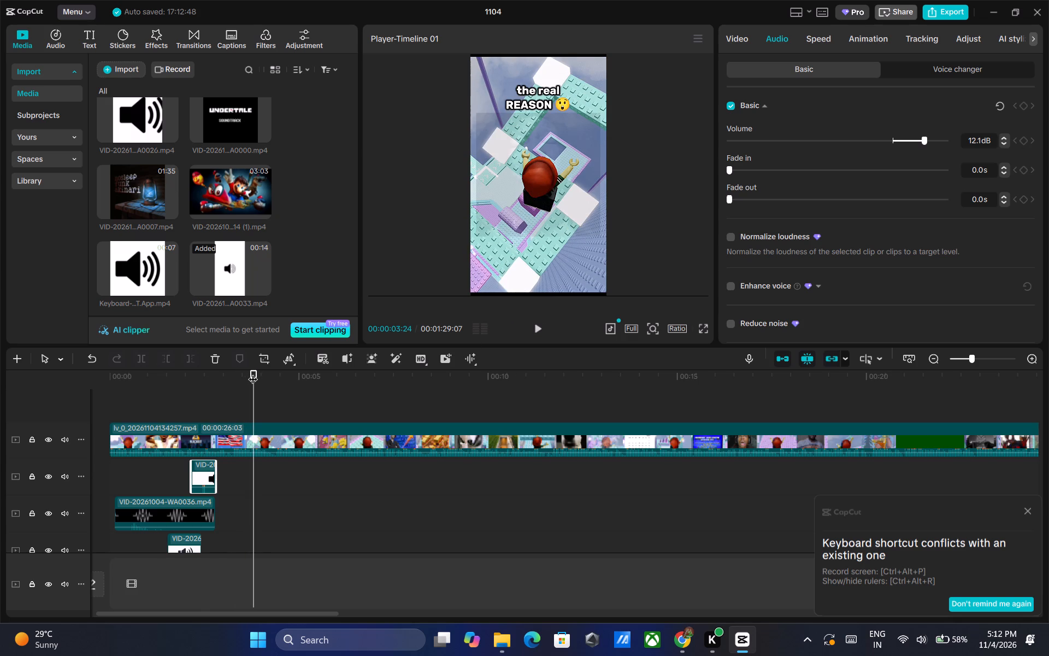
pyautogui.scroll(-2, 209, 256)
pyautogui.scroll(-3, 266, 230)
pyautogui.moveTo(218, 189); pyautogui.dragTo(229, 408)
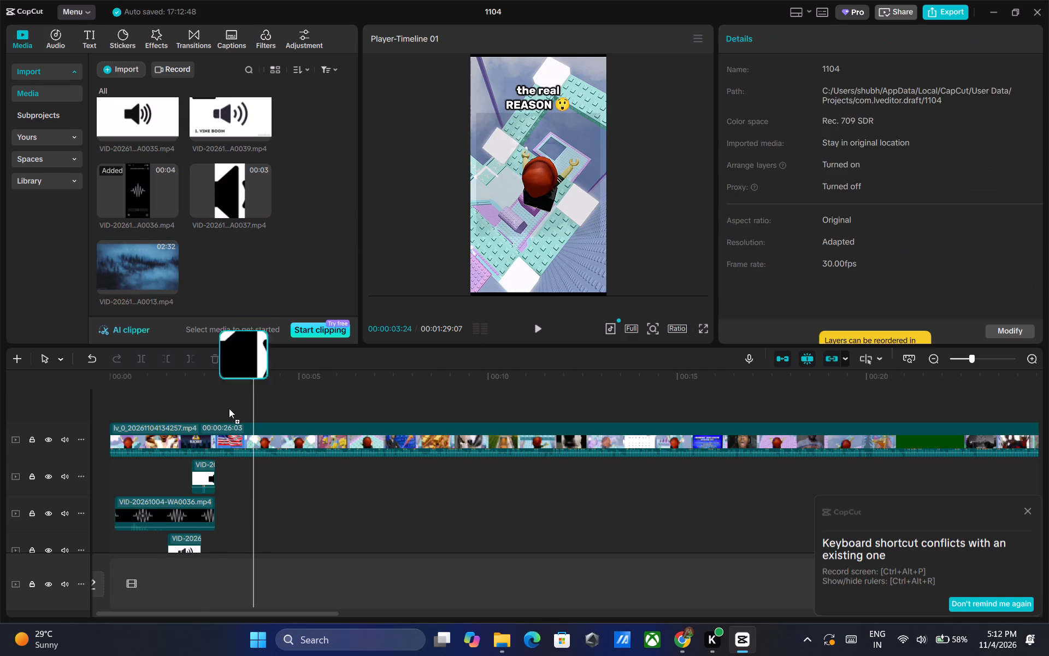
pyautogui.moveTo(229, 408); pyautogui.dragTo(225, 476)
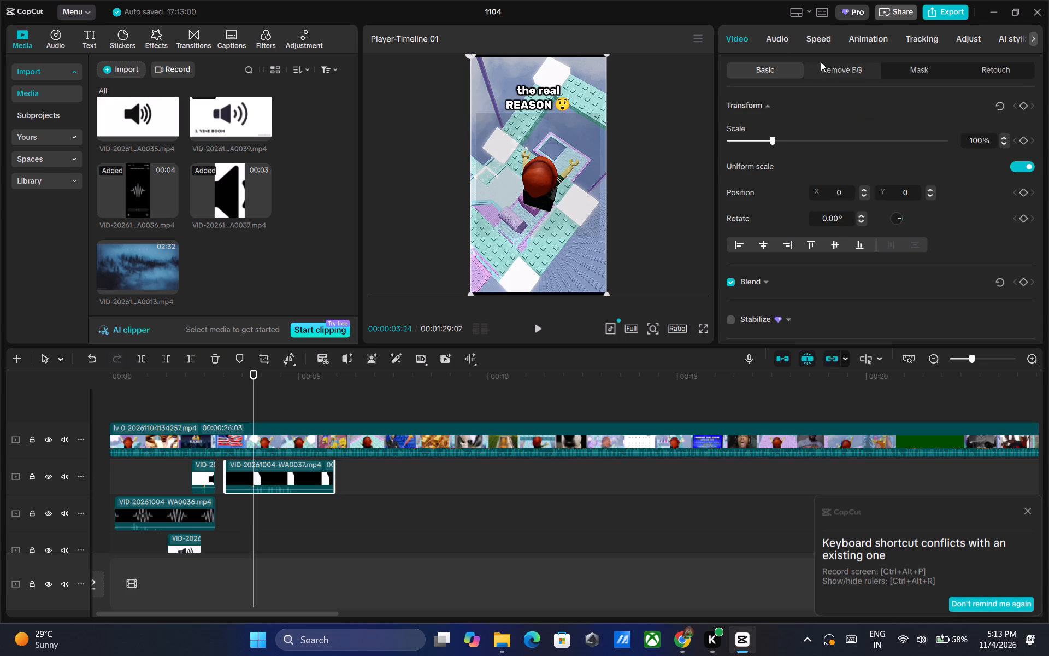
# Lower the WA0037 clip's volume to -6.7 dB and play it back with the video.
pyautogui.click(774, 34)
pyautogui.click(871, 142)
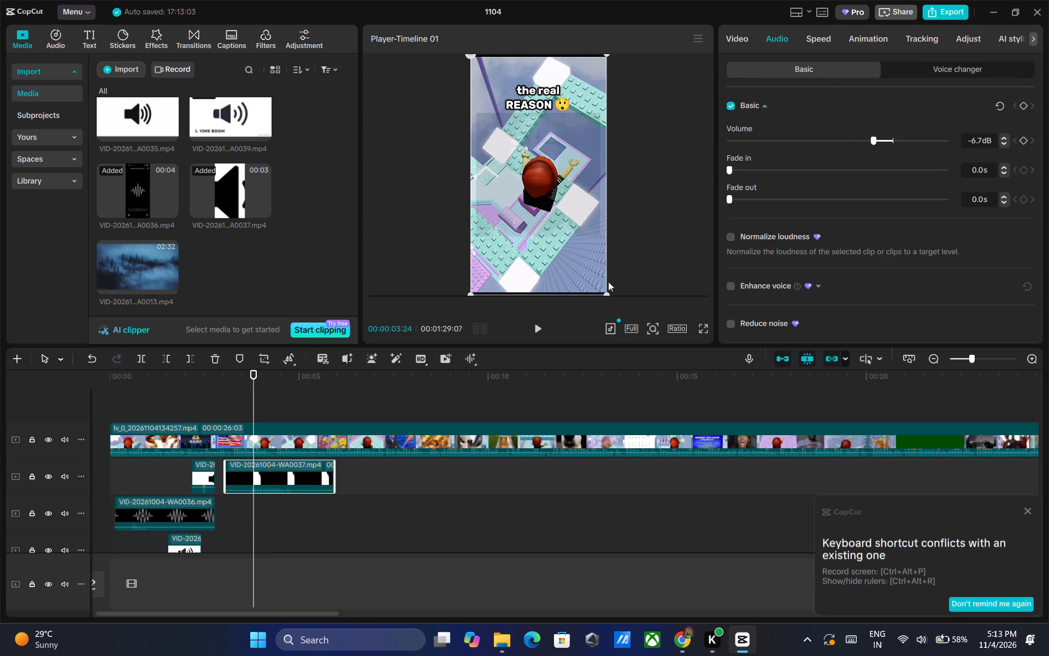
pyautogui.click(538, 324)
pyautogui.tripleClick(540, 323)
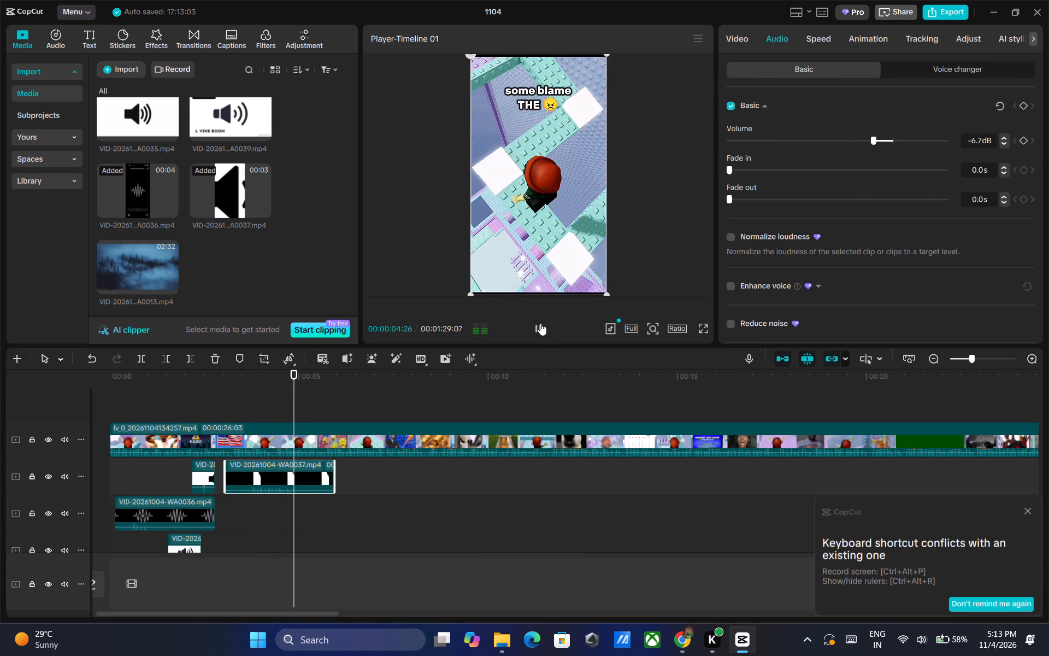
# Park the playhead at 00:00:05:02 and add another VID-20261004-WA0036.mp4 on the first one's track, starting at about 4 seconds.
pyautogui.click(306, 373)
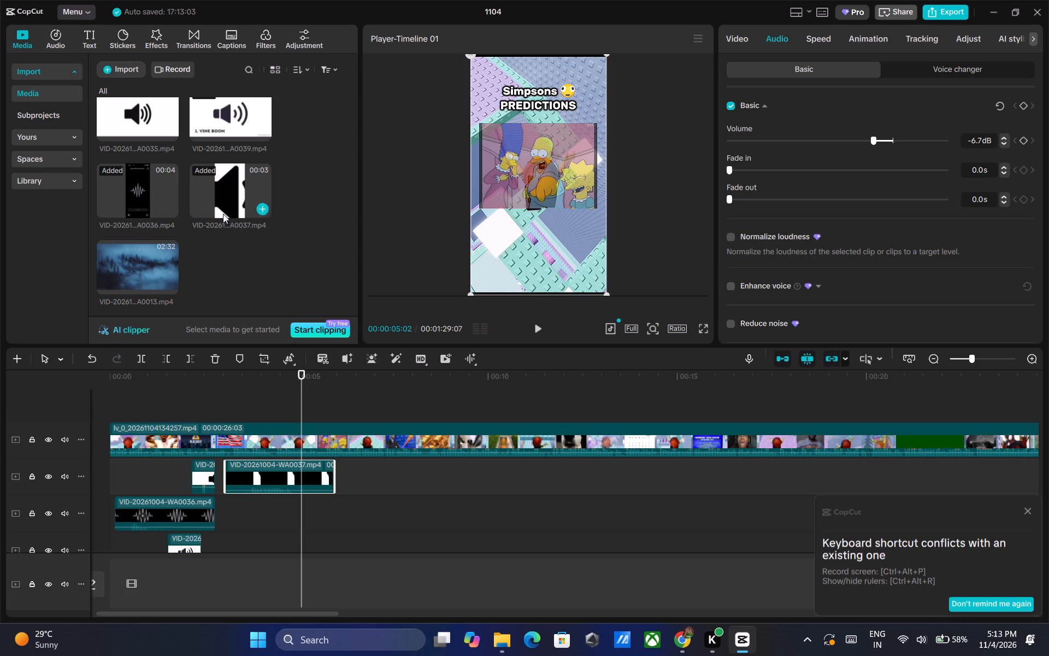
pyautogui.moveTo(140, 188); pyautogui.dragTo(261, 525)
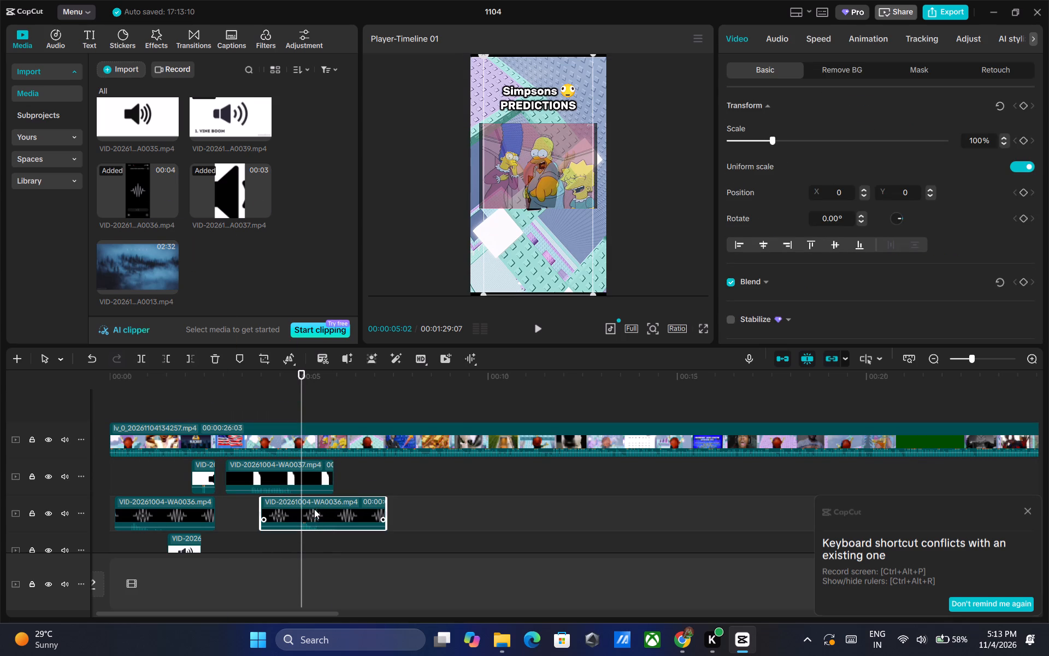
# Lower the second WA0036 clip's volume to -5.9 dB and play it back with the video.
pyautogui.click(763, 39)
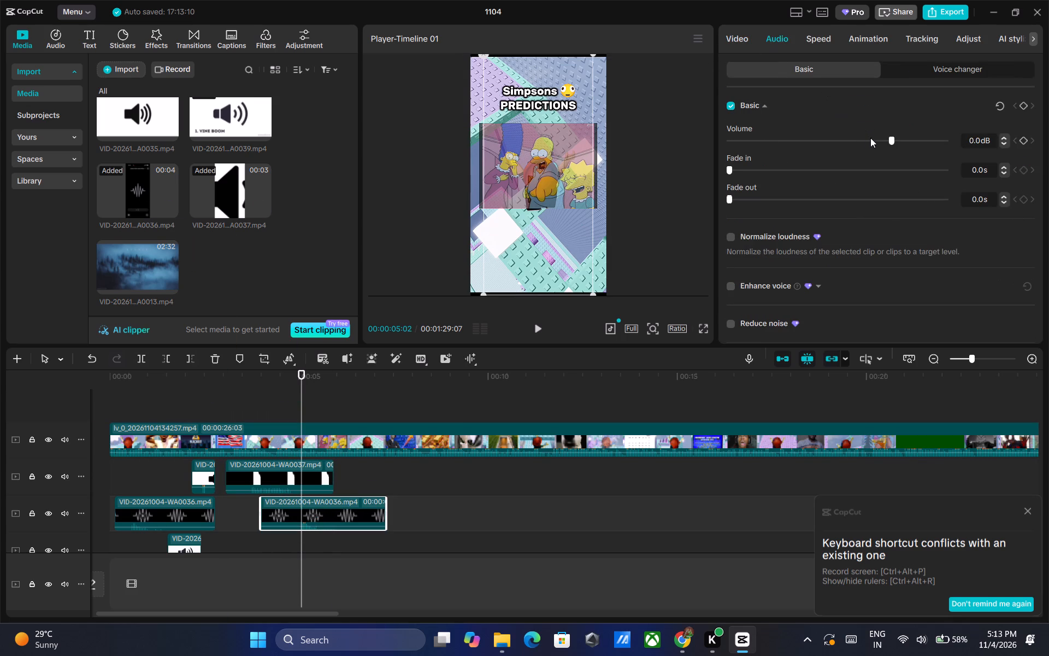
pyautogui.click(870, 138)
pyautogui.click(873, 140)
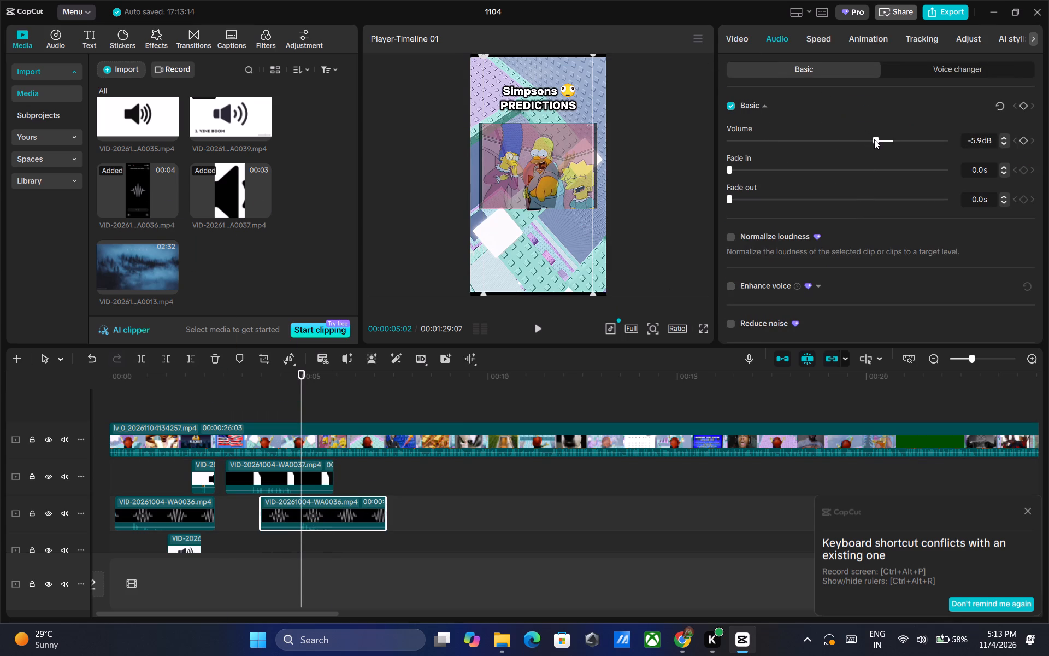
pyautogui.click(534, 327)
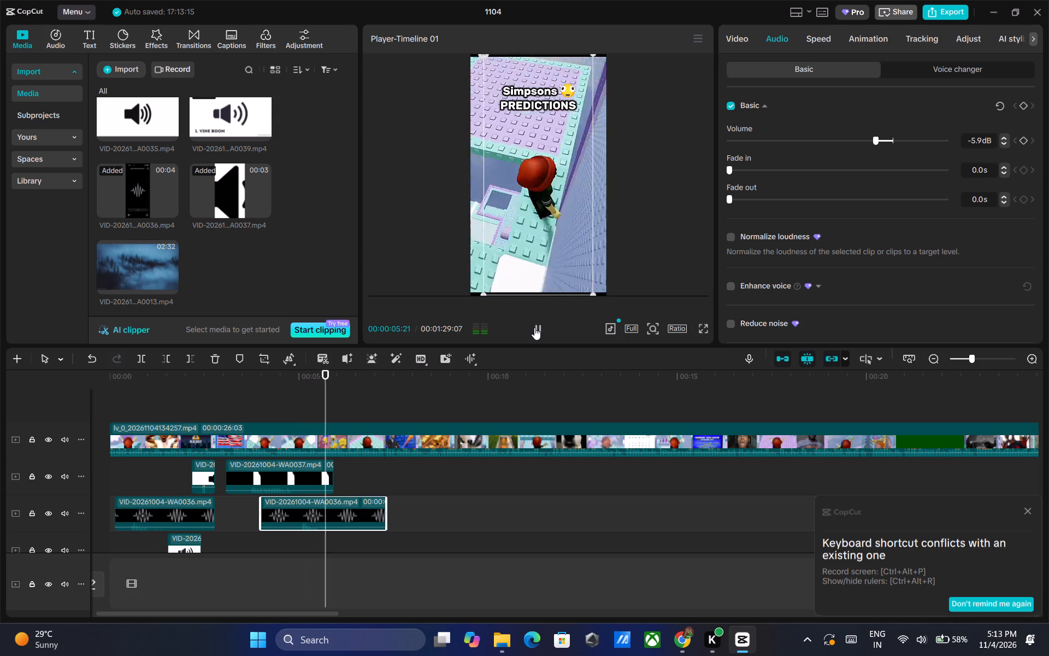
pyautogui.tripleClick(534, 327)
pyautogui.tripleClick(536, 327)
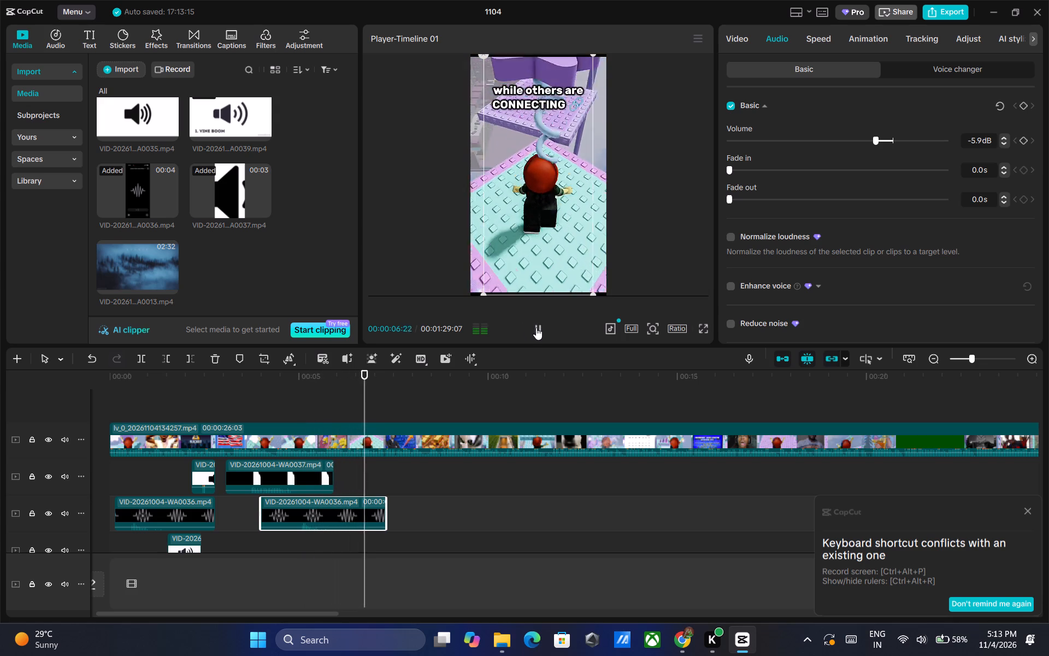
pyautogui.tripleClick(536, 327)
# Park the playhead at 00:00:07:00 and add a third VID-20261004-WA0036.mp4 on the Vine Boom piece's track, starting at about 5.9 seconds.
pyautogui.click(378, 374)
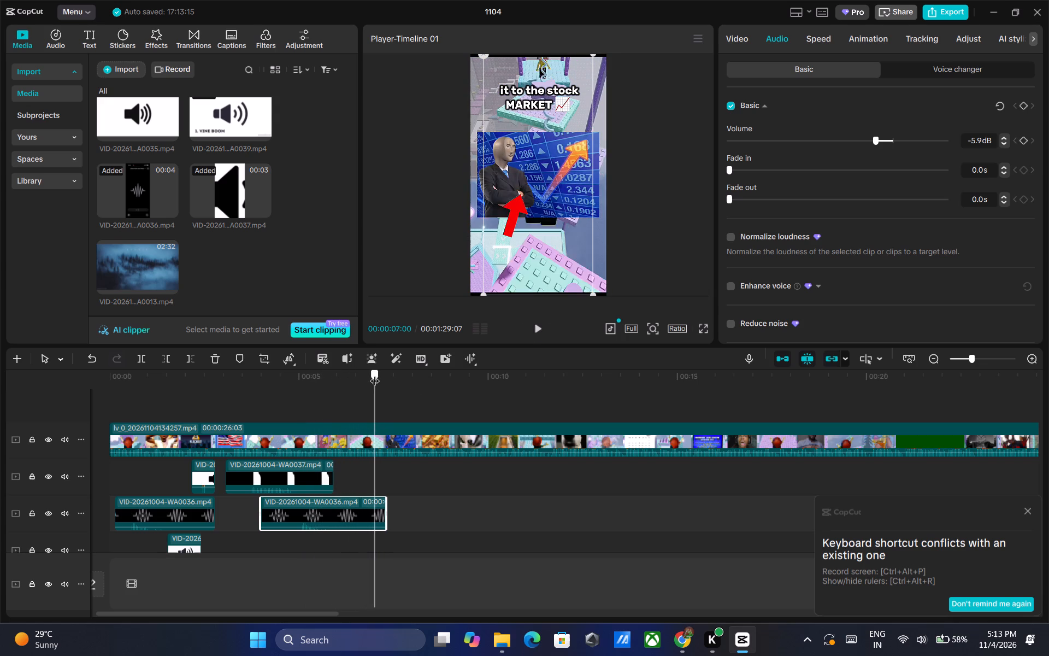
pyautogui.moveTo(137, 196); pyautogui.dragTo(330, 534)
pyautogui.click(390, 522)
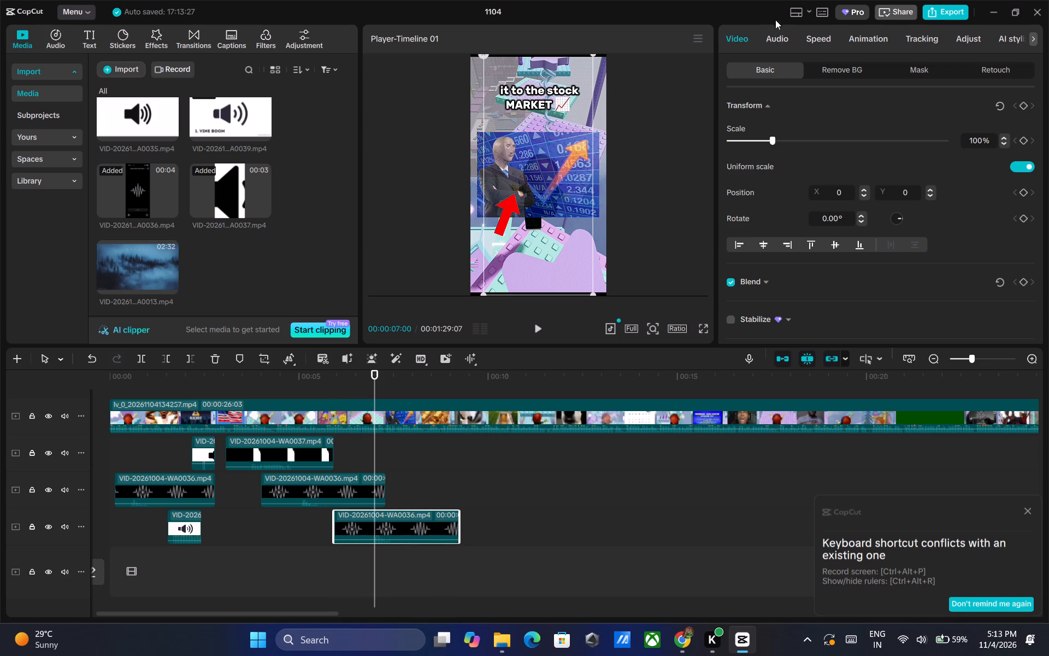
# Lower the third WA0036 clip's volume to -5.5 dB, play it back and park the playhead at 00:00:07:18 on the gold prices image.
pyautogui.click(781, 39)
pyautogui.click(871, 140)
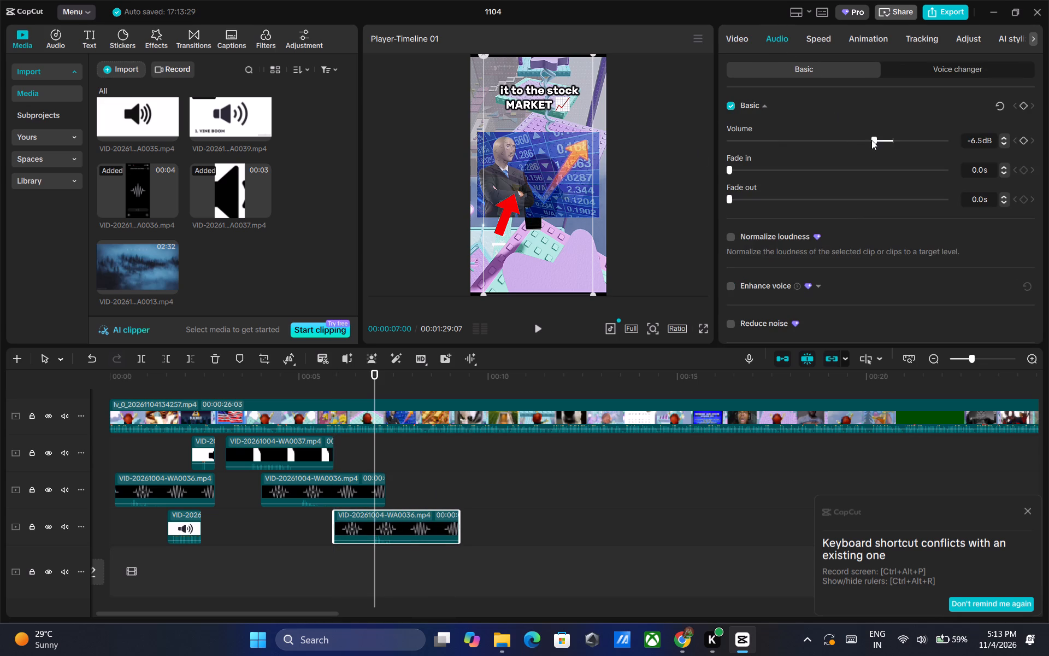
pyautogui.click(878, 139)
pyautogui.click(877, 139)
pyautogui.click(874, 139)
pyautogui.click(536, 320)
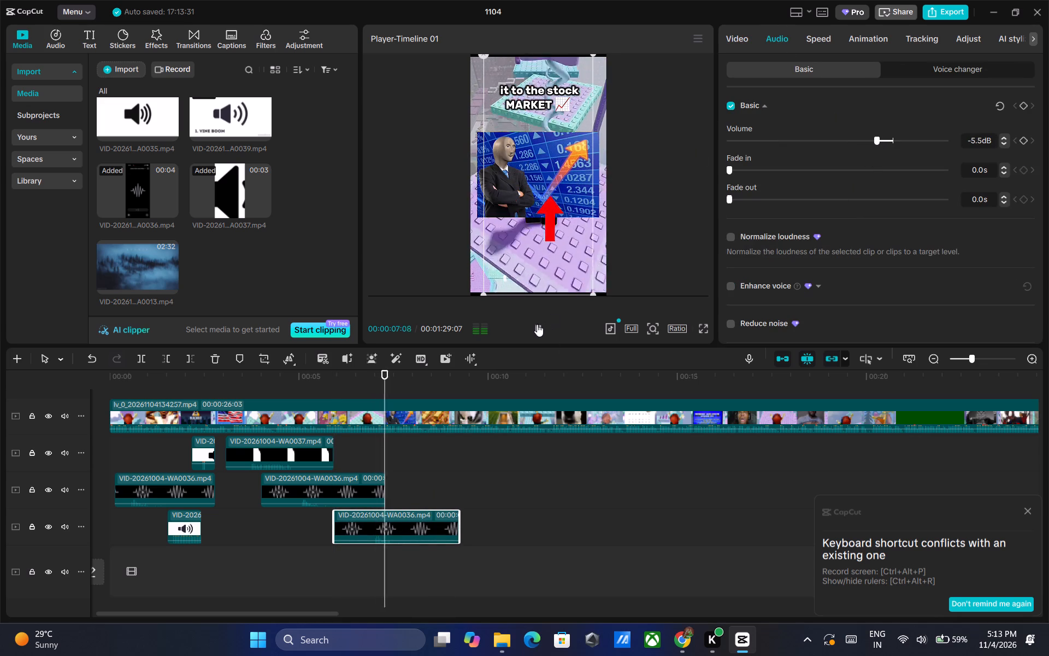
pyautogui.click(537, 326)
pyautogui.click(401, 375)
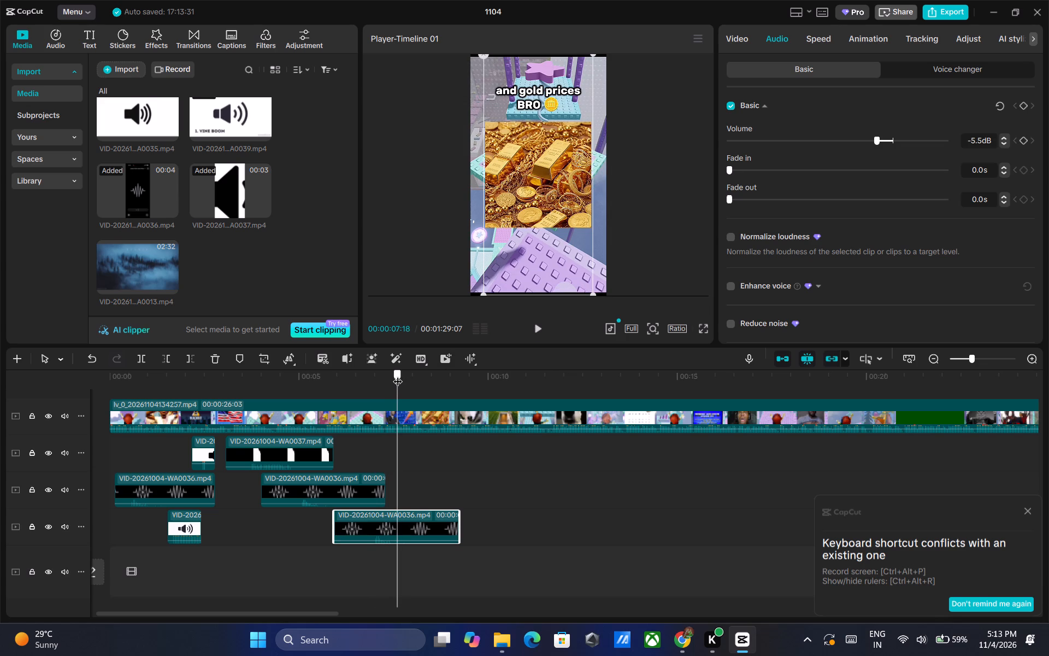
# Add a fourth VID-20261004-WA0036.mp4 on the WA0037 clip's track, starting at about 6.5 seconds, and set its volume to -5.9 dB.
pyautogui.moveTo(127, 190); pyautogui.dragTo(343, 365)
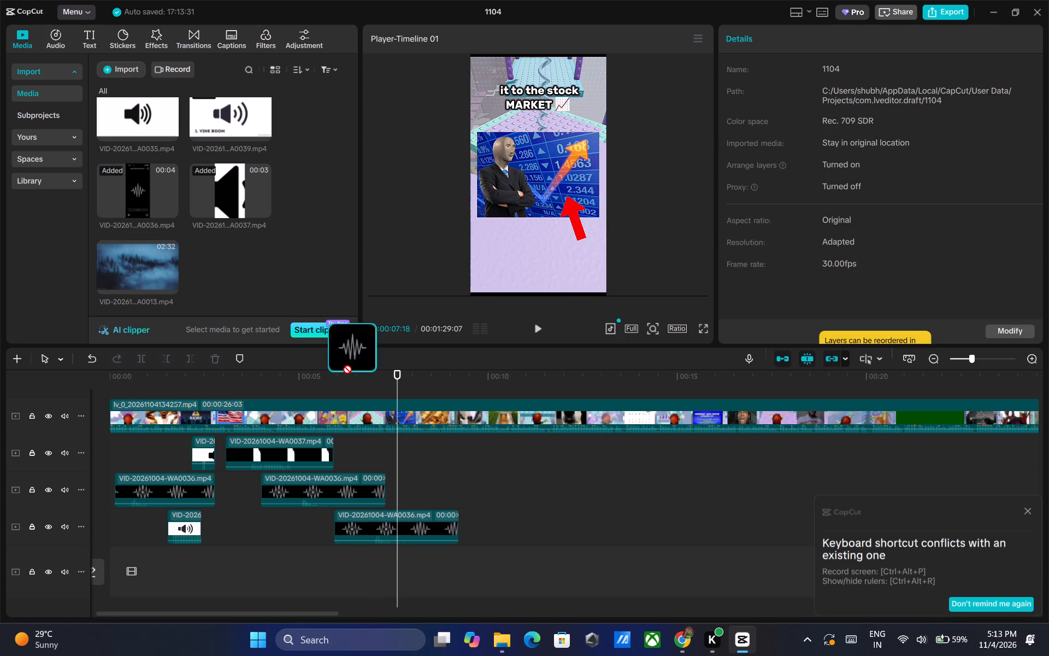
pyautogui.moveTo(343, 365); pyautogui.dragTo(365, 452)
pyautogui.moveTo(416, 443); pyautogui.dragTo(409, 444)
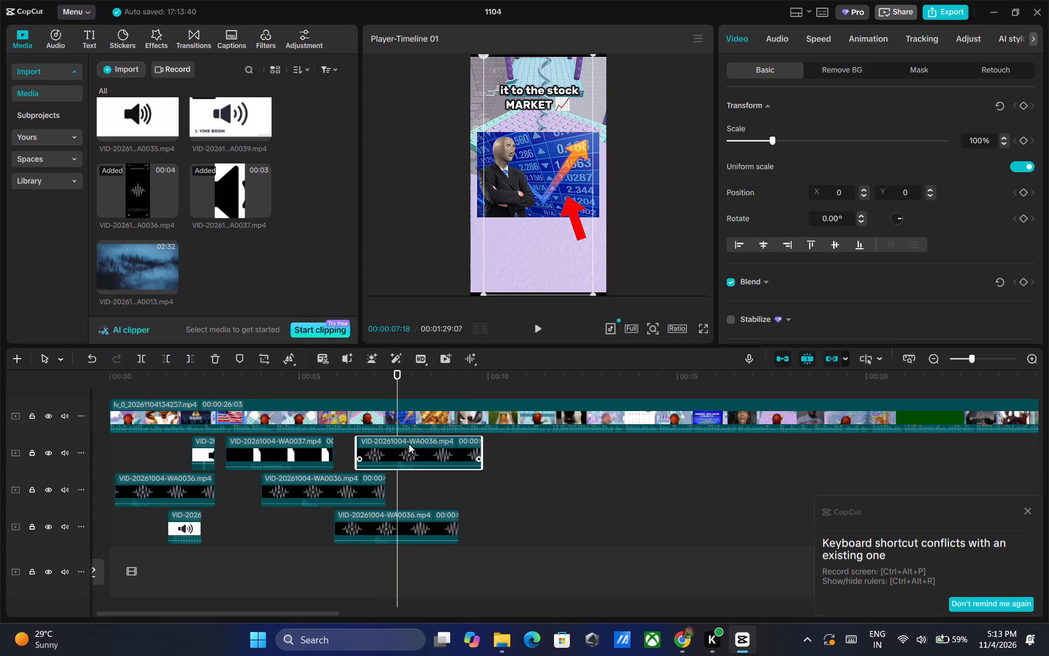
pyautogui.moveTo(409, 444); pyautogui.dragTo(408, 444)
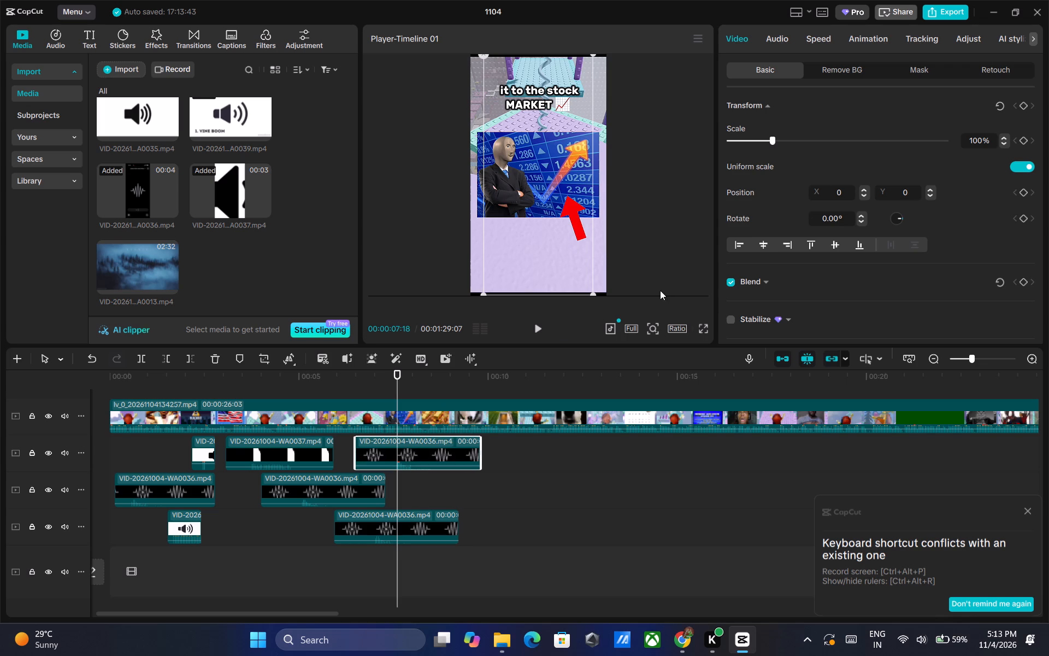
pyautogui.click(780, 40)
pyautogui.click(874, 139)
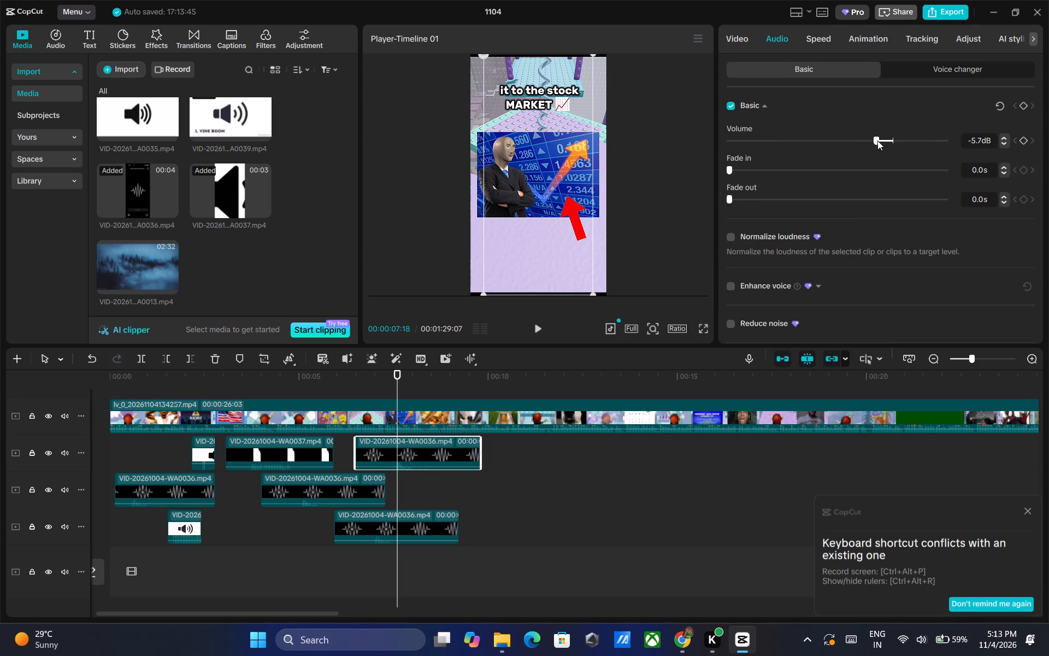
pyautogui.doubleClick(1004, 142)
pyautogui.click(1004, 142)
# Lower the third WA0036 clip's volume to -6.0 dB and play the video past the gold prices moment.
pyautogui.click(441, 521)
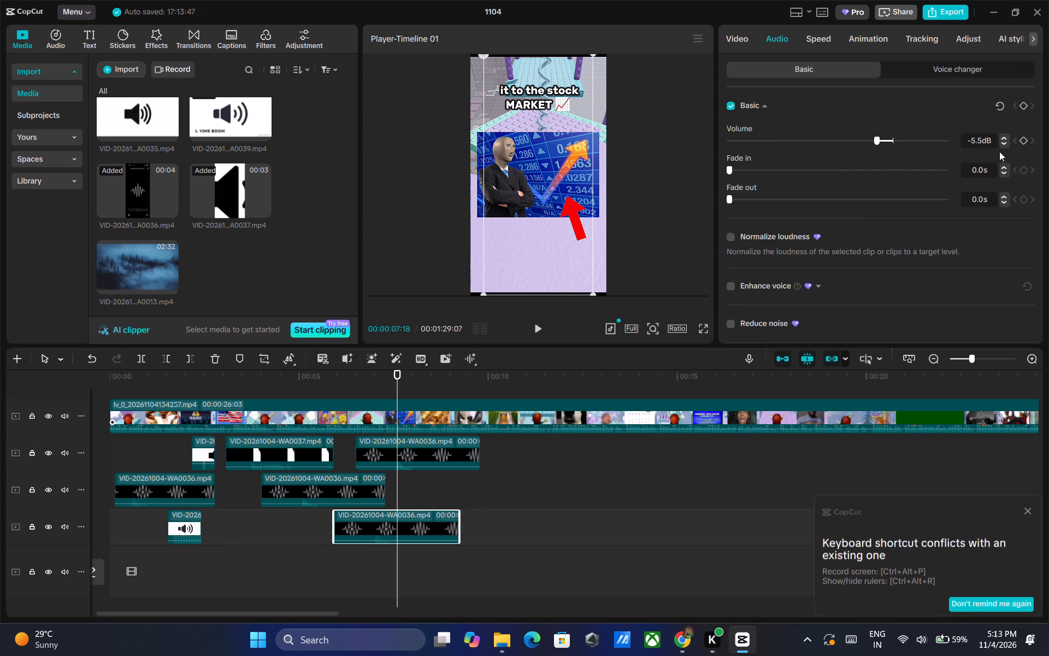
pyautogui.tripleClick(1002, 143)
pyautogui.doubleClick(1002, 143)
pyautogui.click(537, 328)
pyautogui.tripleClick(537, 328)
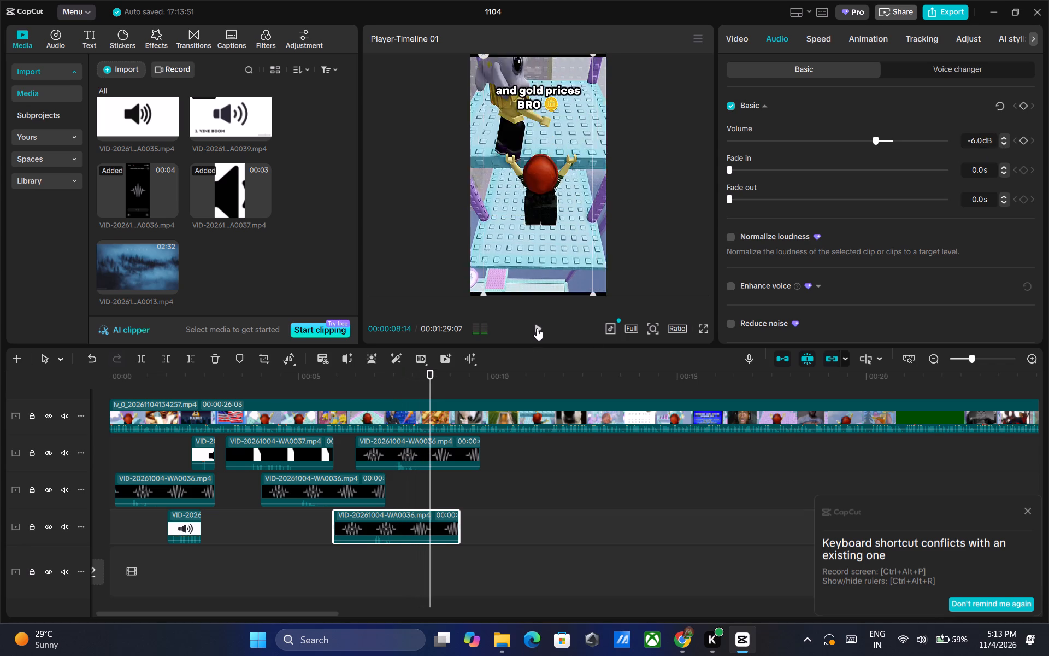
pyautogui.doubleClick(537, 328)
# Paste a copy of the short clip preceding the first WA0037 clip at 00:00:08:27, then move it to the first WA0036 clip's track at about 8.6 seconds.
pyautogui.moveTo(457, 374); pyautogui.dragTo(453, 374)
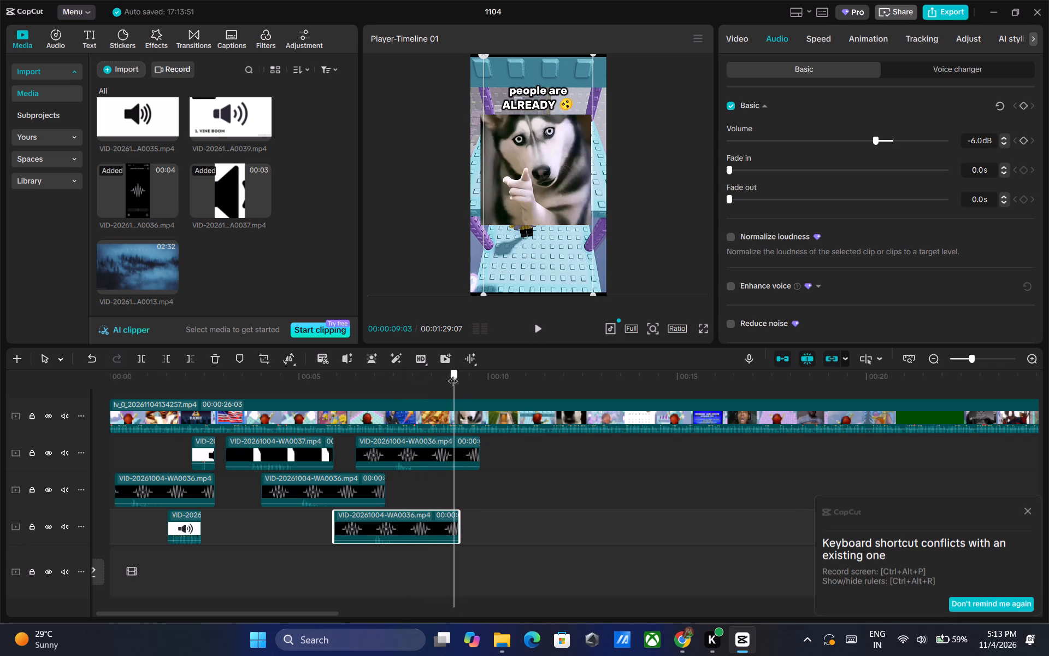
pyautogui.moveTo(453, 374); pyautogui.dragTo(447, 375)
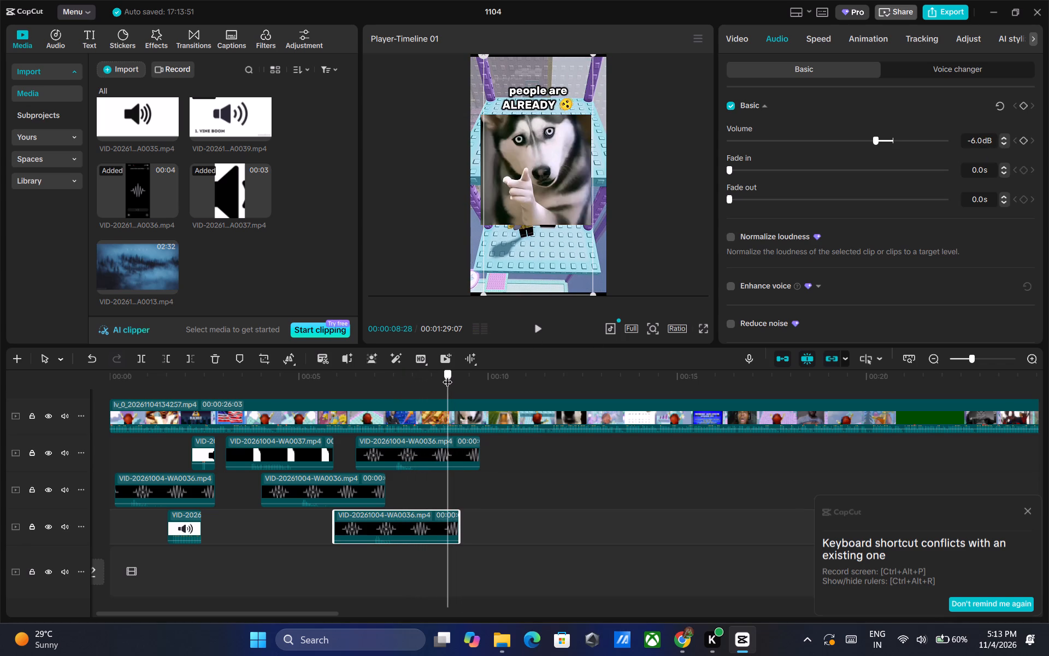
pyautogui.moveTo(447, 375); pyautogui.dragTo(446, 376)
pyautogui.click(204, 451)
pyautogui.rightClick(204, 450)
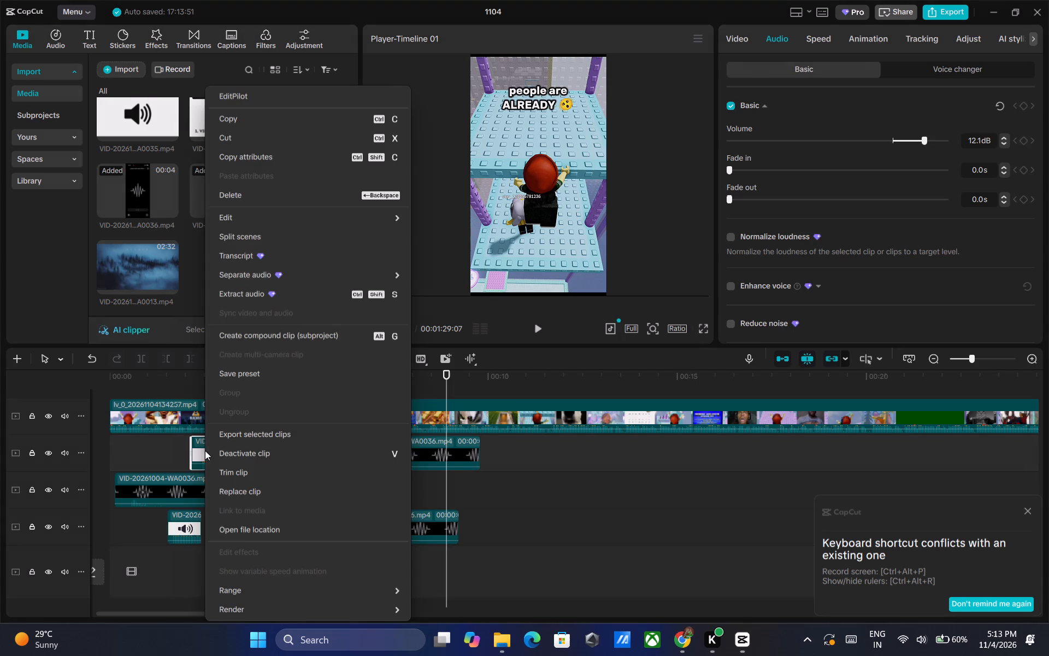
pyautogui.click(249, 124)
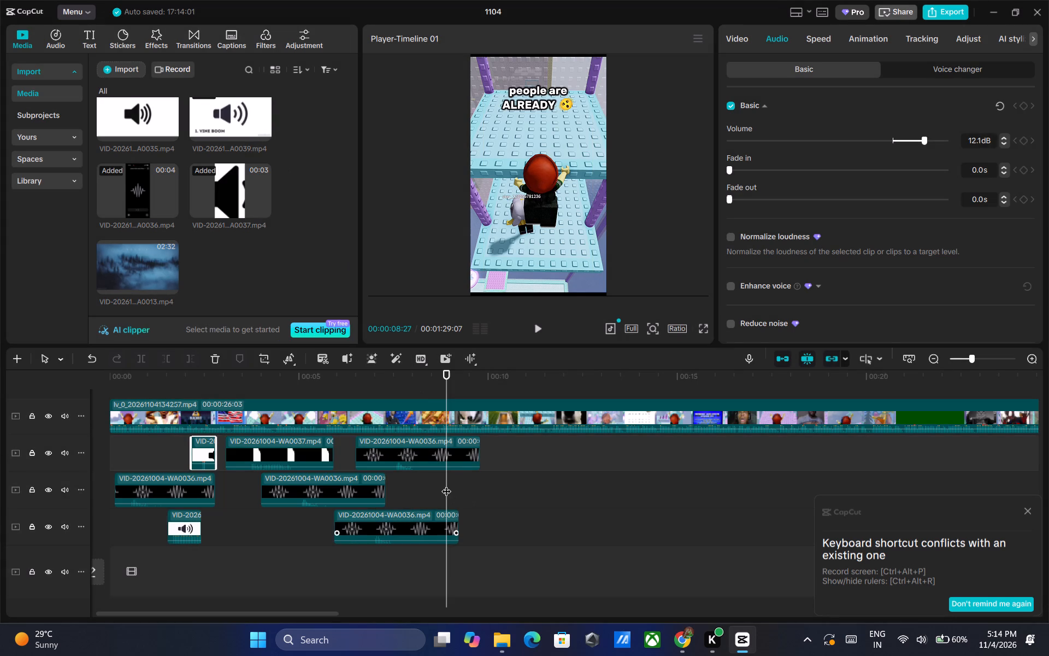
pyautogui.click(446, 484)
pyautogui.rightClick(446, 484)
pyautogui.click(485, 562)
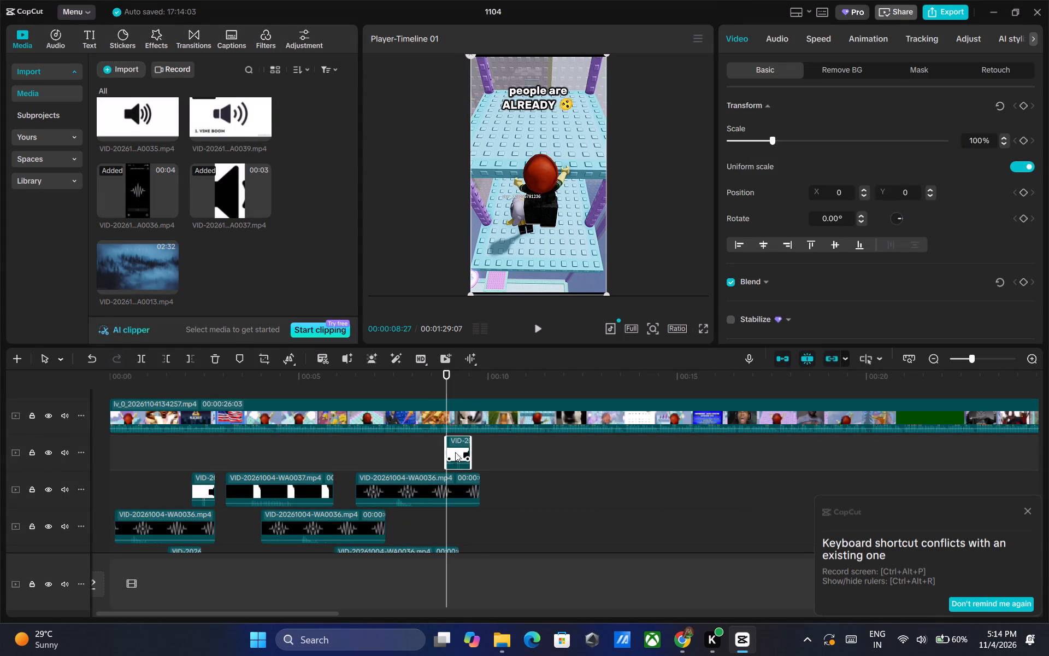
pyautogui.moveTo(459, 443); pyautogui.dragTo(450, 514)
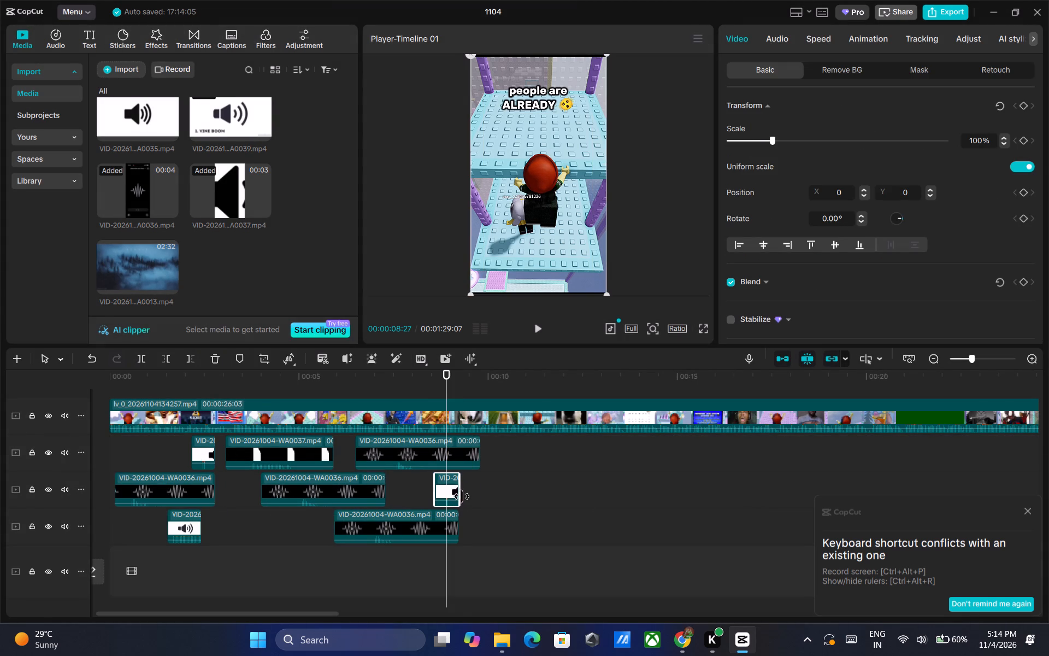
# Play the pasted clip with the video and park the playhead at 00:00:09:17, where the bunker image fades in.
pyautogui.click(538, 329)
pyautogui.click(538, 329)
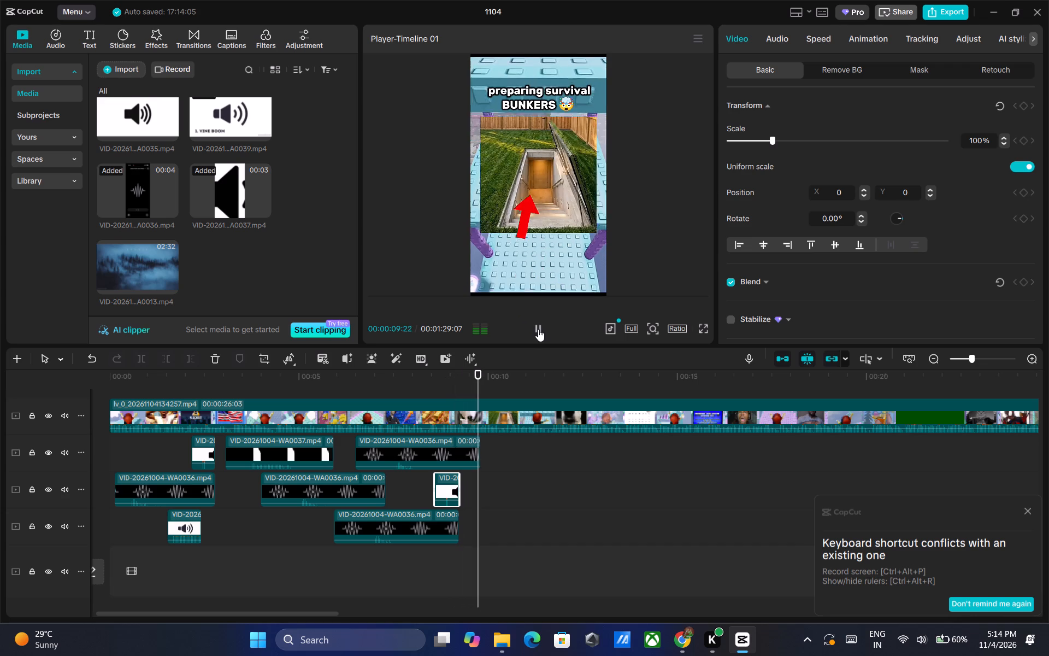
pyautogui.moveTo(480, 373); pyautogui.dragTo(475, 374)
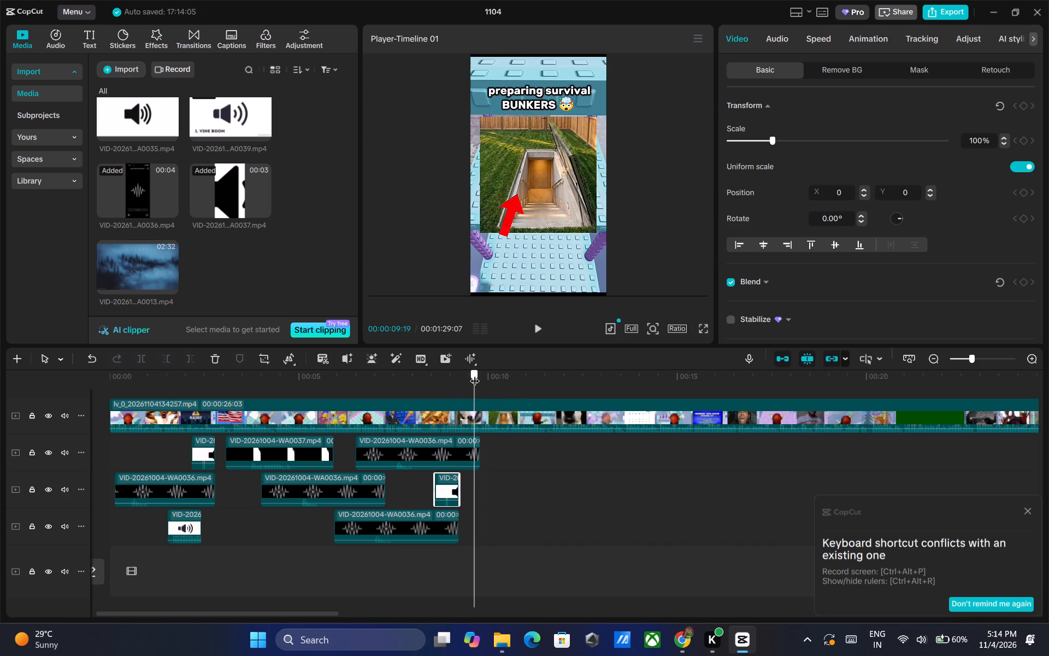
pyautogui.moveTo(475, 374); pyautogui.dragTo(472, 375)
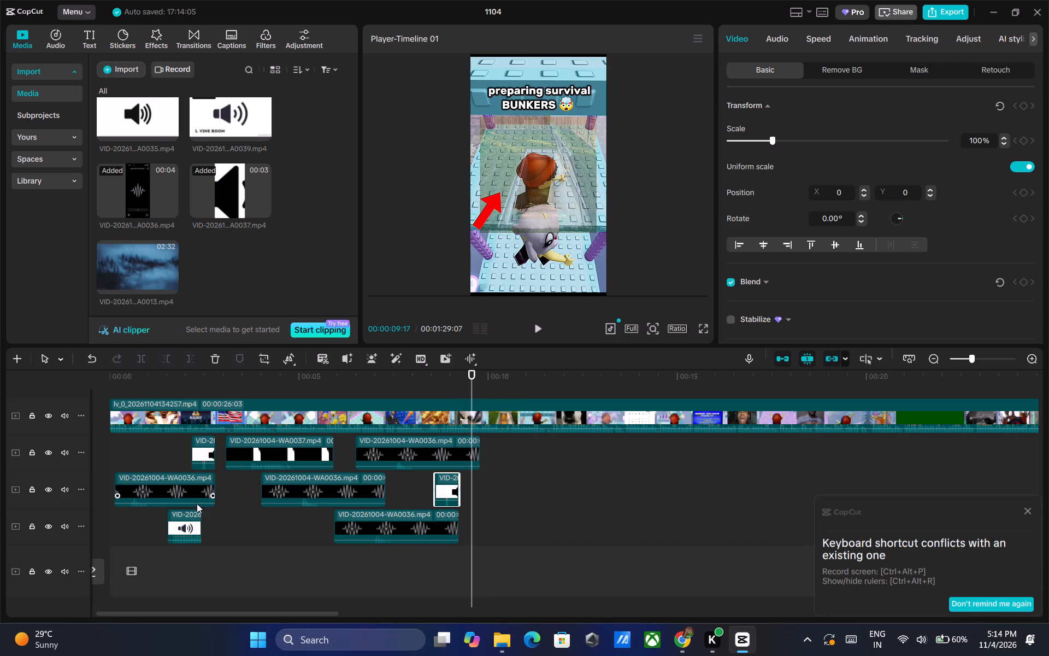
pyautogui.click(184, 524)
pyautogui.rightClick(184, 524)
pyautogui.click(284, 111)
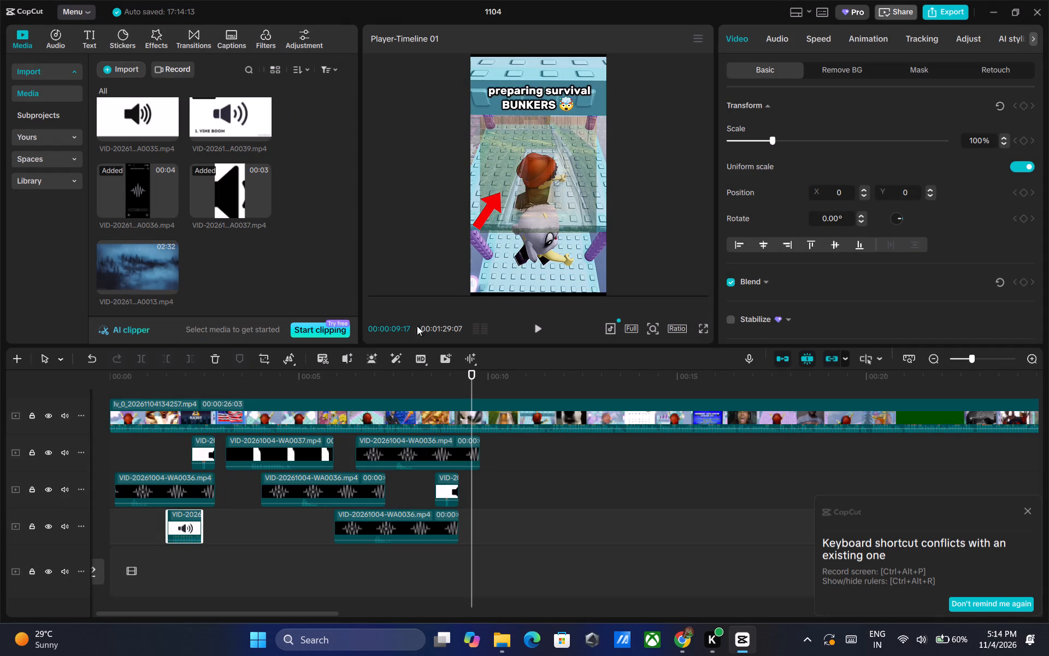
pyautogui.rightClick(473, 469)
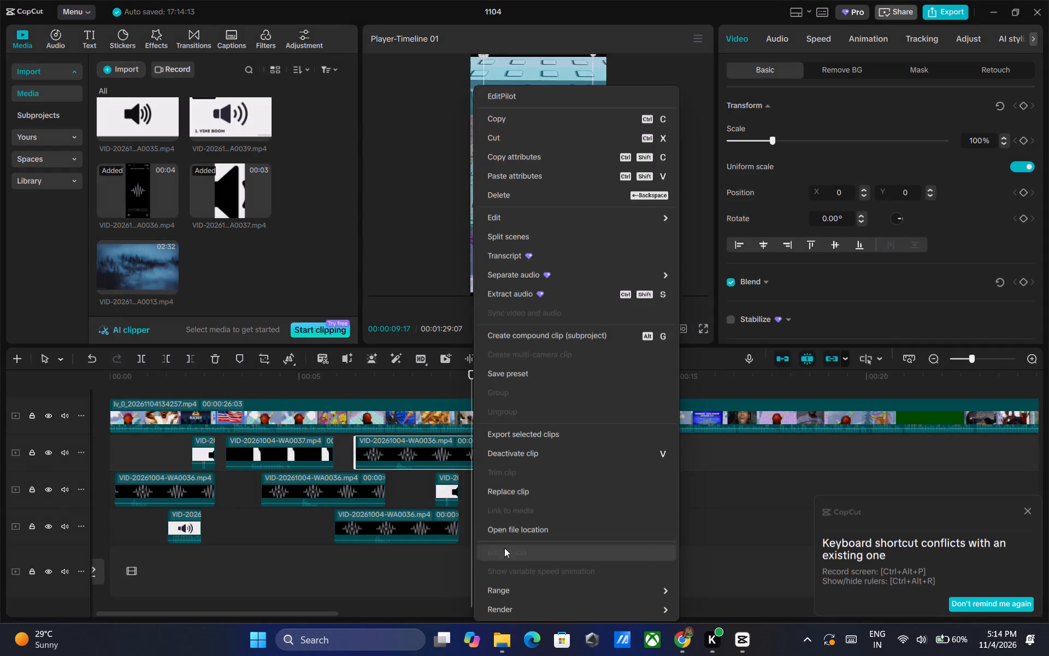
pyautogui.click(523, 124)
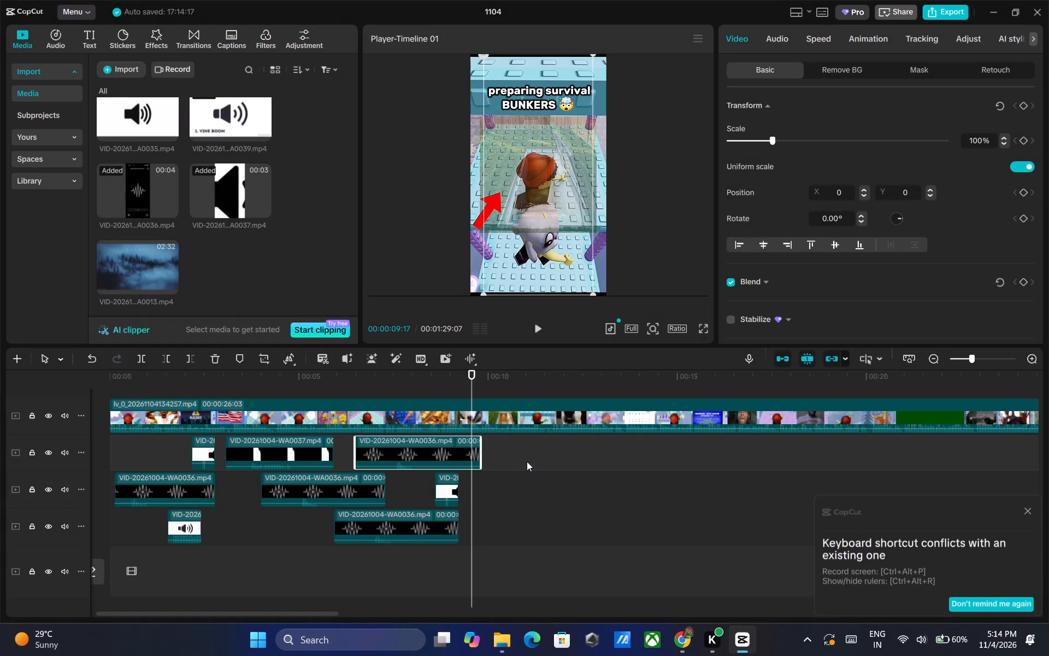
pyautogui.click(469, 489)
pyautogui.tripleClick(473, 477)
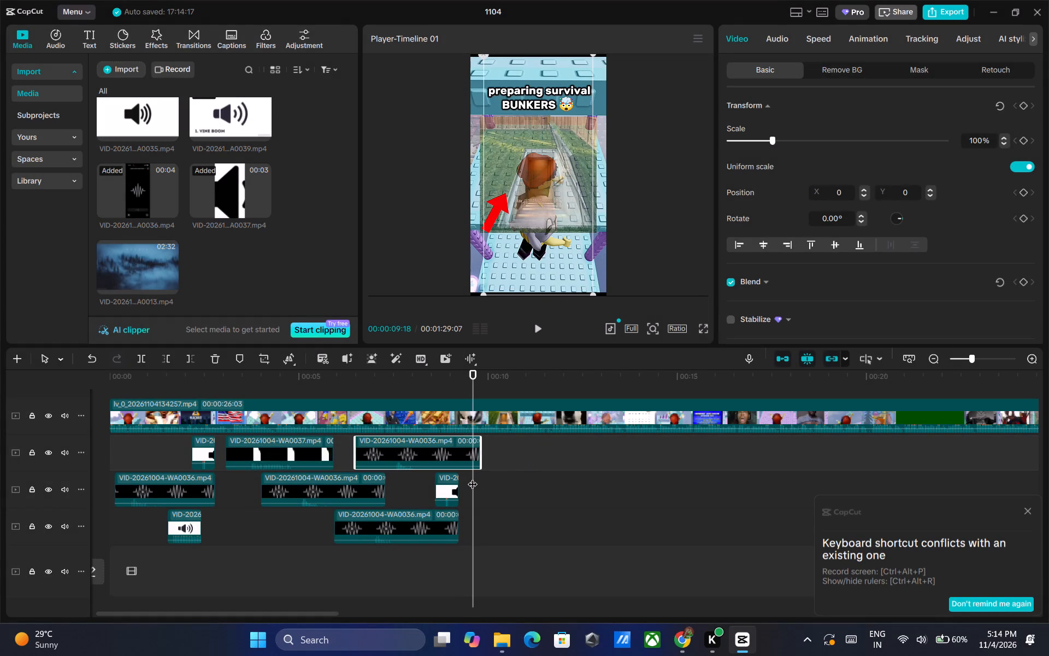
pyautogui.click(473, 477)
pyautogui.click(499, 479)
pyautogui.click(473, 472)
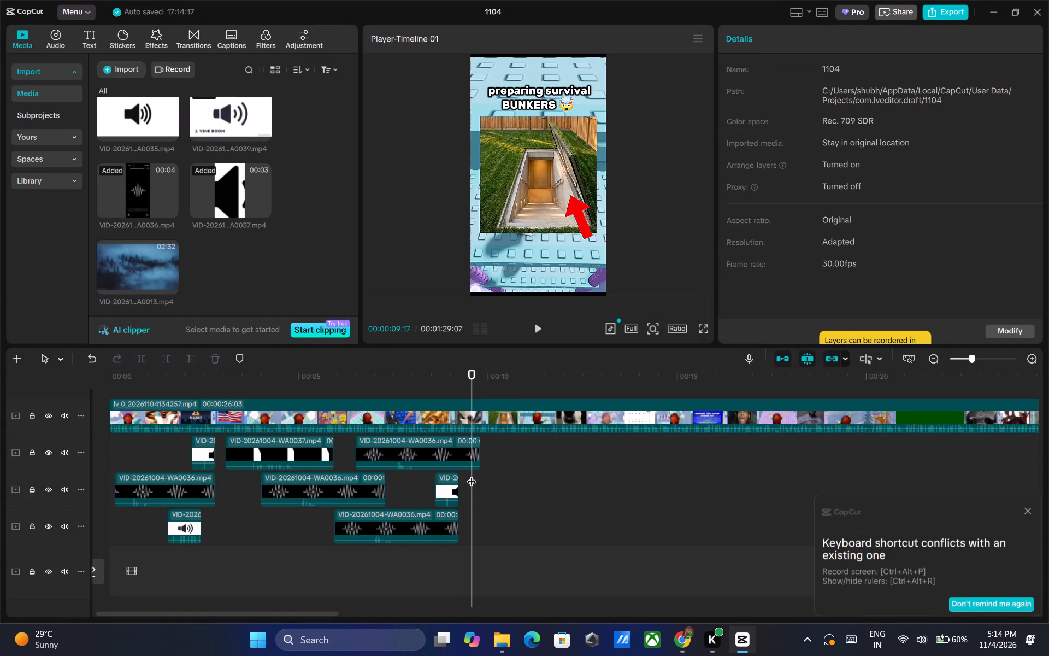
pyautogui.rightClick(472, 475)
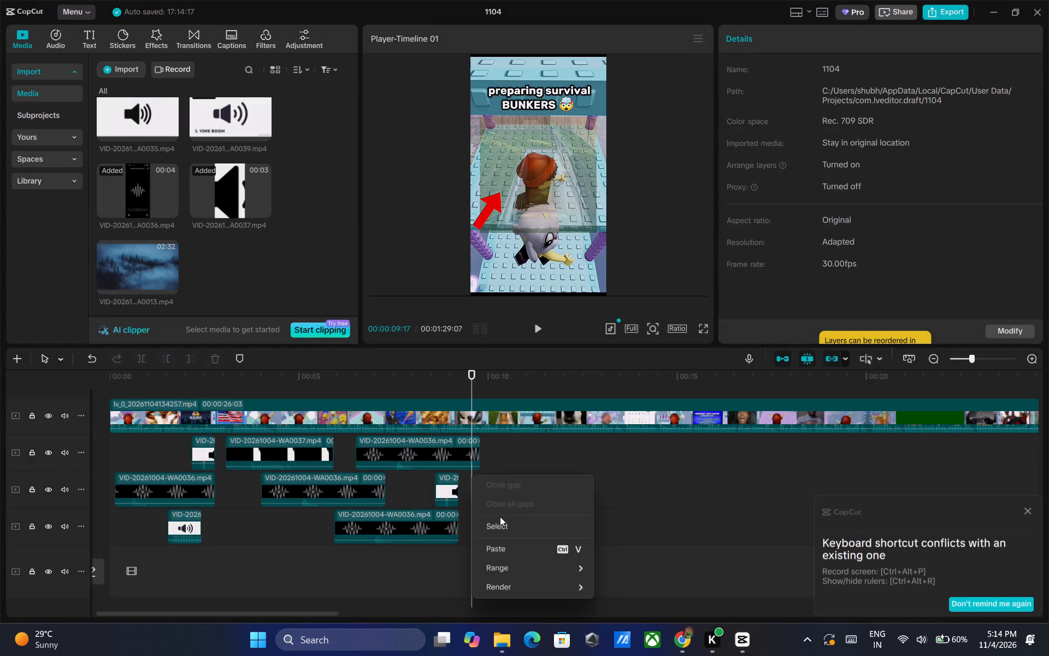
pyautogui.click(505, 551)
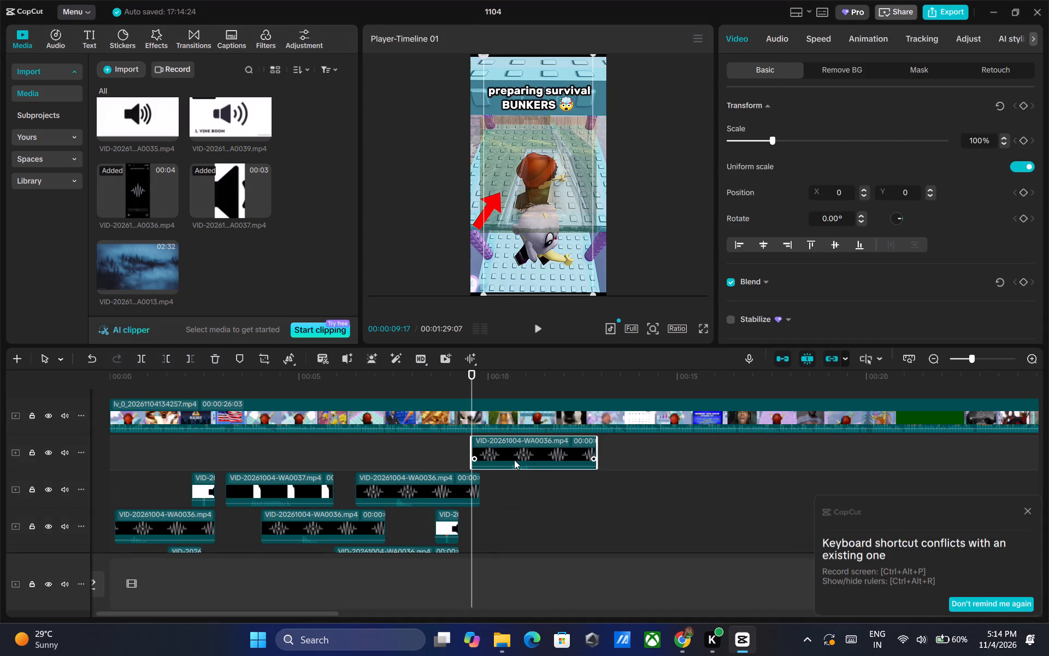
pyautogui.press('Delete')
# Paste a copy of the Vine Boom piece at the playhead, shift it to start at about 9.4 seconds on its original track, and play it back.
pyautogui.click(185, 521)
pyautogui.rightClick(185, 521)
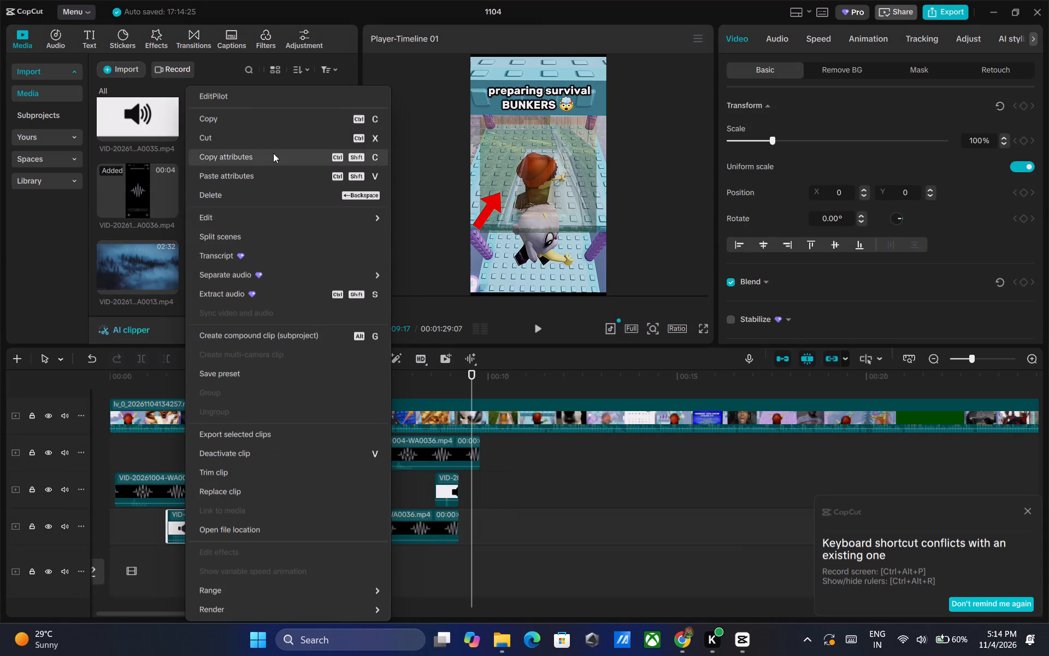
pyautogui.click(287, 121)
pyautogui.rightClick(473, 483)
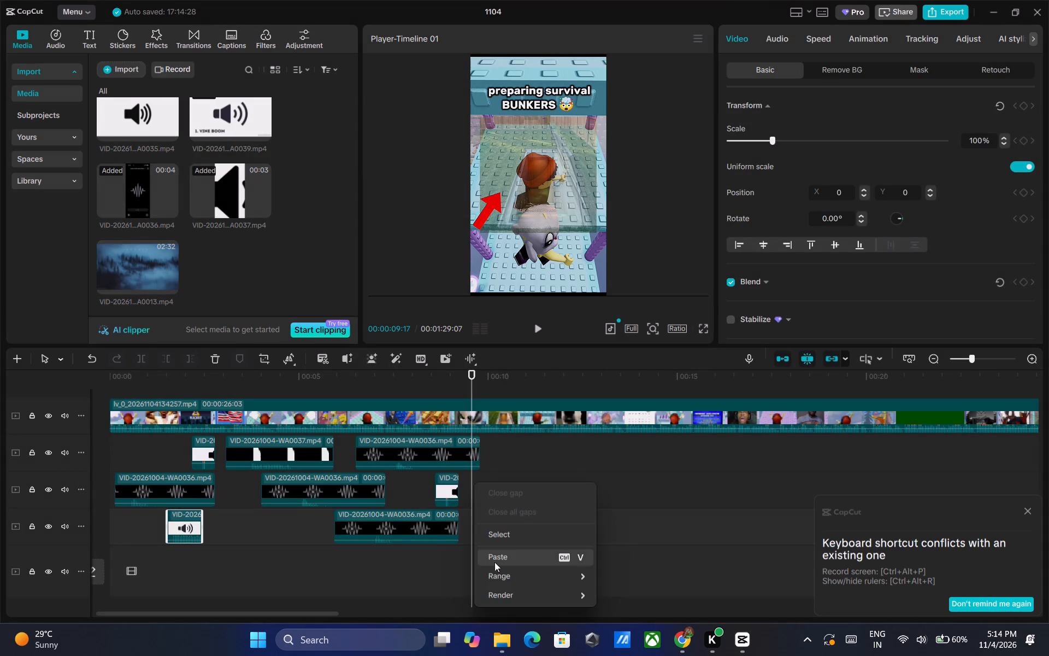
pyautogui.click(502, 560)
pyautogui.moveTo(489, 525); pyautogui.dragTo(484, 524)
pyautogui.click(534, 324)
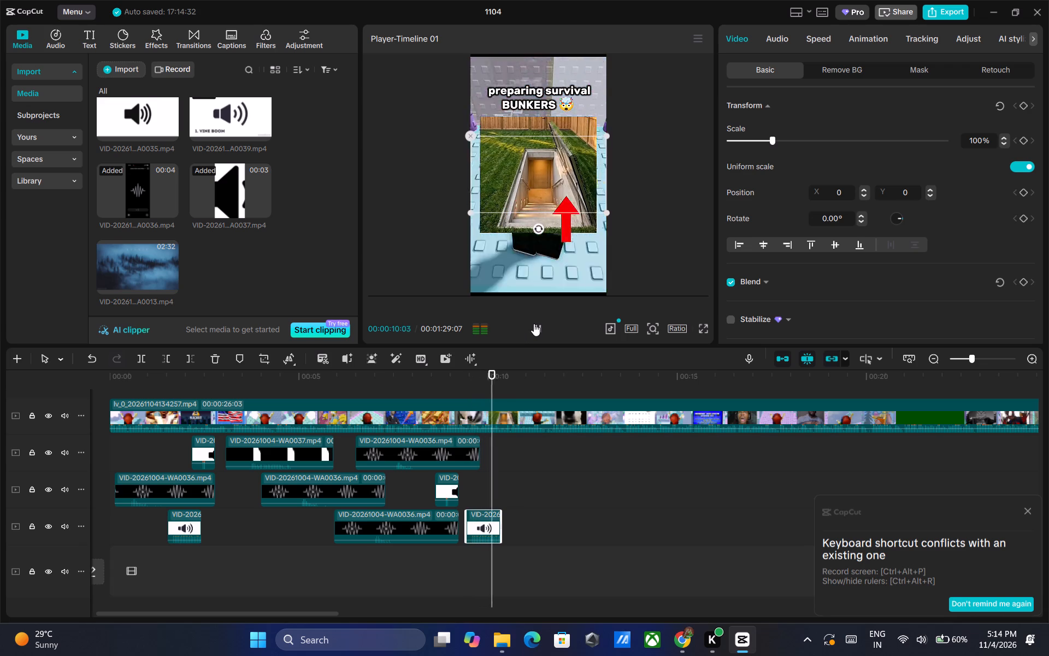
pyautogui.tripleClick(534, 324)
pyautogui.doubleClick(534, 324)
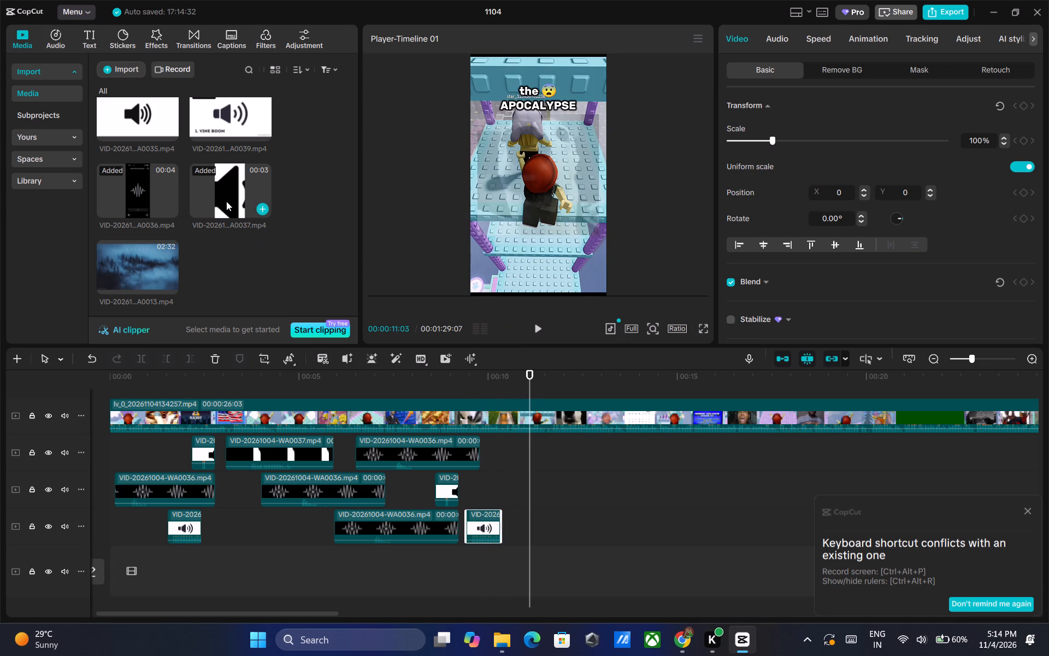
# Add VID-20261004-WA0037.mp4 on the first WA0036 clip's track at about 10.3 seconds, lower its volume to -7.1 dB and play it back.
pyautogui.moveTo(242, 174); pyautogui.dragTo(578, 546)
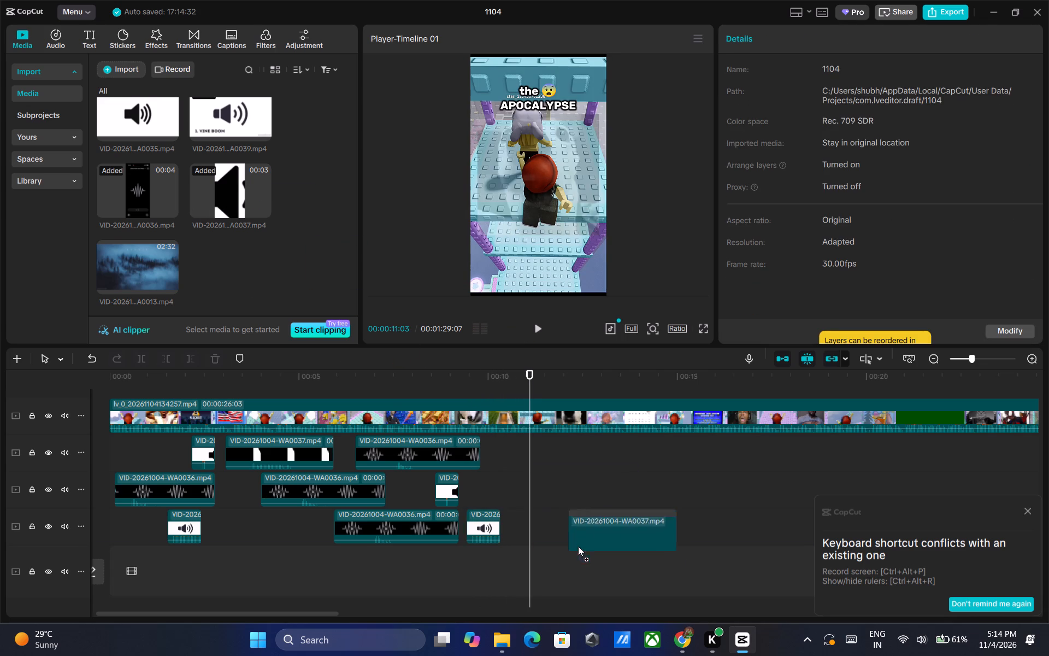
pyautogui.moveTo(578, 546); pyautogui.dragTo(498, 499)
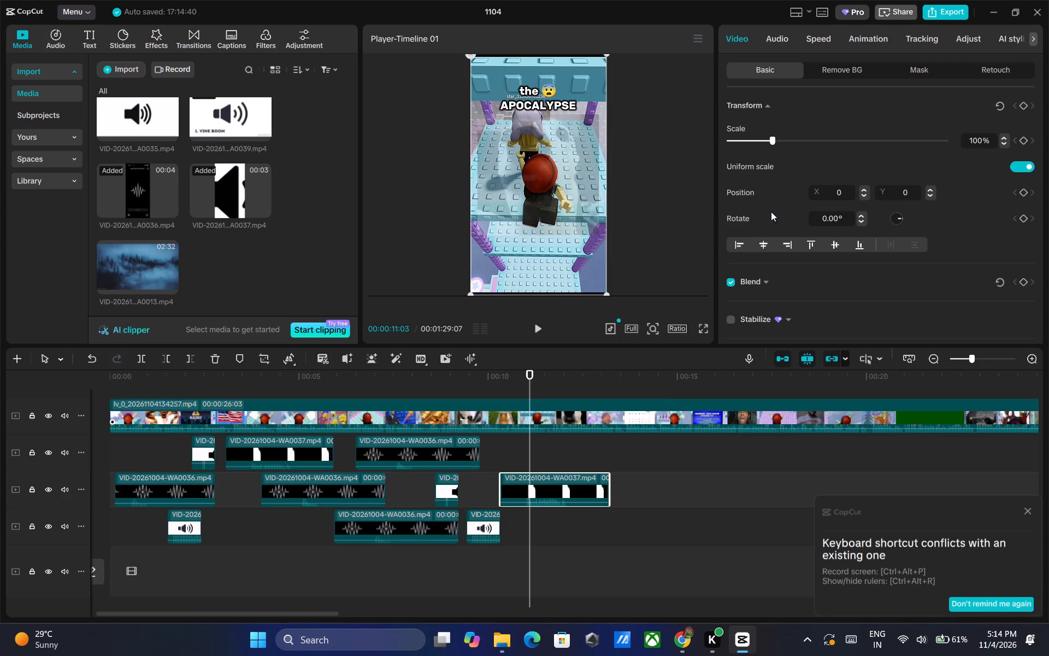
pyautogui.click(783, 38)
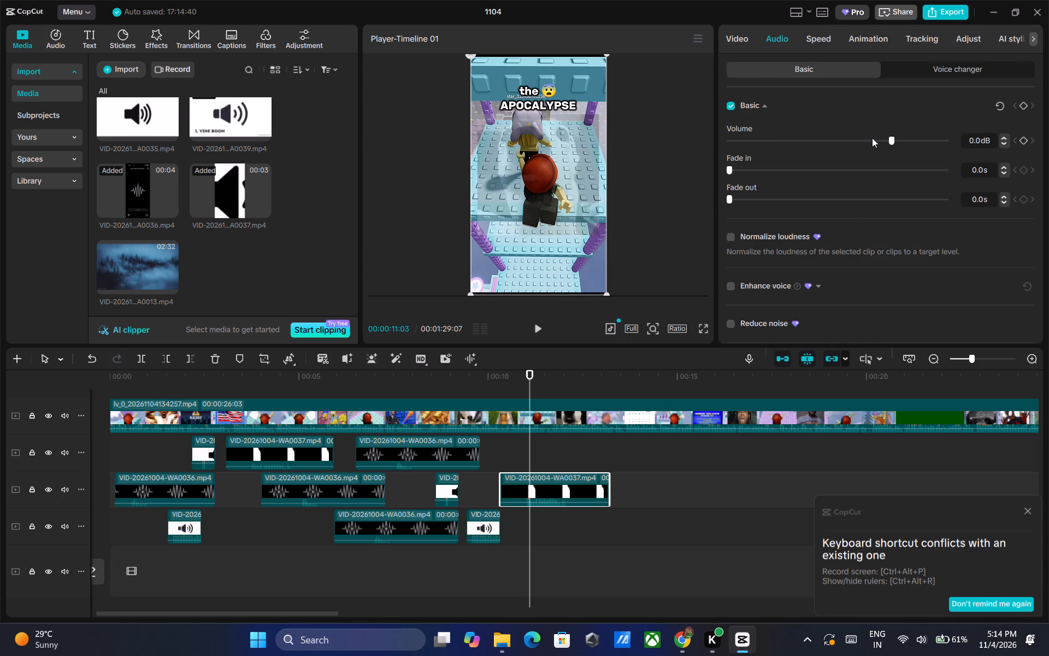
pyautogui.click(870, 139)
pyautogui.click(540, 325)
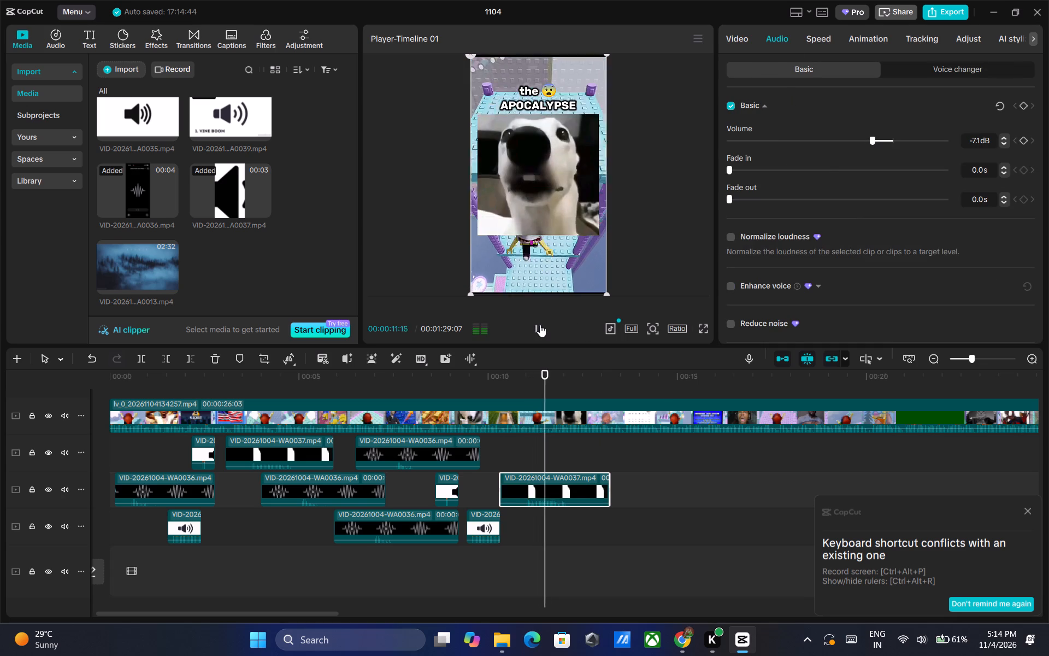
pyautogui.tripleClick(540, 325)
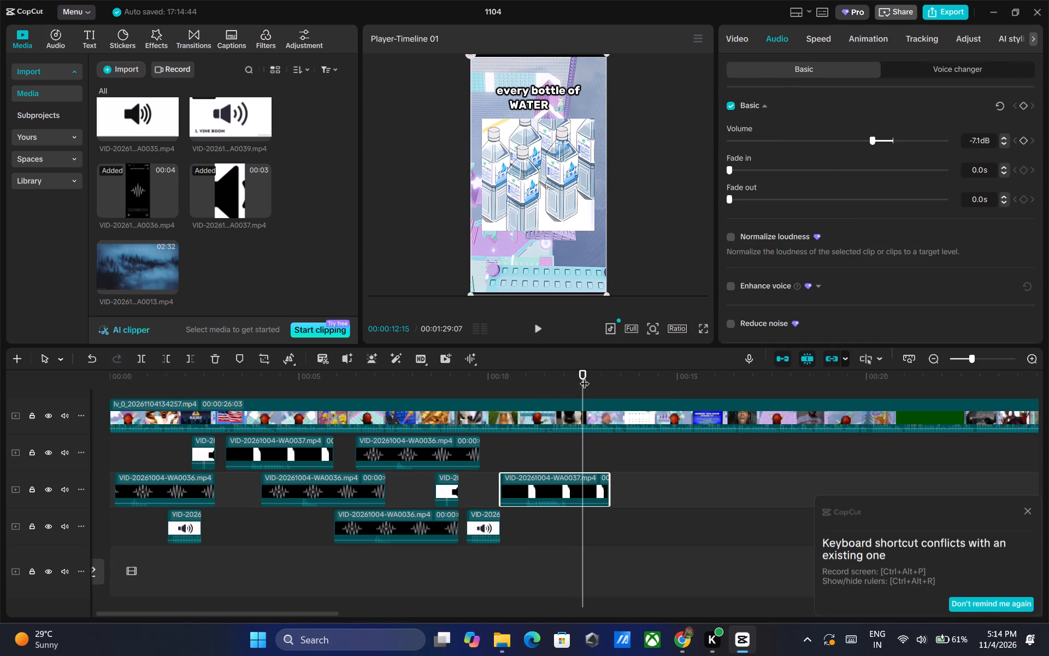
# Paste a copy of the short clip at 8.6 seconds onto the first WA0037 clip's track, starting at about 12.1 seconds, and play it back.
pyautogui.moveTo(585, 372); pyautogui.dragTo(576, 374)
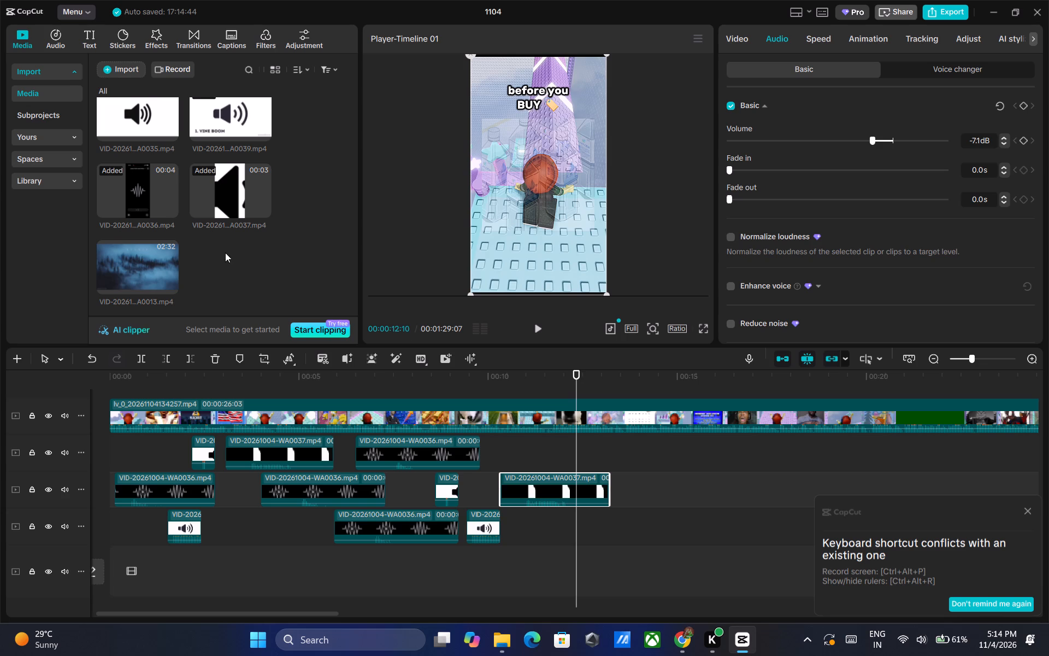
pyautogui.click(447, 487)
pyautogui.rightClick(447, 487)
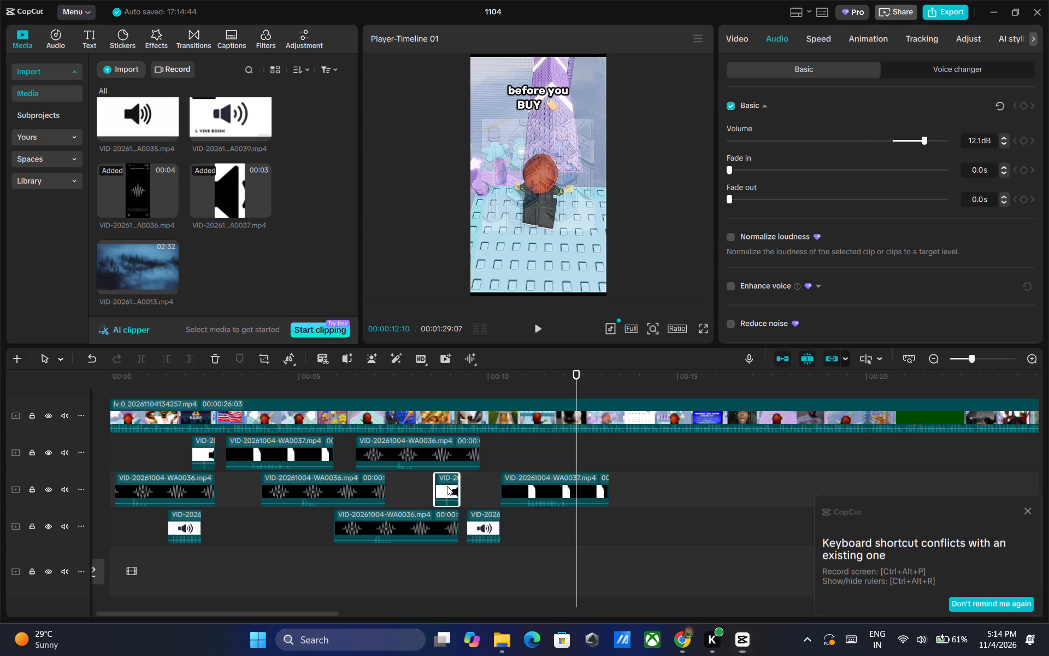
pyautogui.click(502, 123)
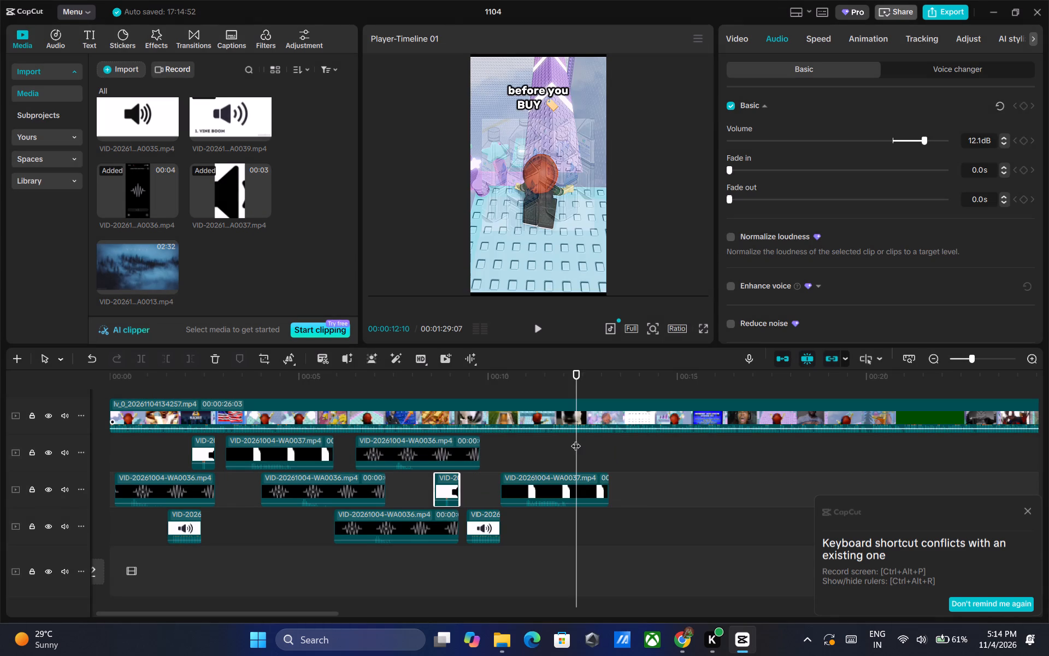
pyautogui.rightClick(576, 439)
pyautogui.click(599, 508)
pyautogui.click(585, 445)
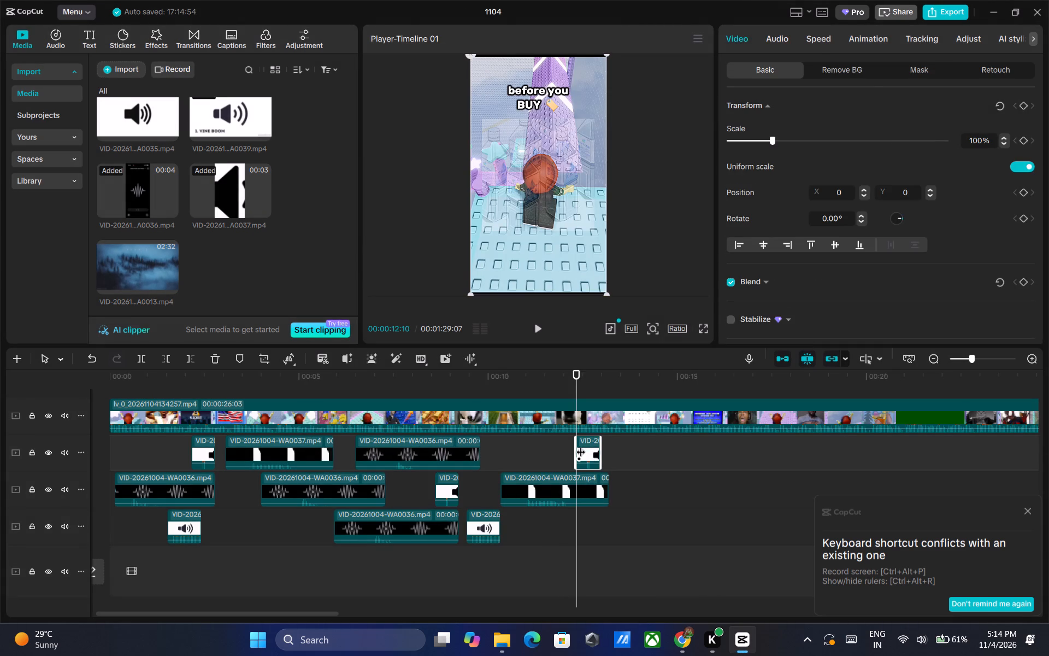
pyautogui.moveTo(588, 444); pyautogui.dragTo(578, 445)
pyautogui.click(537, 324)
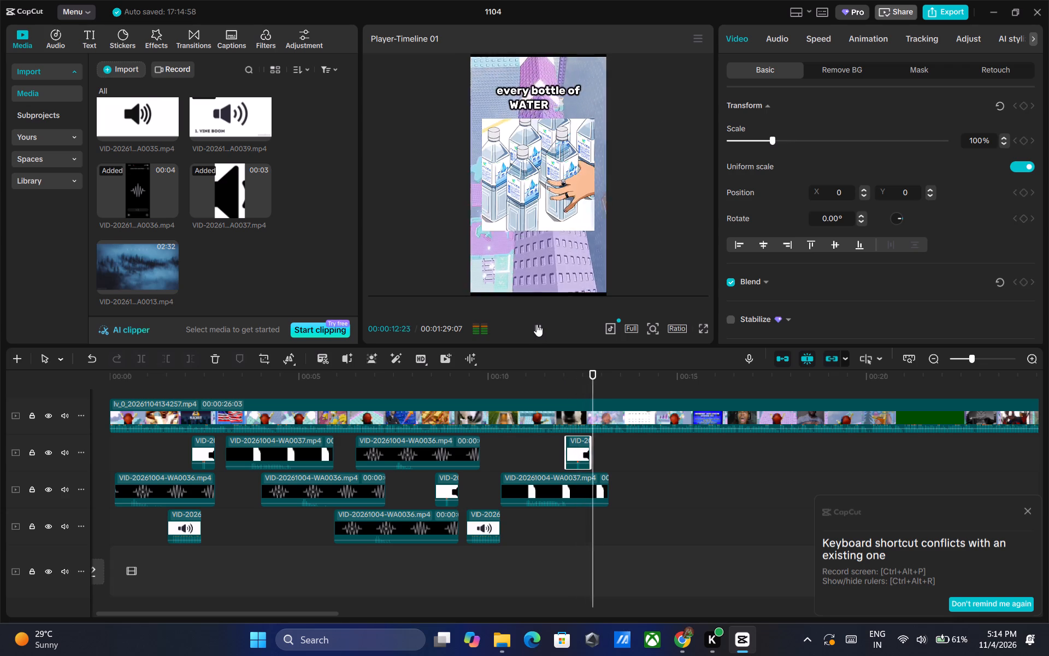
pyautogui.click(537, 324)
pyautogui.tripleClick(539, 333)
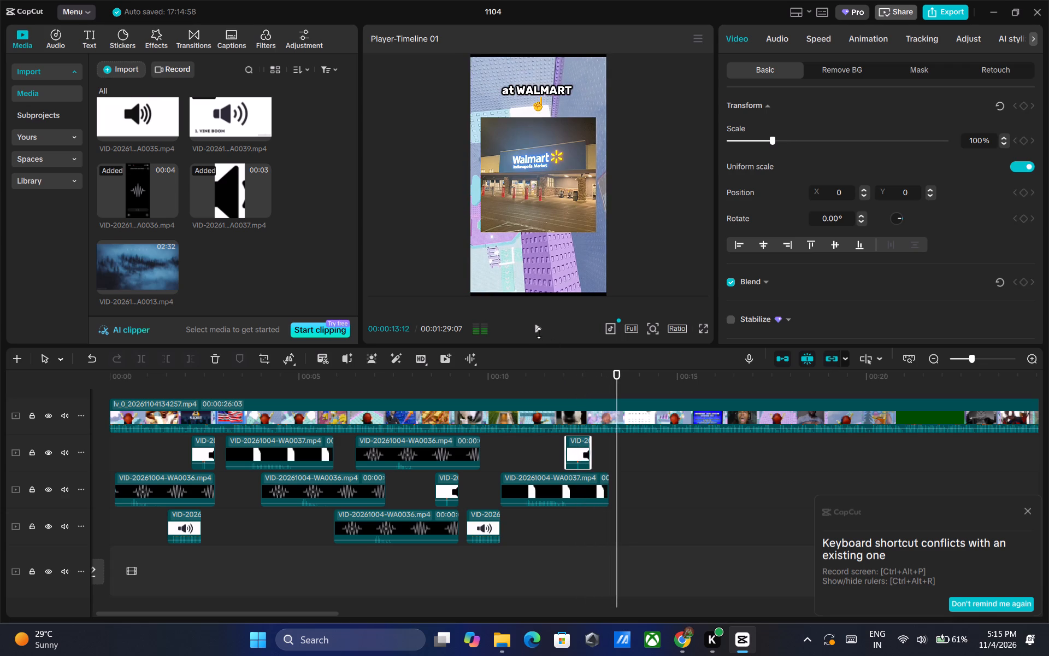
pyautogui.click(539, 333)
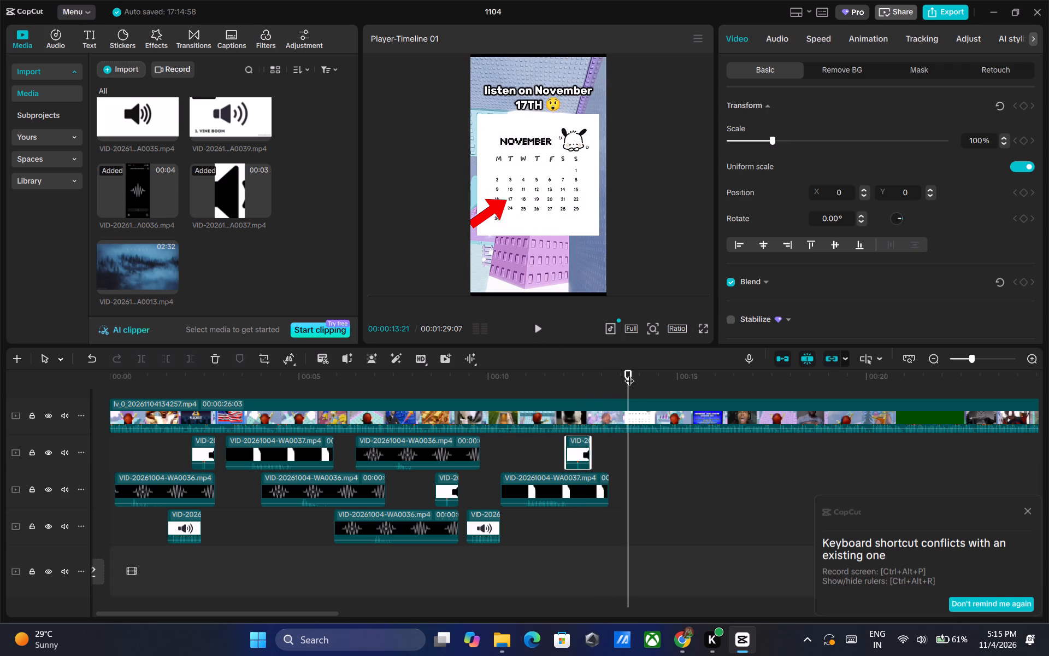
# Add VID-20261004-WA0036.mp4 on the Vine Boom track at about 12.3 seconds, lower its volume to -6.9 dB and play it back.
pyautogui.moveTo(629, 374); pyautogui.dragTo(623, 374)
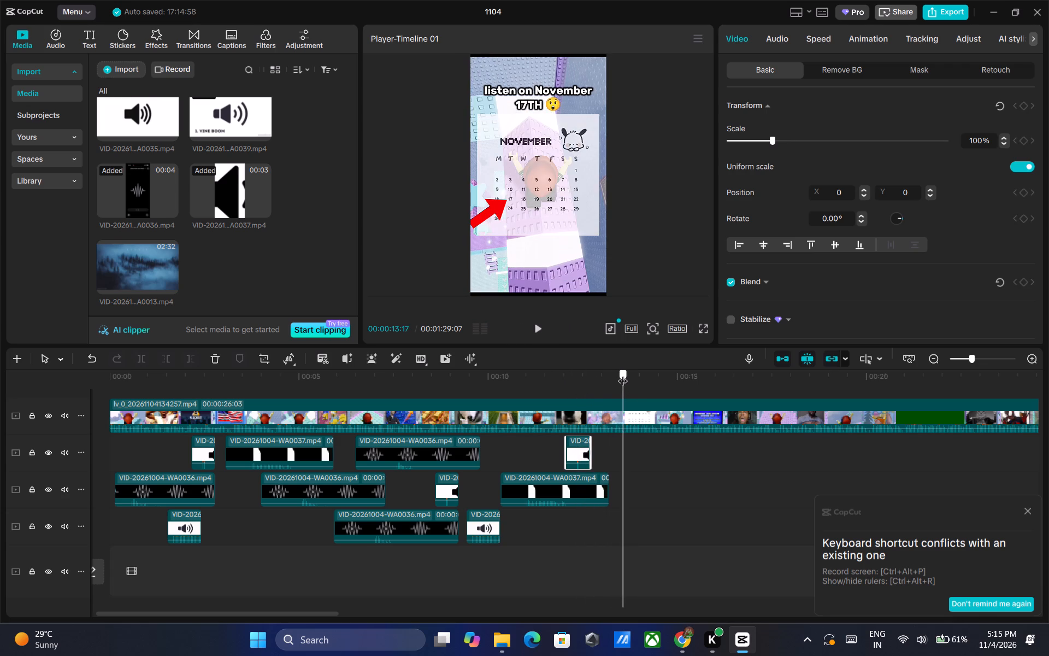
pyautogui.moveTo(623, 374); pyautogui.dragTo(620, 375)
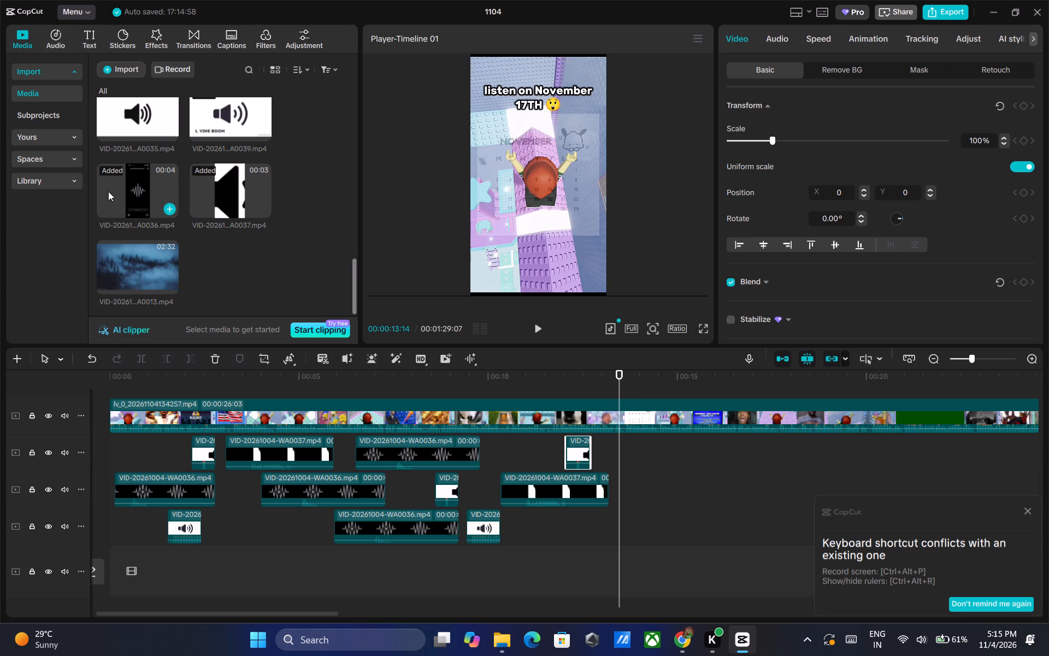
pyautogui.moveTo(142, 192); pyautogui.dragTo(562, 521)
pyautogui.moveTo(624, 521); pyautogui.dragTo(636, 522)
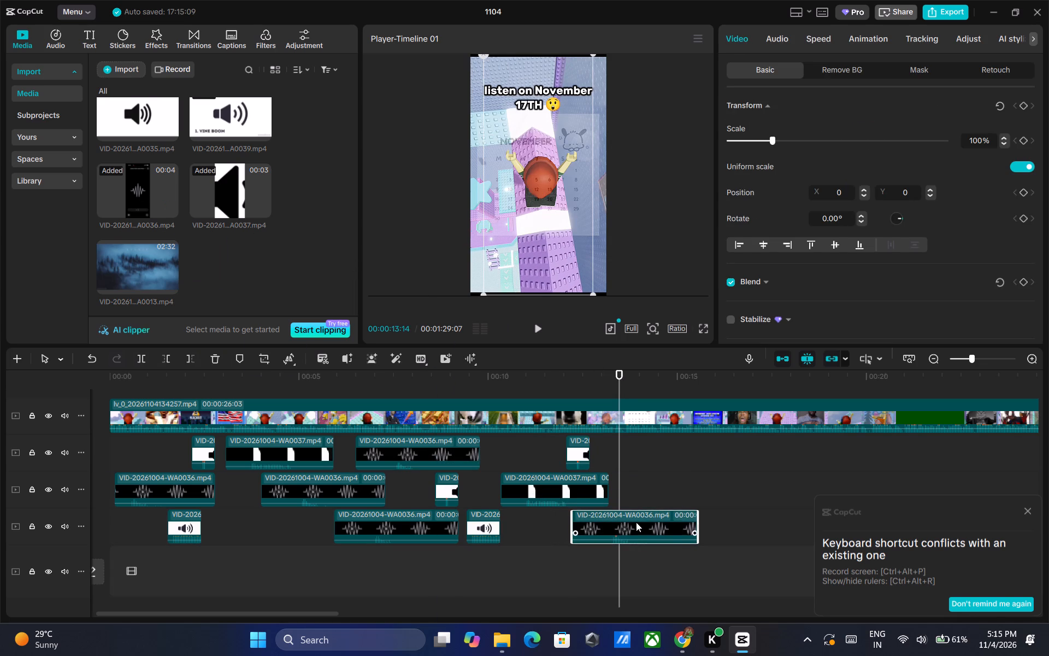
pyautogui.moveTo(636, 522); pyautogui.dragTo(641, 523)
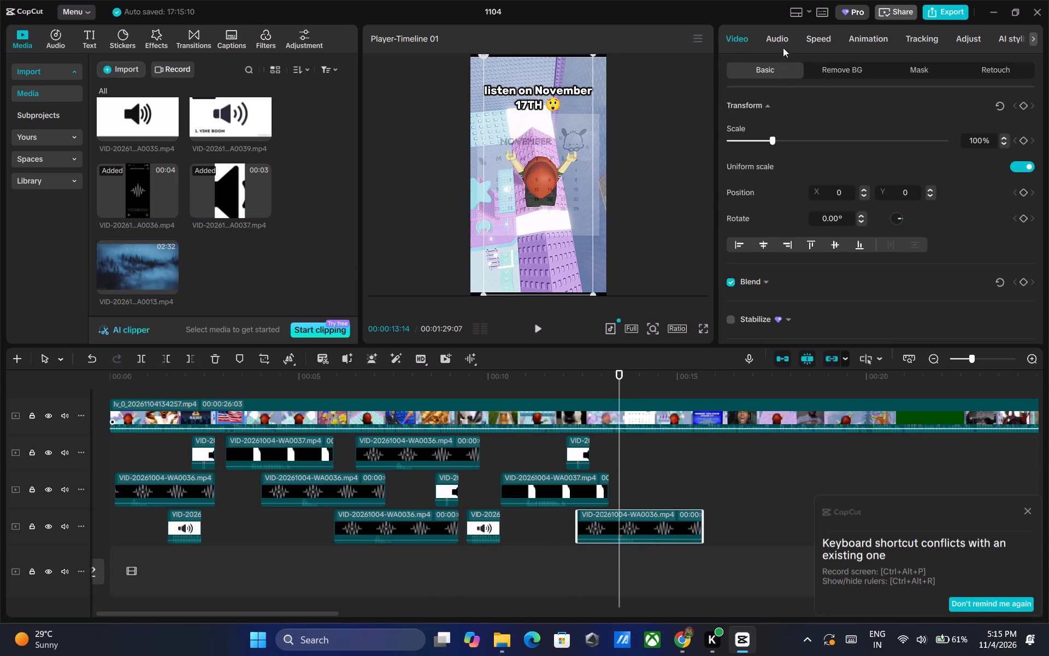
pyautogui.click(781, 39)
pyautogui.click(870, 138)
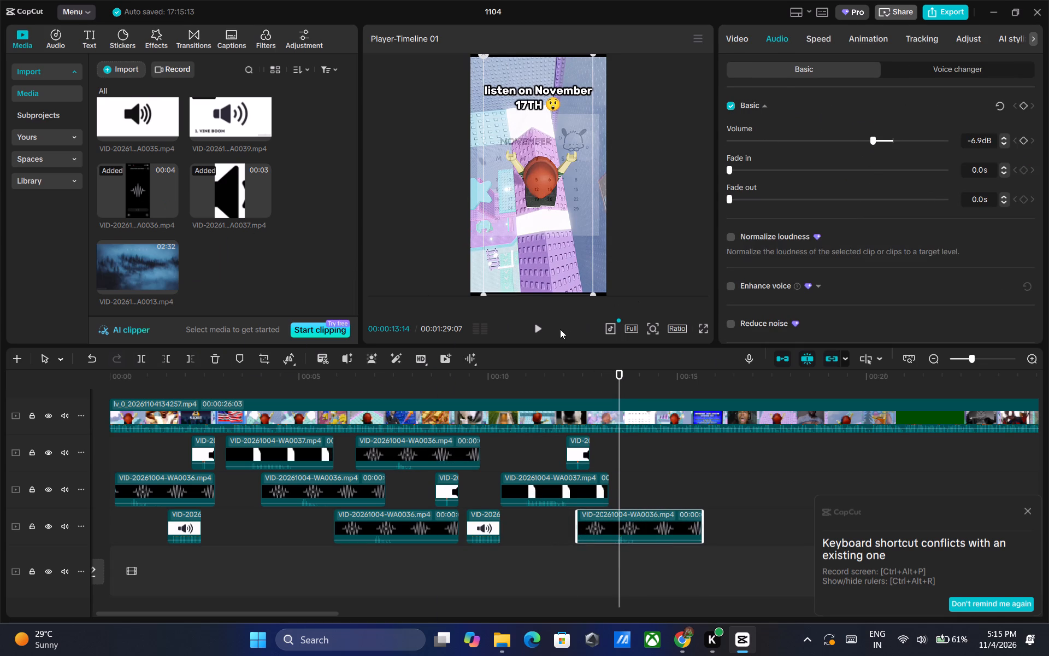
pyautogui.click(537, 328)
pyautogui.click(537, 328)
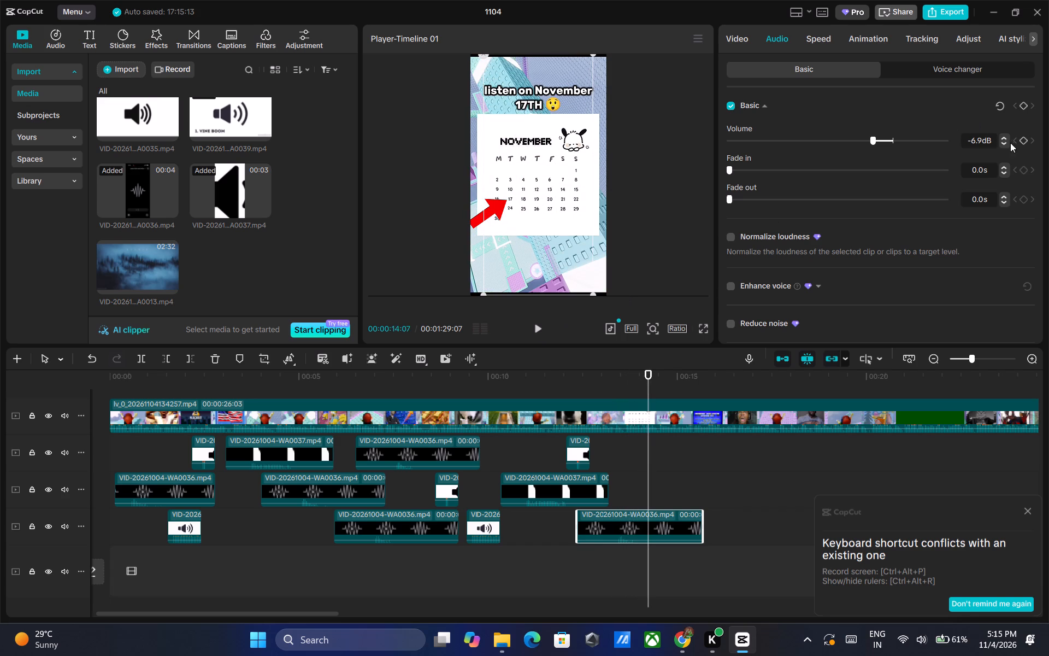
# Raise the new WA0036 clip's volume to -6.0 dB and play it back.
pyautogui.tripleClick(1003, 134)
pyautogui.click(1003, 134)
pyautogui.tripleClick(1003, 134)
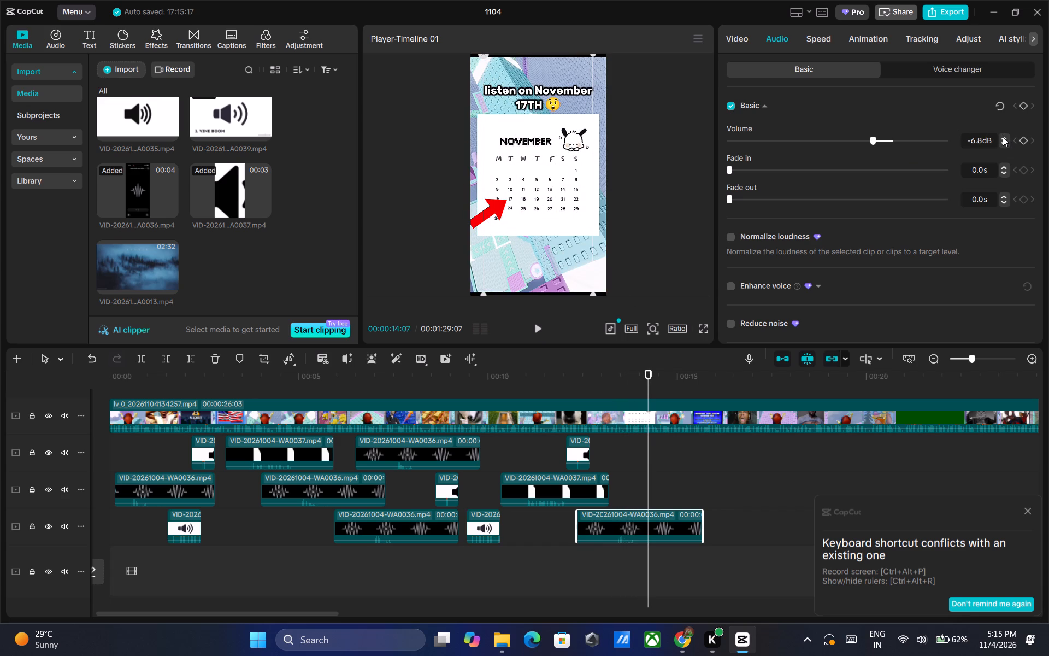
pyautogui.tripleClick(1003, 137)
pyautogui.tripleClick(1003, 137)
pyautogui.doubleClick(1003, 137)
pyautogui.click(539, 325)
pyautogui.click(539, 325)
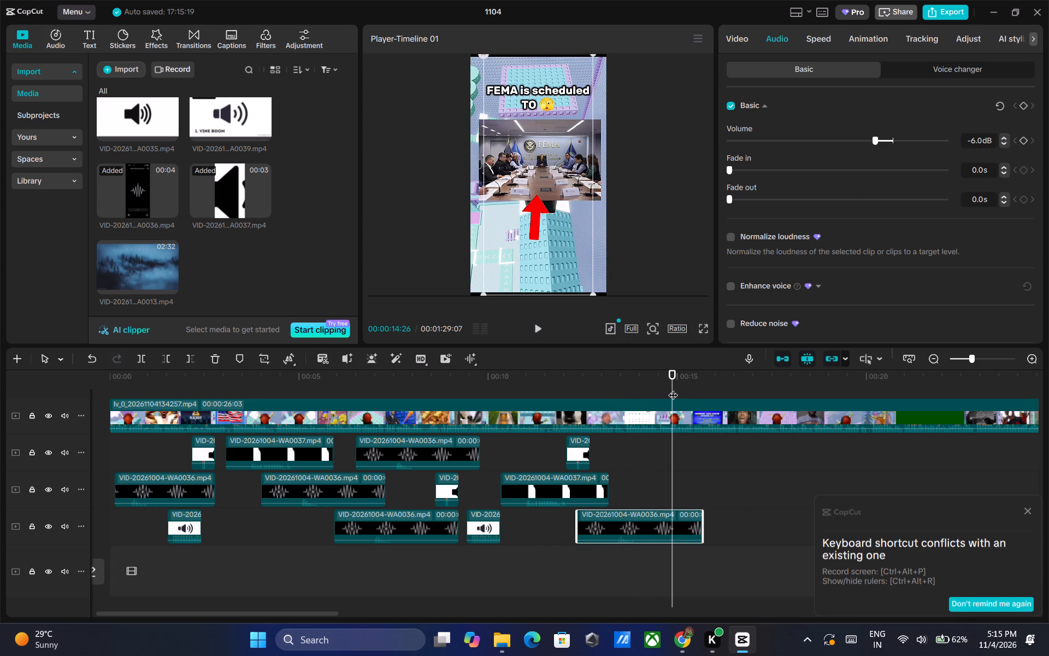
# Paste a copy of the short clip at 12.1 seconds at 00:00:14:20, shift it to start at about 14.4 seconds, and play it back.
pyautogui.moveTo(672, 373); pyautogui.dragTo(666, 373)
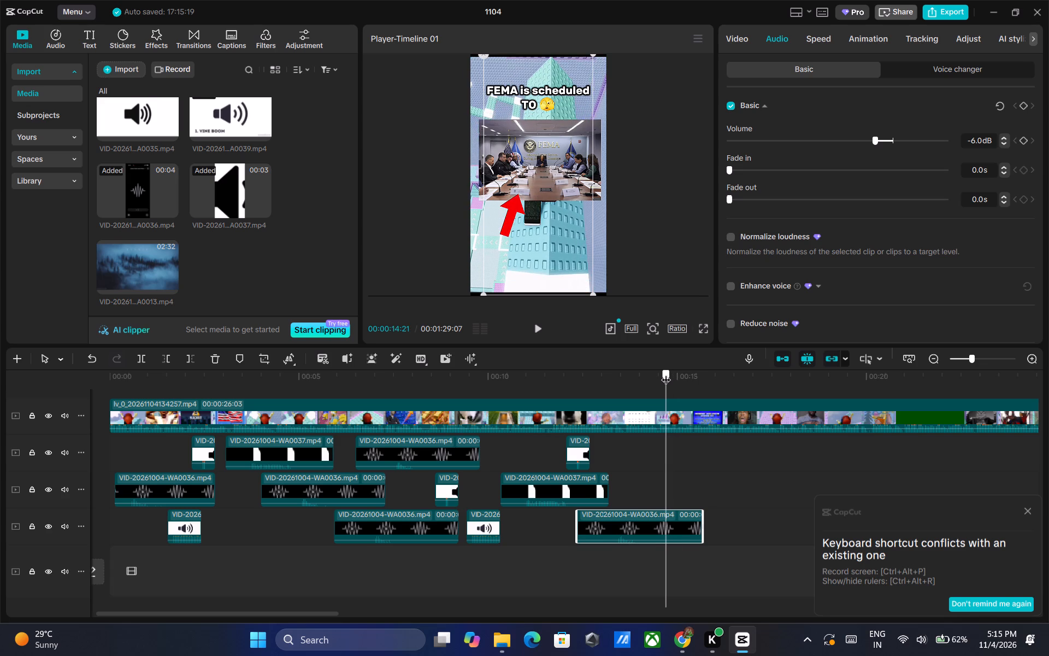
pyautogui.moveTo(666, 373); pyautogui.dragTo(664, 373)
pyautogui.click(579, 442)
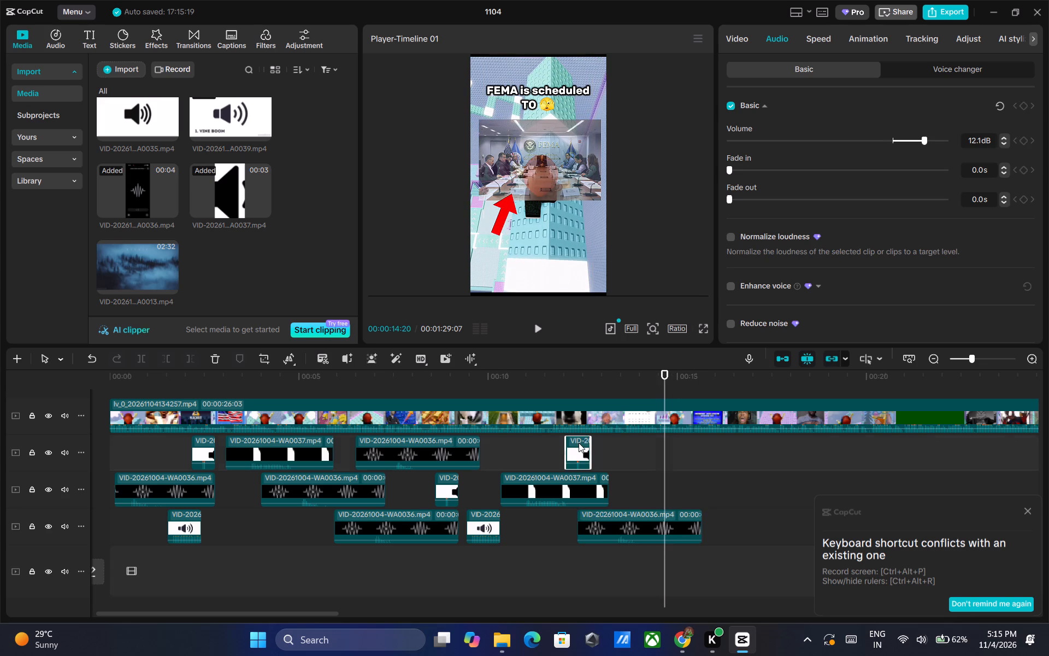
pyautogui.rightClick(579, 443)
pyautogui.click(623, 124)
pyautogui.rightClick(664, 443)
pyautogui.click(688, 519)
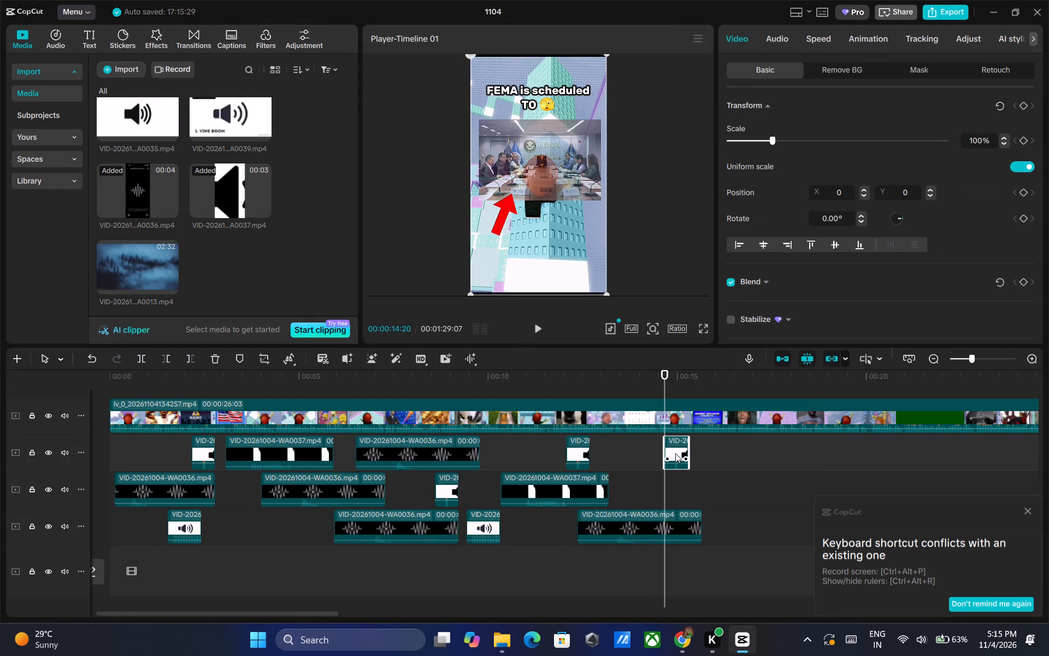
pyautogui.moveTo(675, 447); pyautogui.dragTo(664, 445)
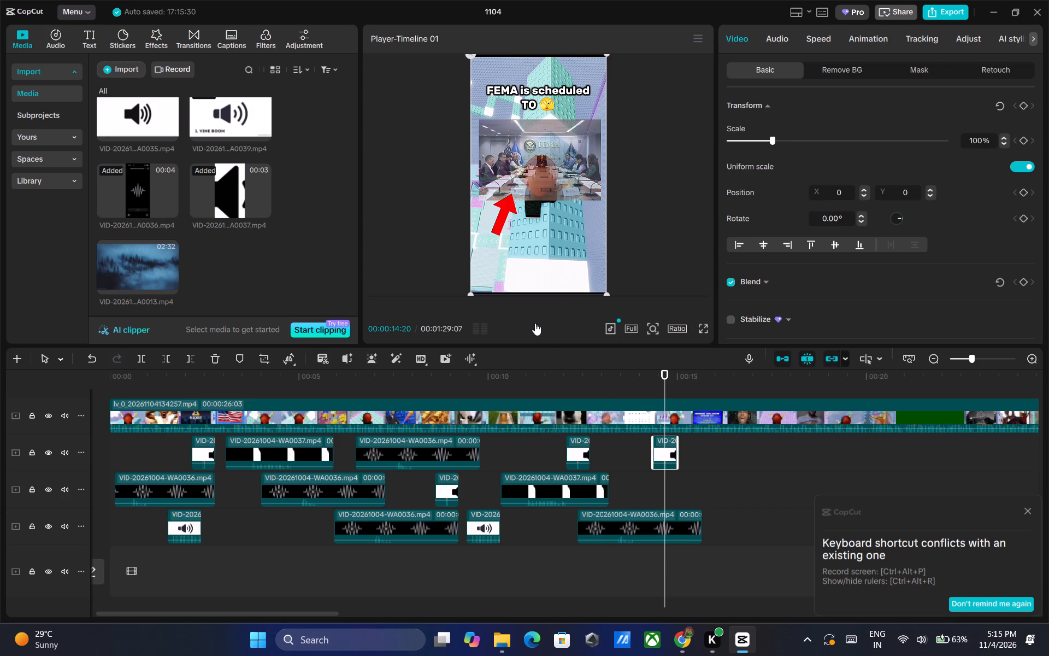
pyautogui.click(535, 323)
pyautogui.click(535, 323)
pyautogui.doubleClick(535, 323)
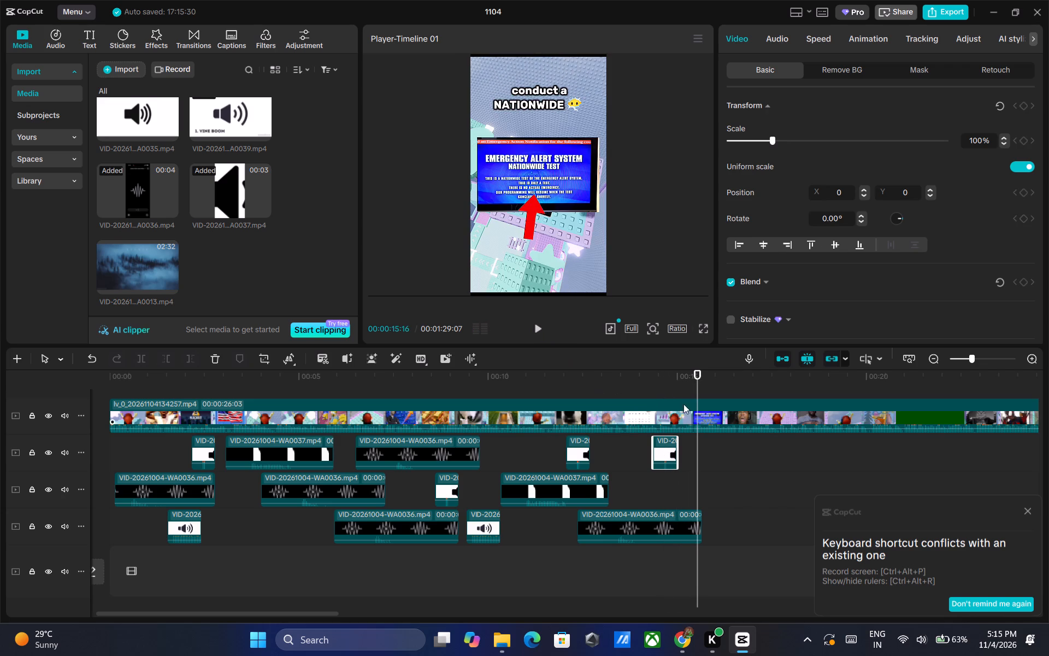
# Paste the short clip again at 00:00:15:11, move it to the first WA0036 clip's track at about 15.0 seconds, and play it back.
pyautogui.moveTo(698, 375); pyautogui.dragTo(691, 375)
pyautogui.rightClick(691, 482)
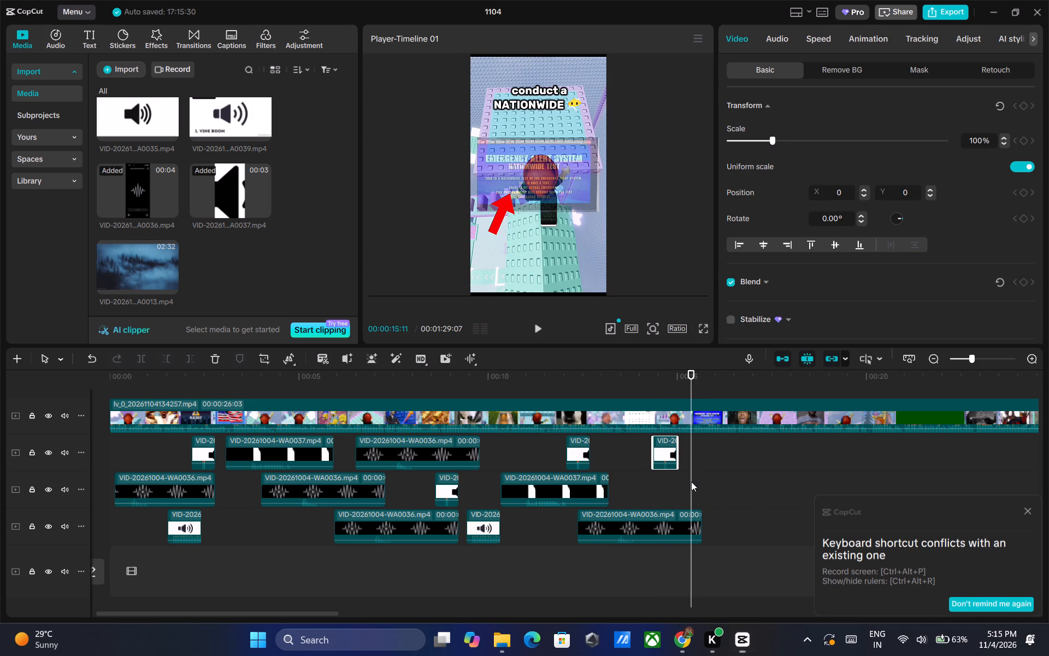
pyautogui.click(716, 554)
pyautogui.moveTo(703, 446); pyautogui.dragTo(698, 476)
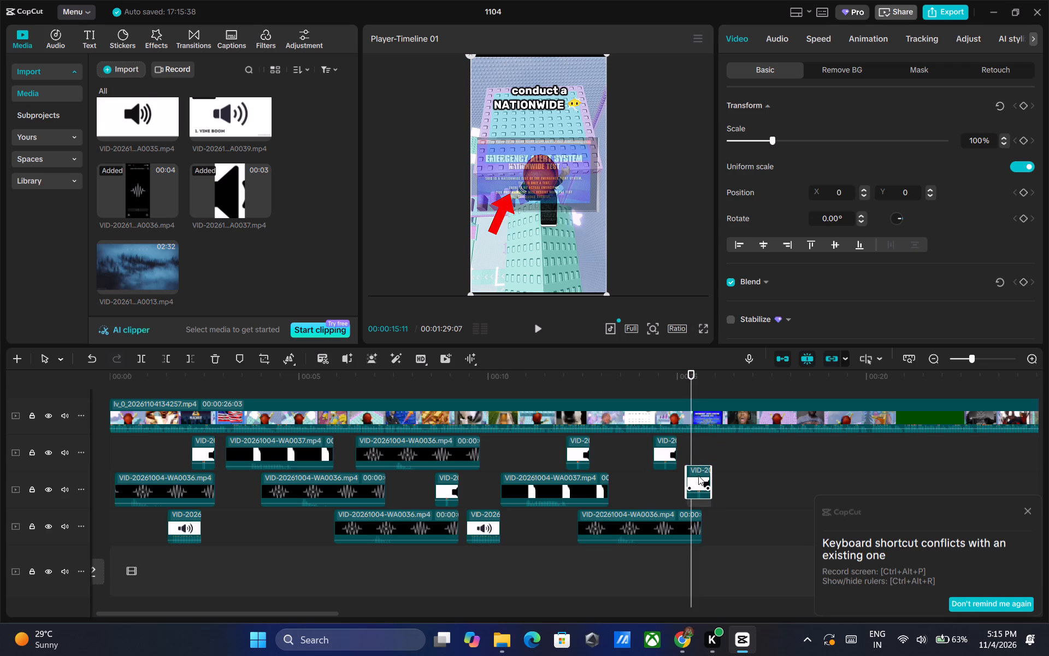
pyautogui.moveTo(698, 476); pyautogui.dragTo(692, 480)
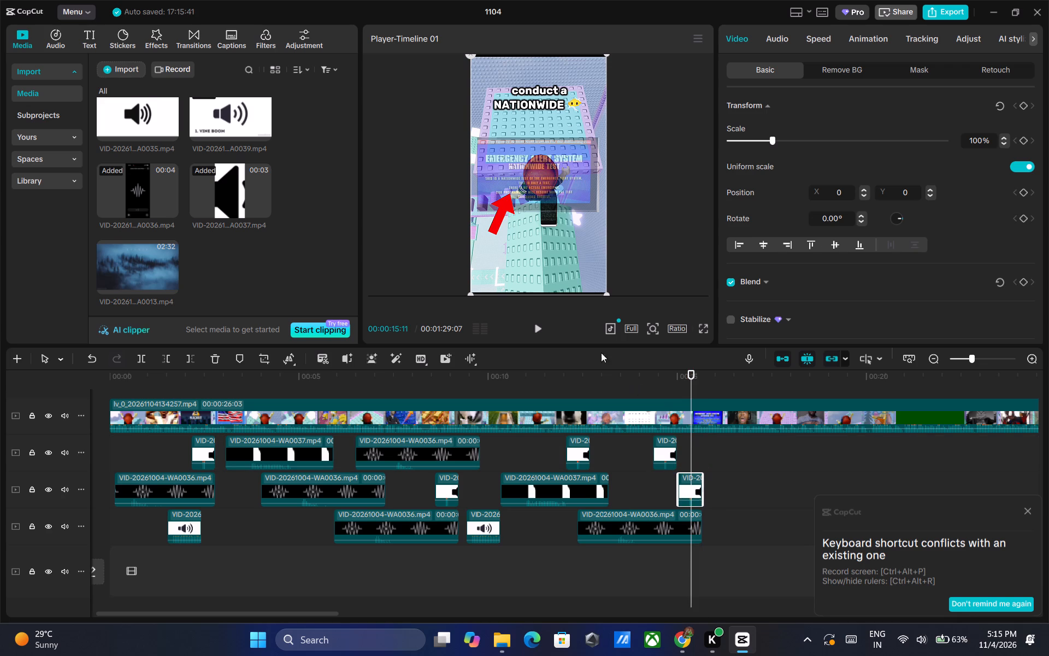
pyautogui.click(538, 327)
pyautogui.tripleClick(538, 327)
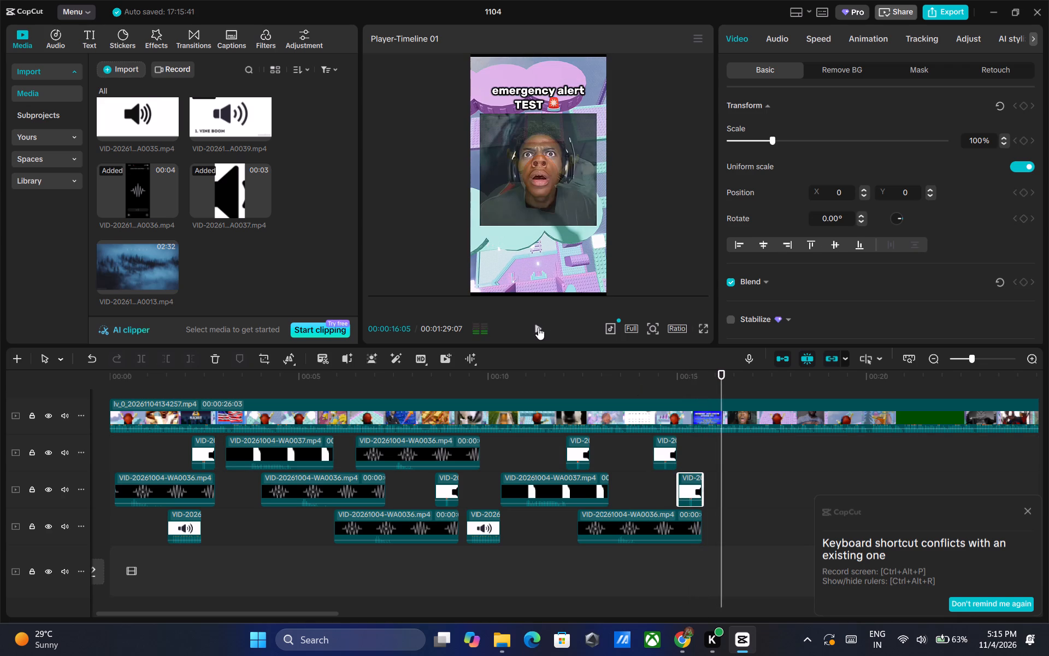
# Paste a copy of the first Vine Boom piece at 00:00:16:03, move it to the first WA0037 clip's track at about 16.0 seconds, and play it back.
pyautogui.click(721, 376)
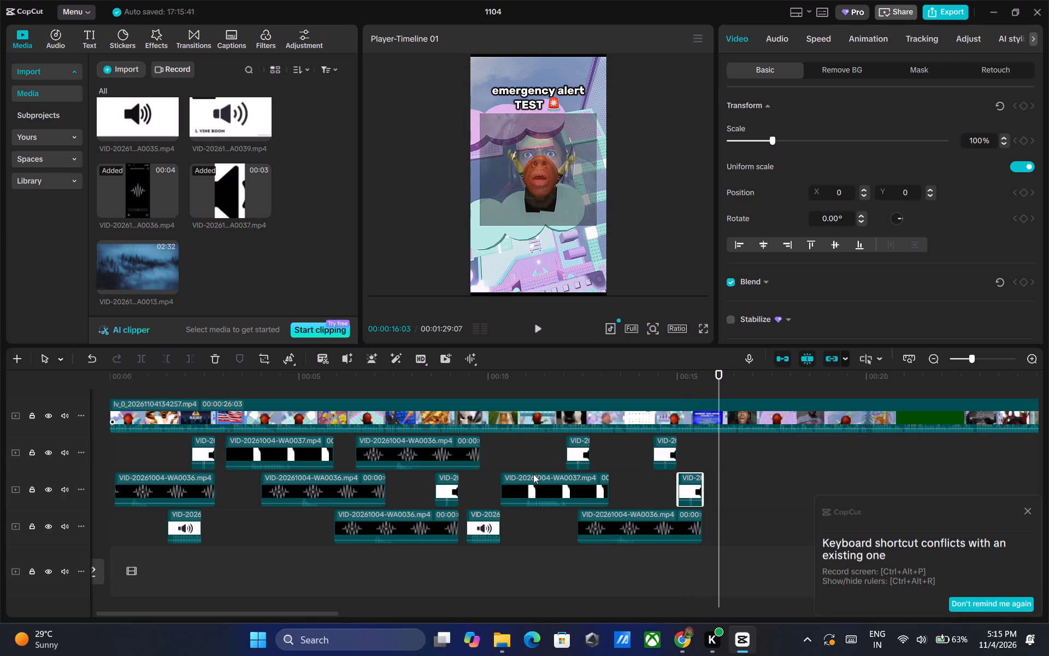
pyautogui.click(184, 517)
pyautogui.rightClick(184, 517)
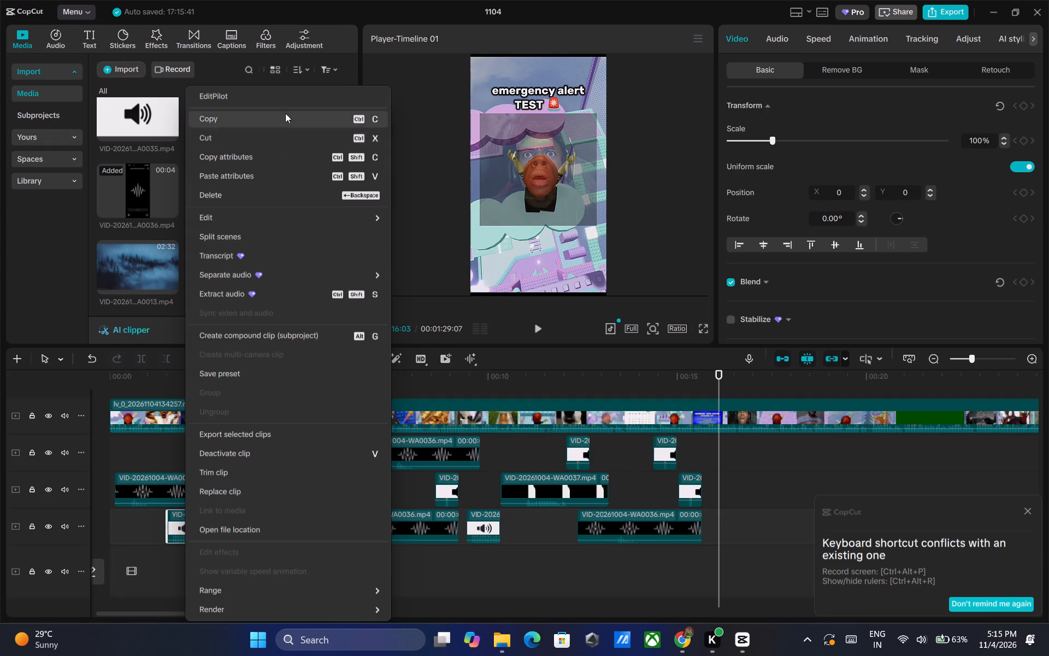
pyautogui.click(285, 112)
pyautogui.rightClick(716, 438)
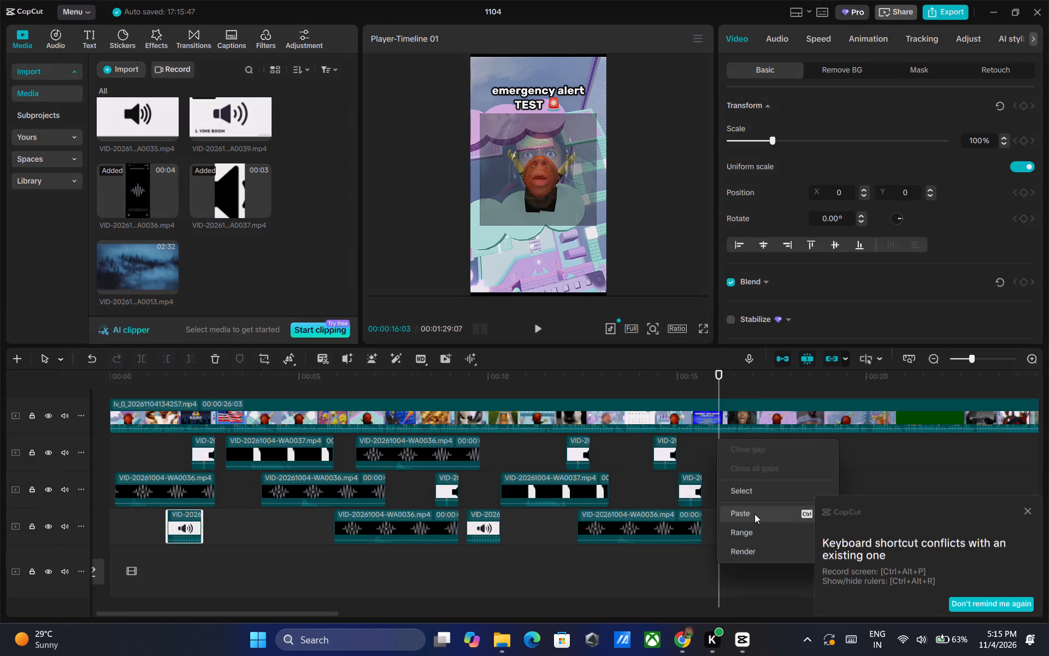
pyautogui.click(755, 514)
pyautogui.moveTo(738, 520); pyautogui.dragTo(732, 449)
pyautogui.click(537, 325)
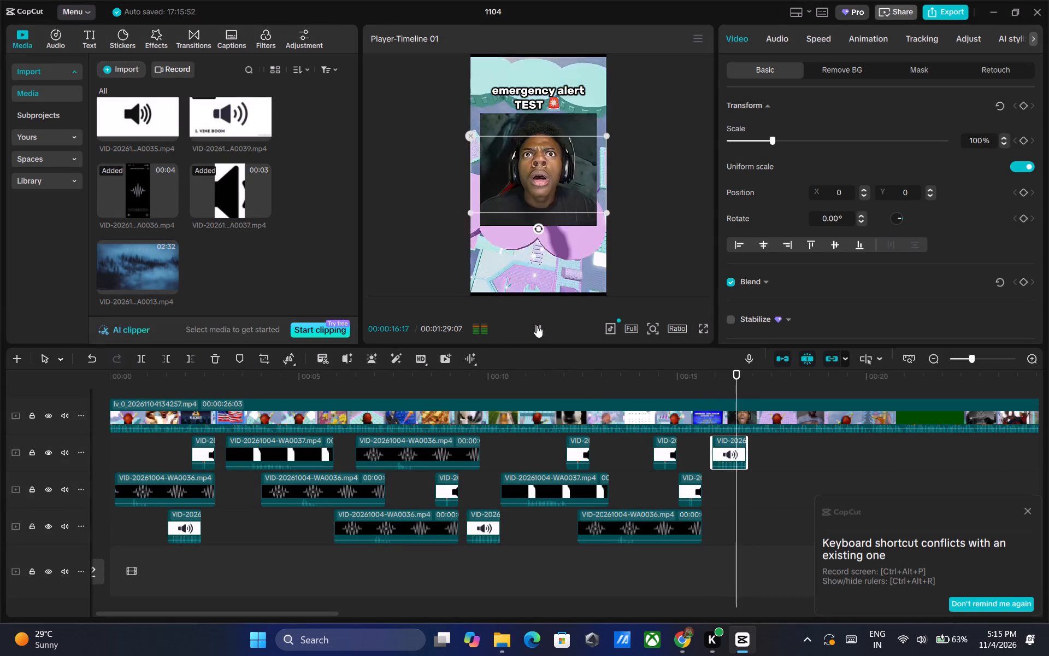
pyautogui.tripleClick(537, 325)
pyautogui.doubleClick(537, 325)
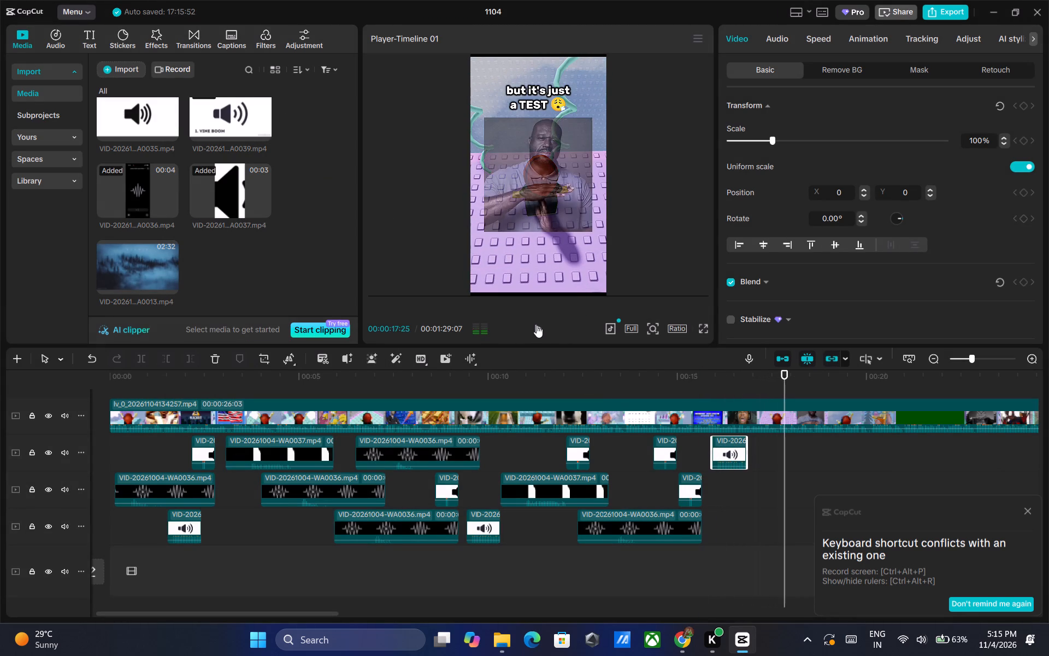
# Copy the middle WA0039 piece at about 34.2 seconds and paste it at 00:00:17:25 on the lowest occupied sound-effect track.
pyautogui.moveTo(326, 611); pyautogui.dragTo(402, 613)
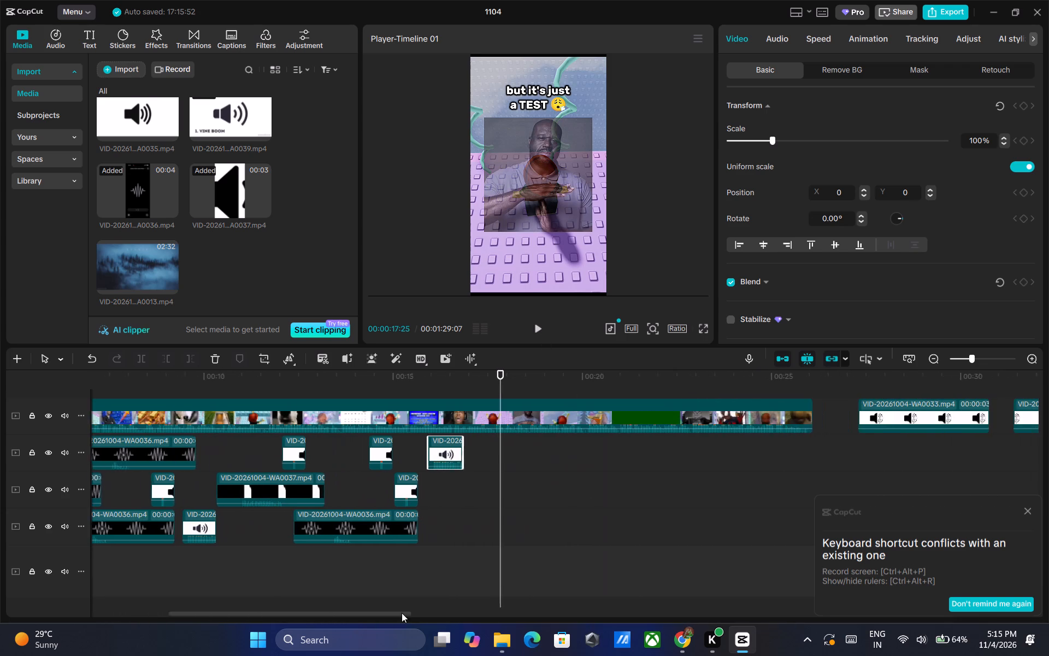
pyautogui.moveTo(402, 613); pyautogui.dragTo(405, 613)
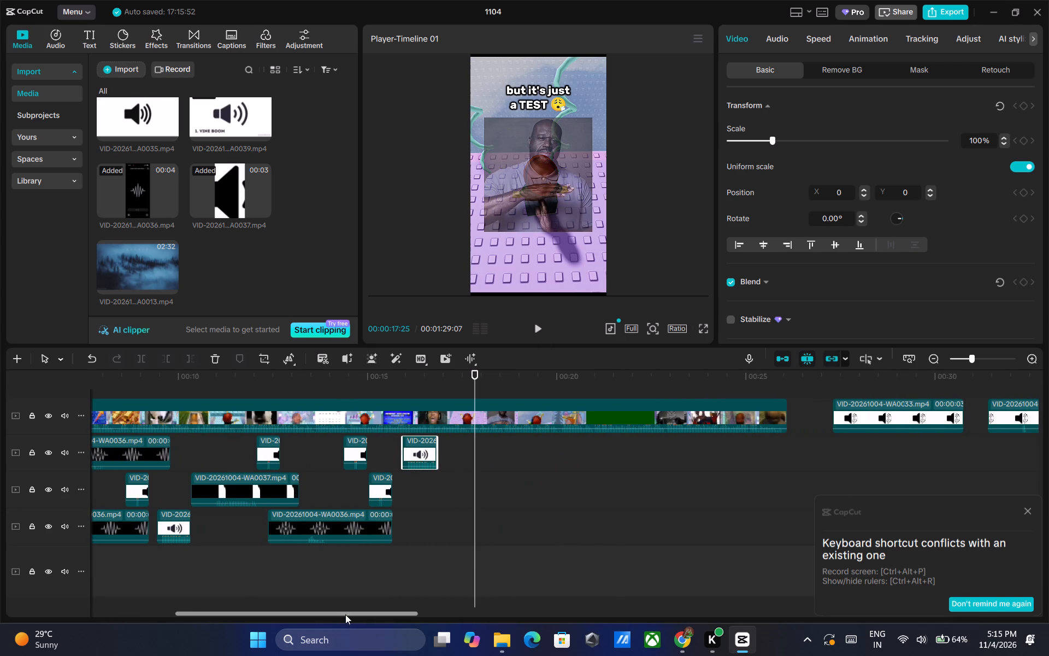
pyautogui.moveTo(345, 614); pyautogui.dragTo(492, 623)
pyautogui.click(552, 518)
pyautogui.rightClick(552, 518)
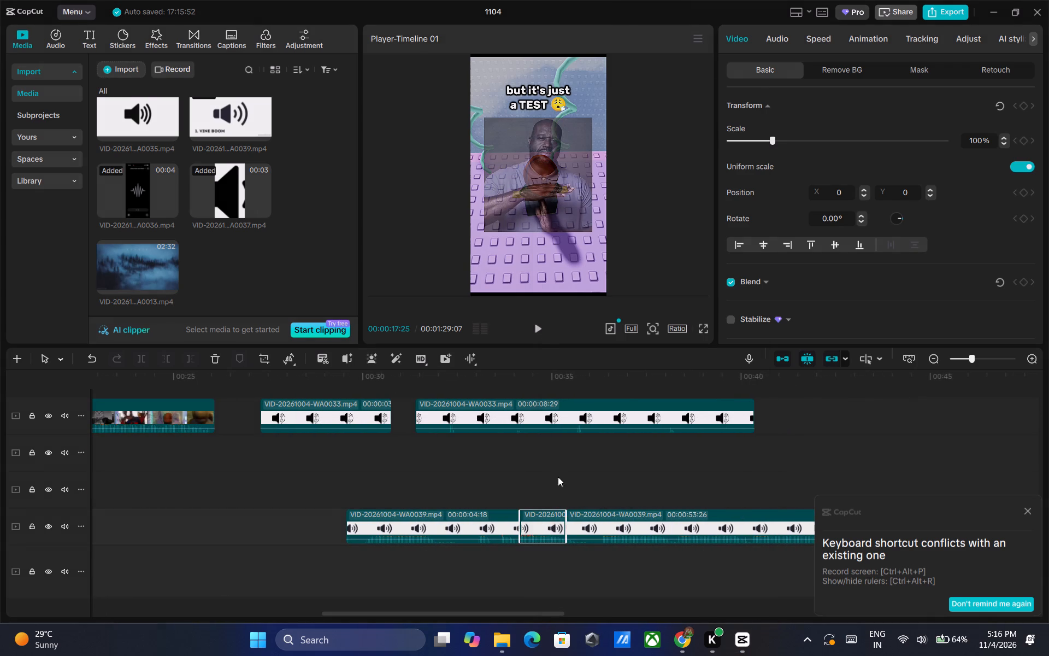
pyautogui.click(631, 119)
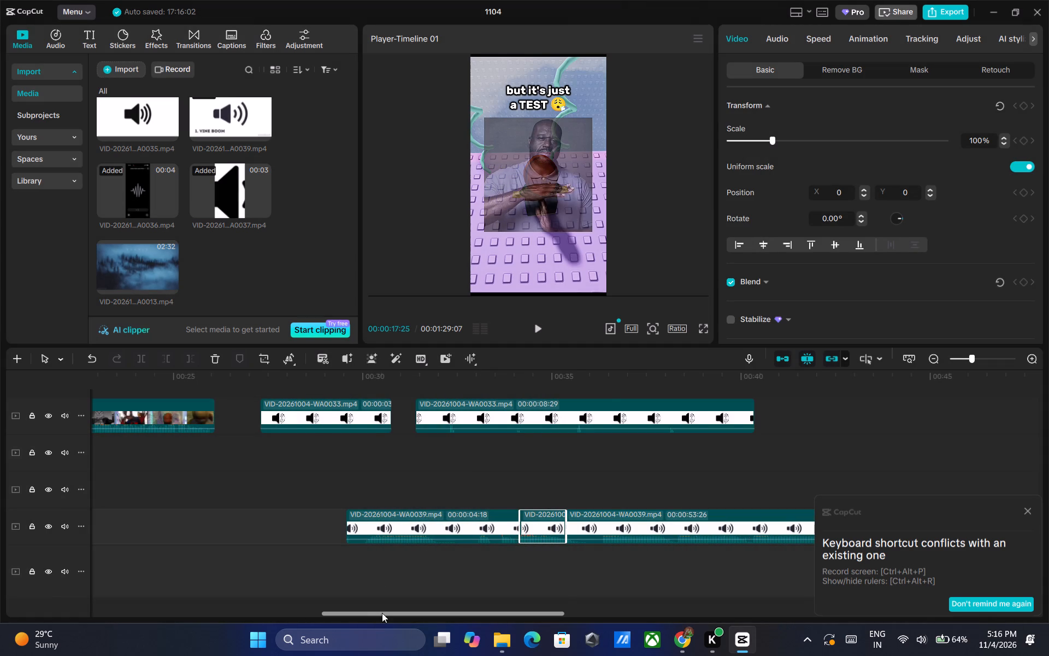
pyautogui.moveTo(382, 613); pyautogui.dragTo(262, 611)
pyautogui.rightClick(369, 517)
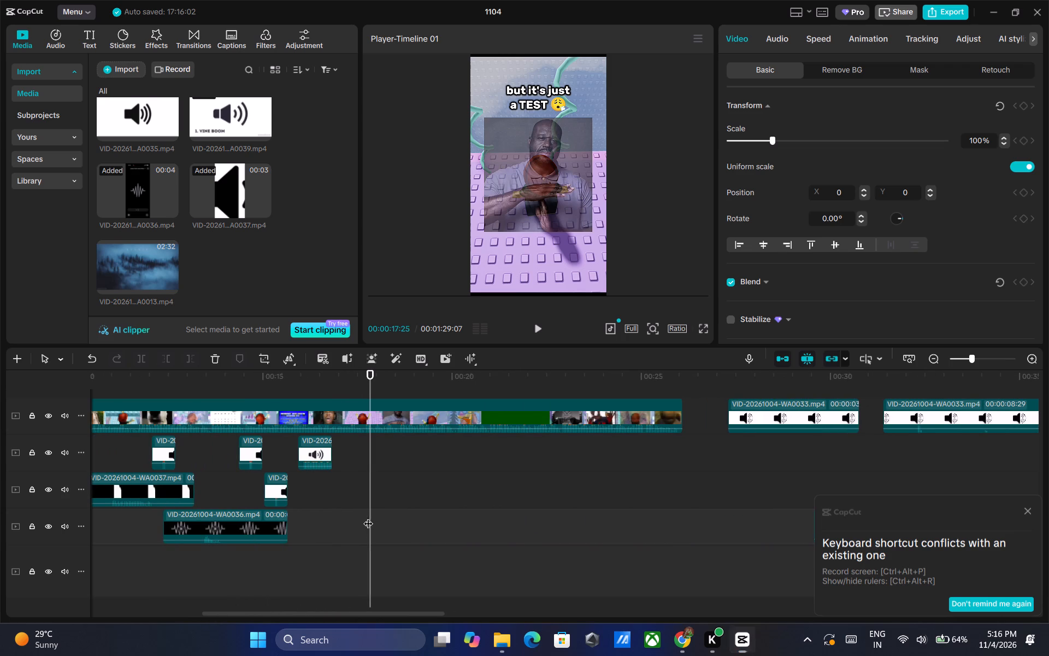
pyautogui.click(417, 570)
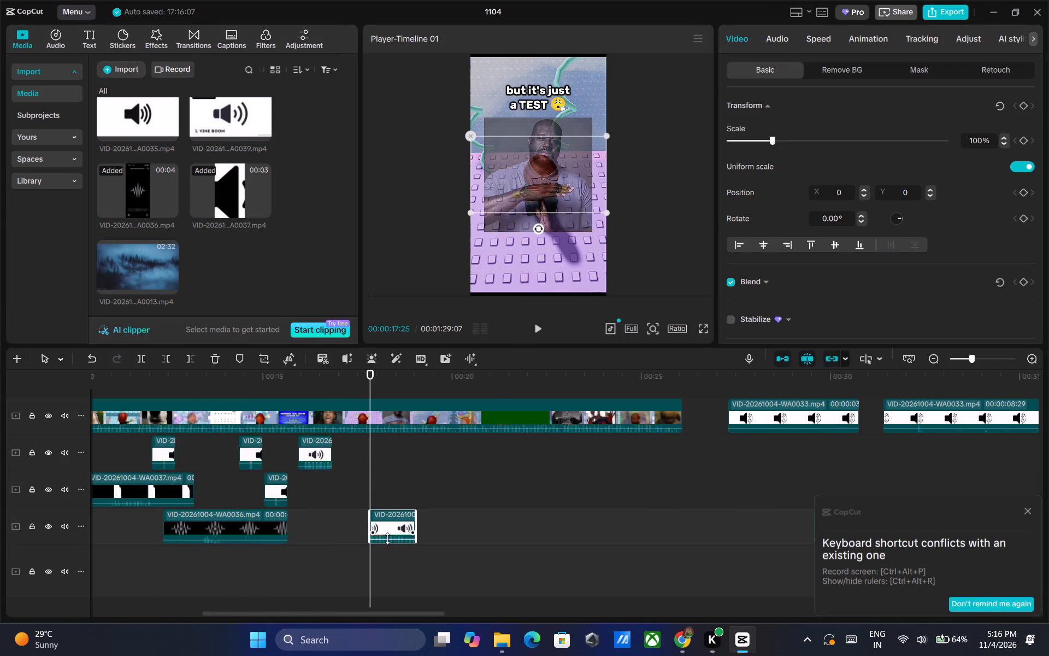
# Set the pasted WA0039 piece's volume to -6.9 dB and play it back.
pyautogui.click(772, 36)
pyautogui.click(863, 139)
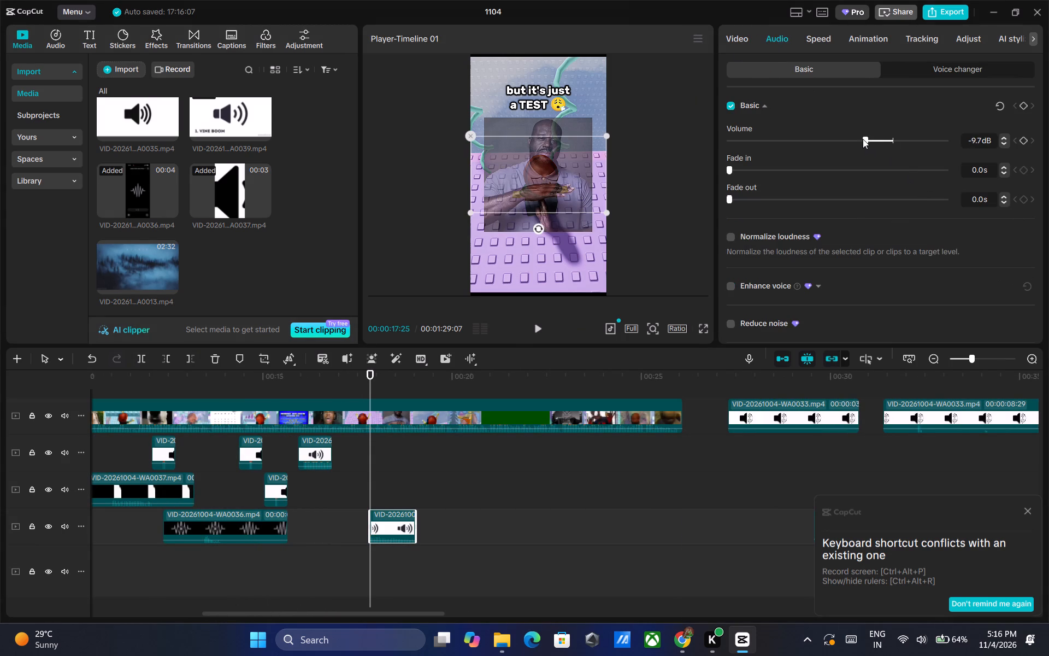
pyautogui.click(870, 138)
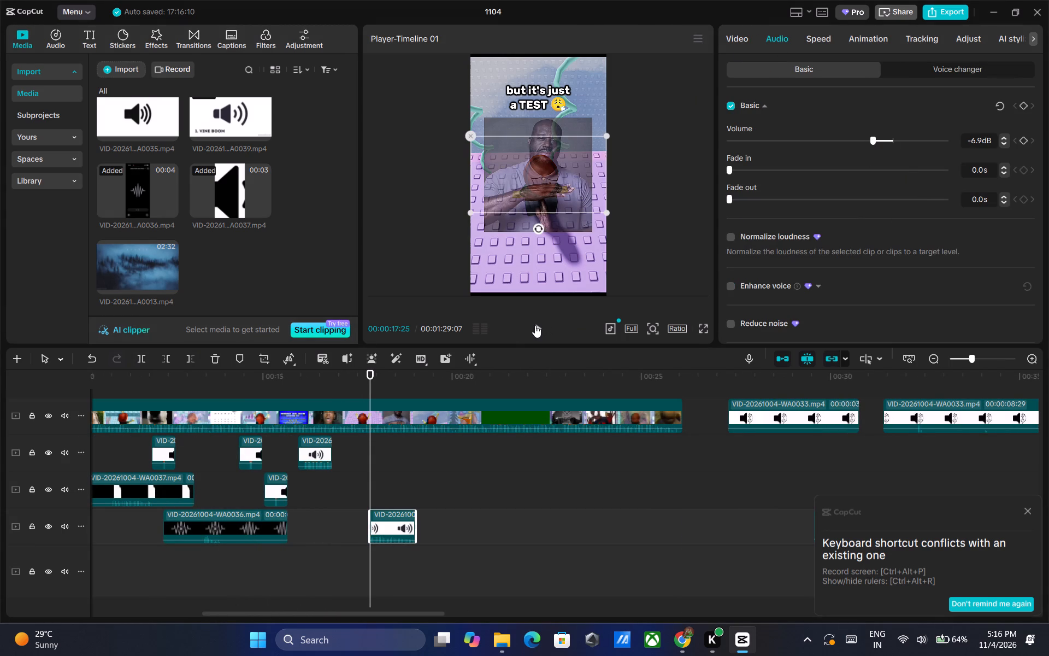
pyautogui.click(535, 325)
pyautogui.doubleClick(534, 326)
pyautogui.tripleClick(534, 326)
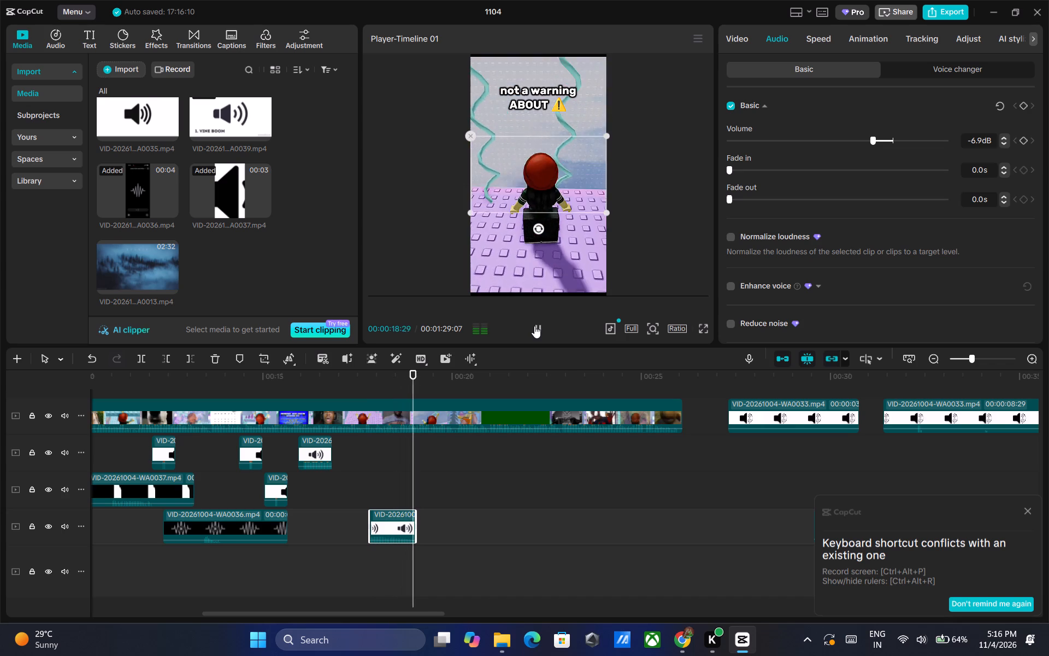
pyautogui.doubleClick(534, 326)
# Audition unused sound effects, add WA0030 to the second track starting at about 18.3 seconds, and play it back.
pyautogui.click(432, 373)
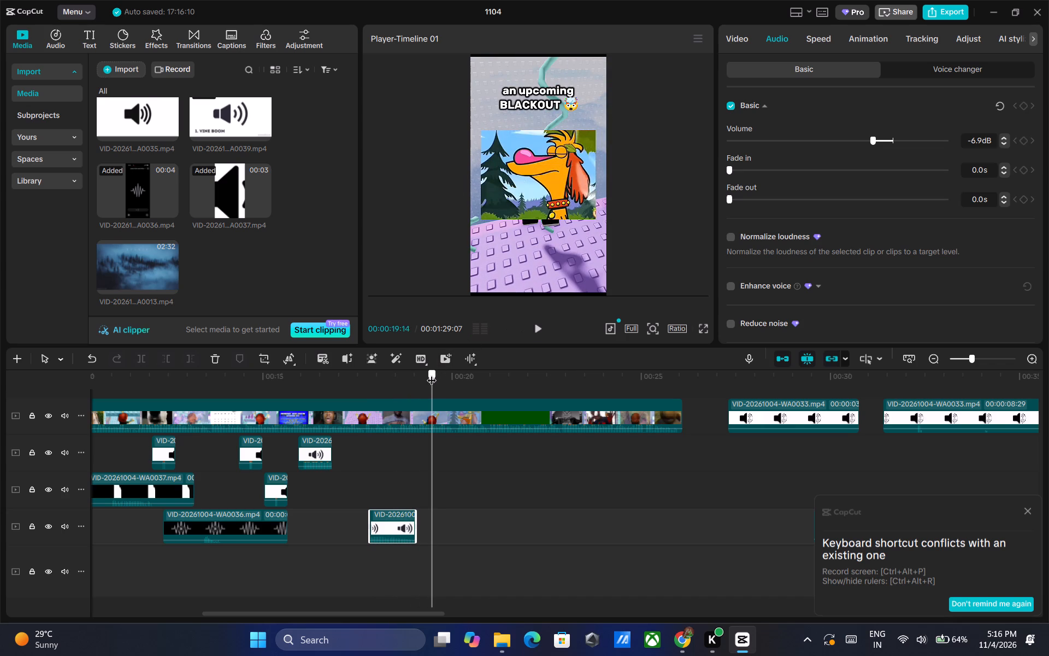
pyautogui.scroll(1, 203, 170)
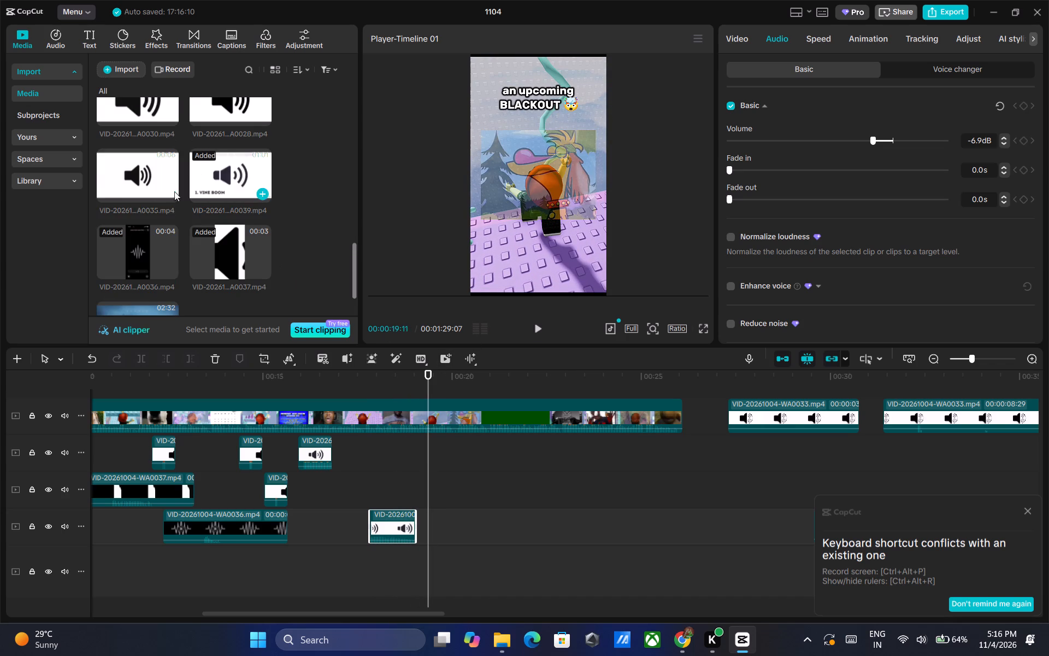
pyautogui.click(121, 189)
pyautogui.scroll(2, 121, 189)
pyautogui.click(223, 217)
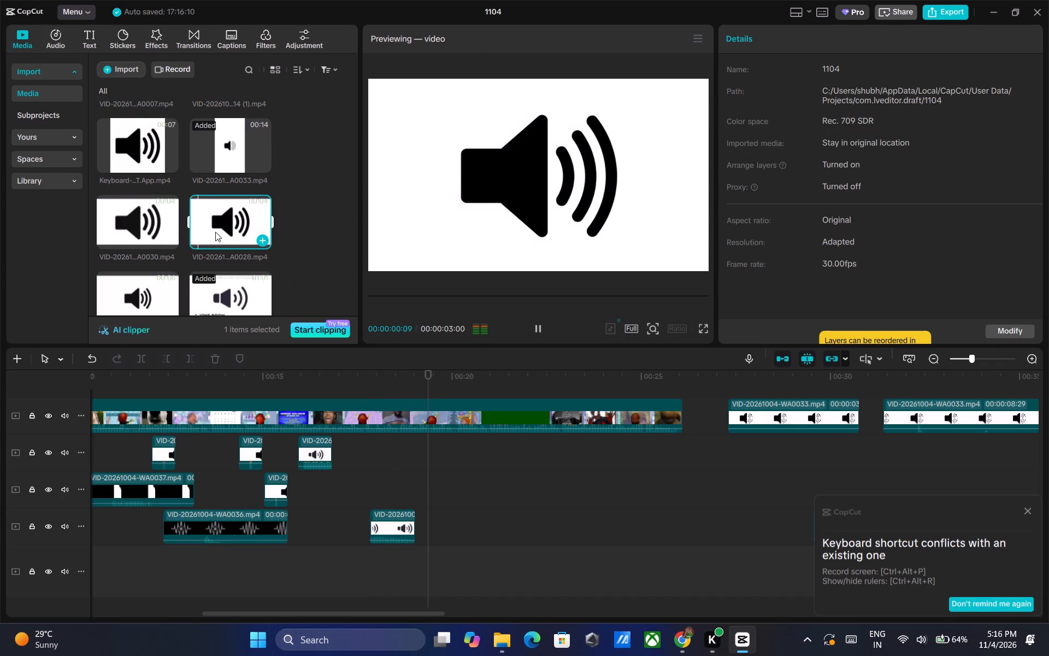
pyautogui.click(142, 219)
pyautogui.scroll(-1, 142, 219)
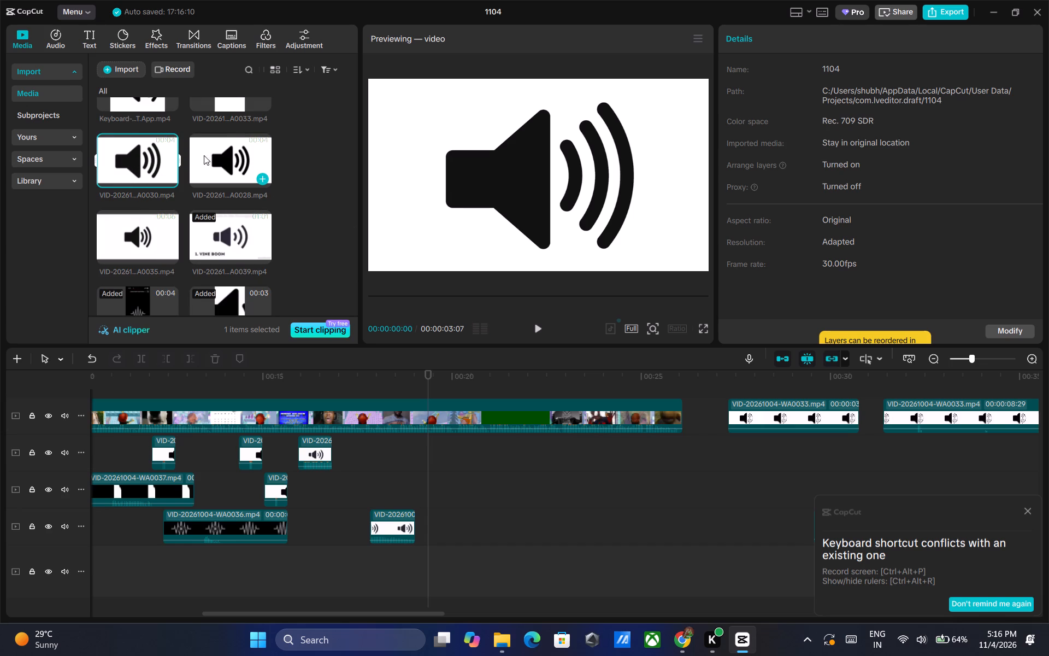
pyautogui.moveTo(129, 151); pyautogui.dragTo(403, 452)
pyautogui.moveTo(464, 448); pyautogui.dragTo(462, 448)
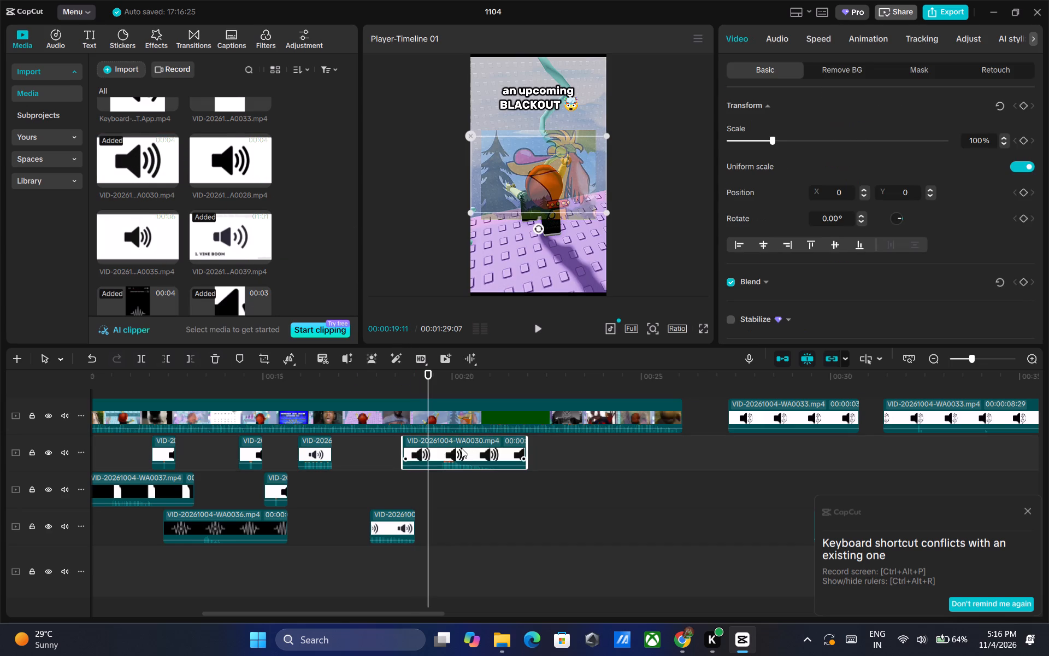
pyautogui.moveTo(462, 448); pyautogui.dragTo(447, 449)
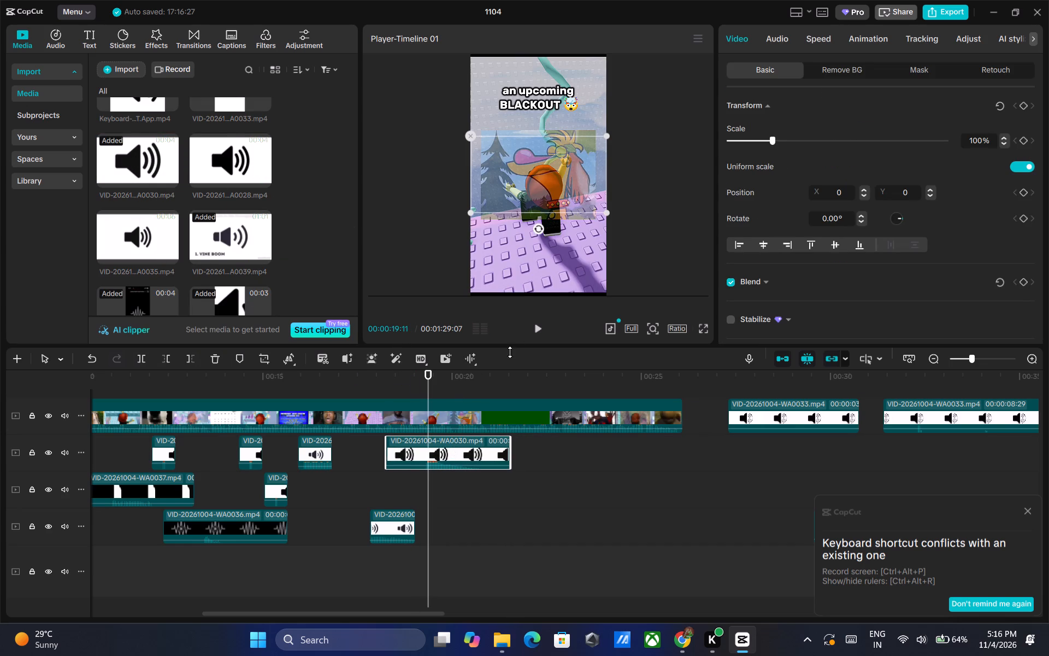
pyautogui.click(533, 326)
pyautogui.click(538, 327)
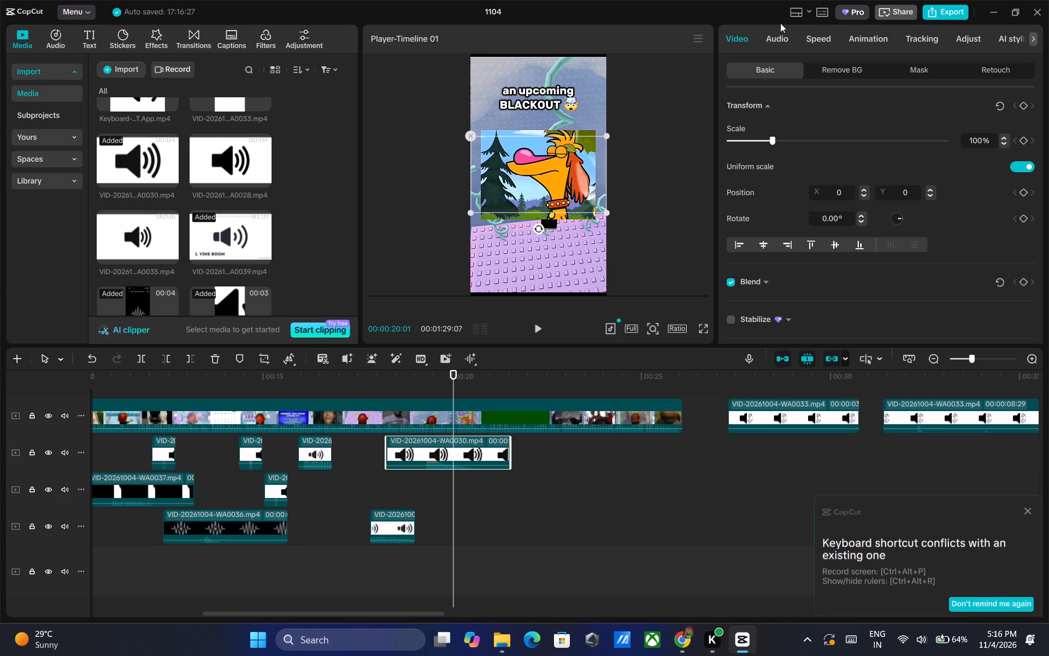
# Raise the WA0030 clip's volume to 5.0 dB and play it back.
pyautogui.click(775, 34)
pyautogui.click(903, 140)
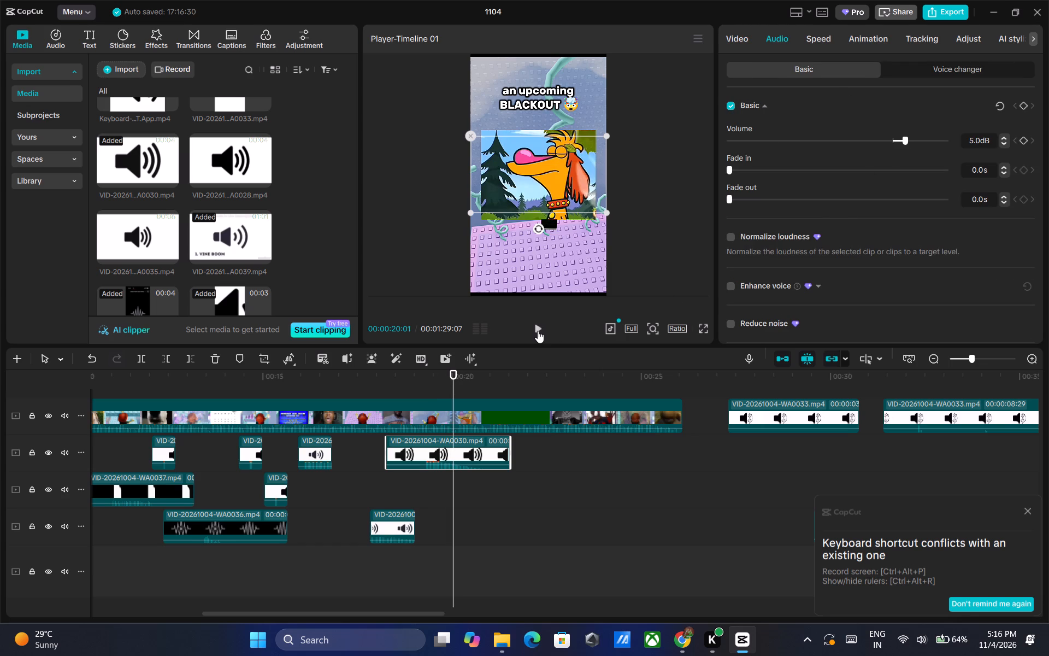
pyautogui.click(537, 331)
pyautogui.click(537, 331)
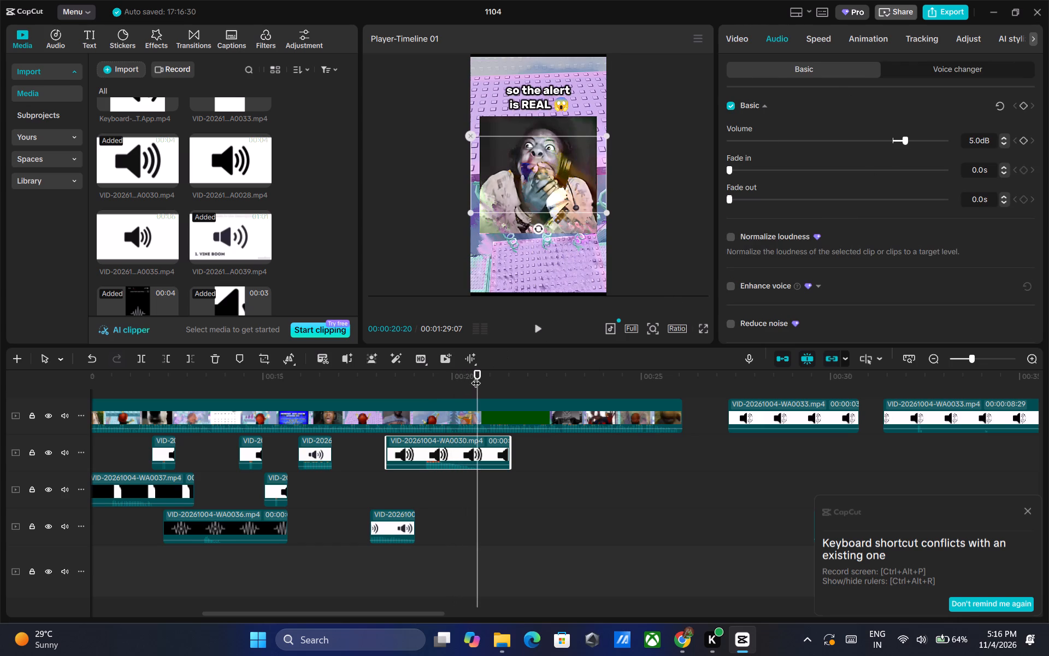
# Replay from 00:00:20:02 and scrub back to the start of the "so the alert is REAL" image at 00:00:20:10.
pyautogui.moveTo(477, 373); pyautogui.dragTo(471, 373)
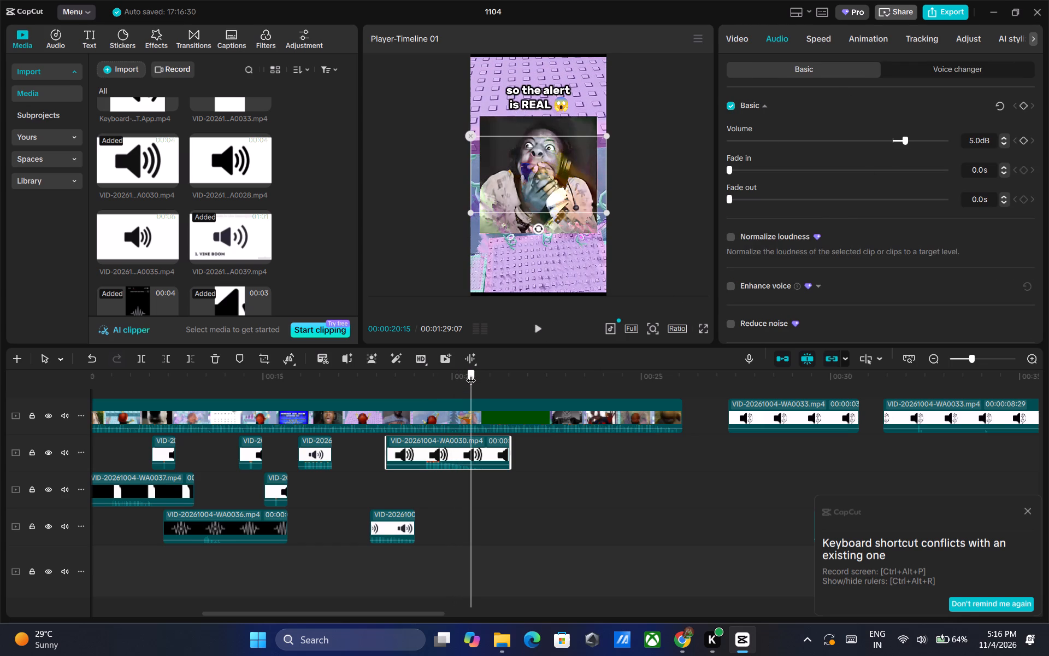
pyautogui.moveTo(471, 373); pyautogui.dragTo(464, 373)
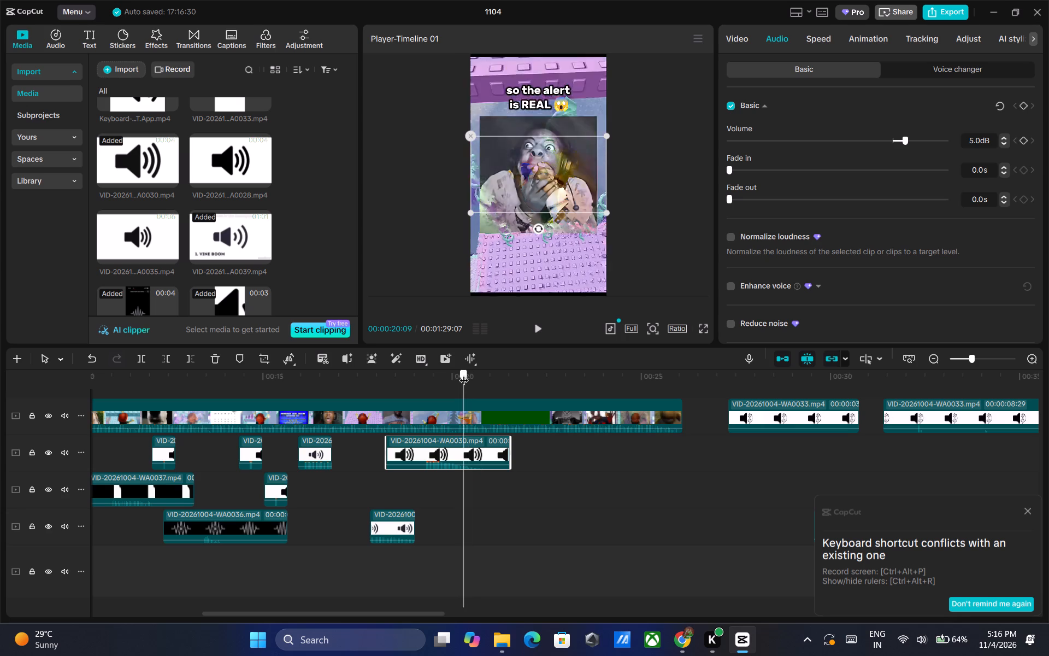
pyautogui.moveTo(464, 373); pyautogui.dragTo(455, 373)
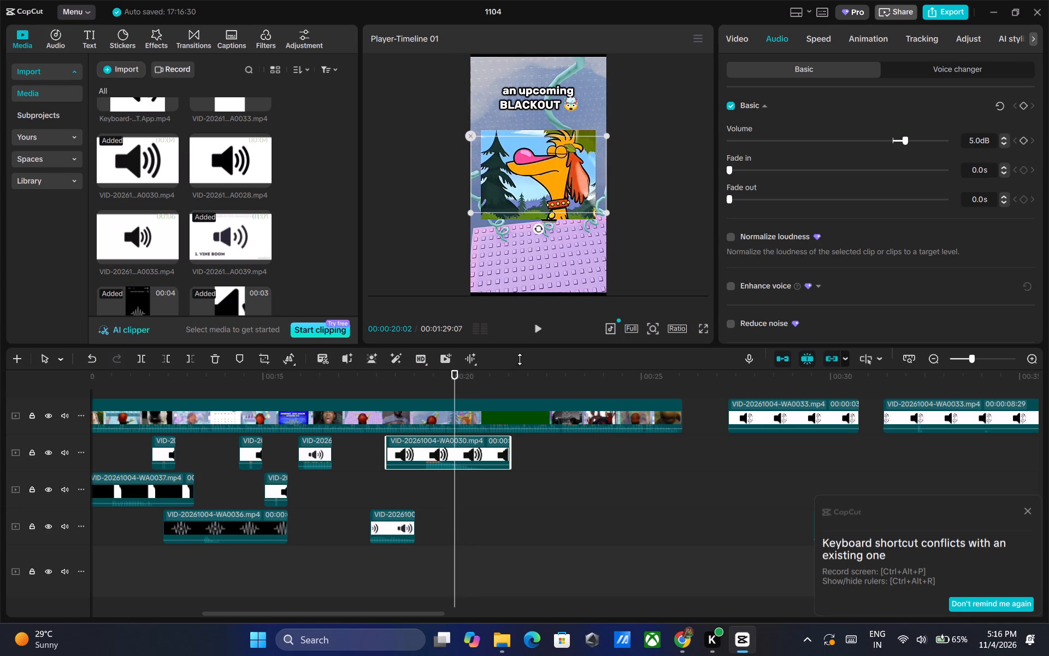
pyautogui.click(534, 327)
pyautogui.click(534, 327)
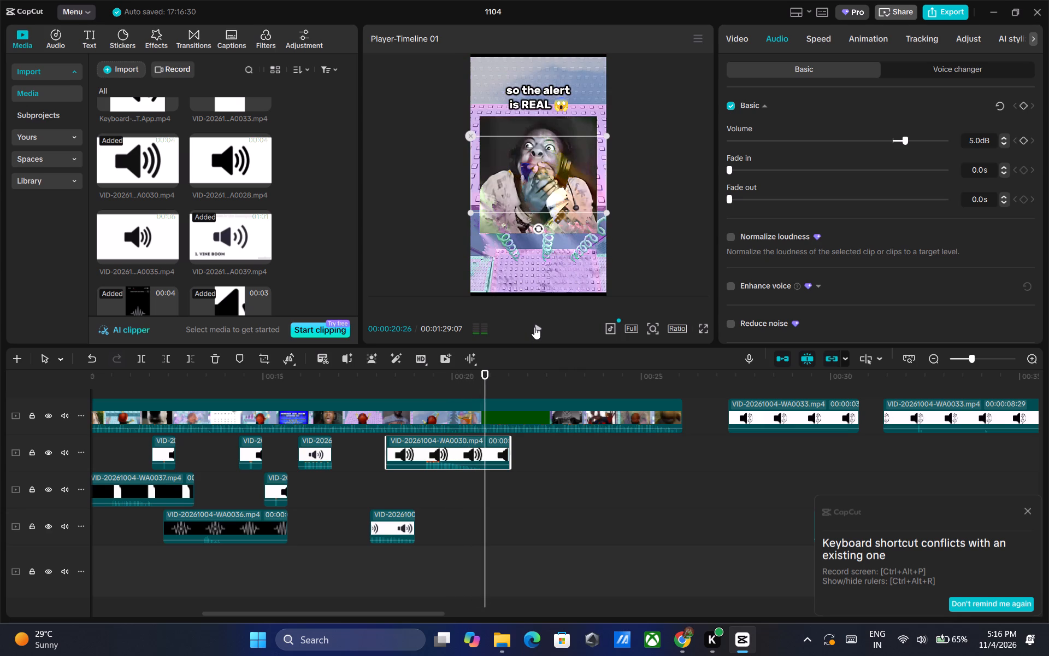
pyautogui.doubleClick(534, 327)
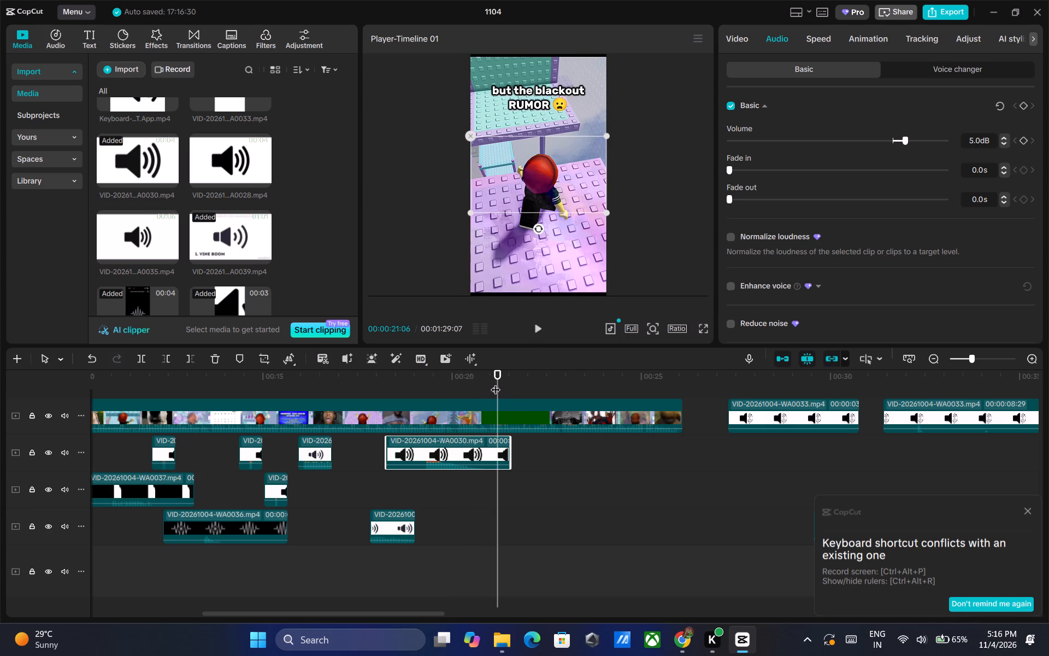
pyautogui.moveTo(496, 382); pyautogui.dragTo(488, 383)
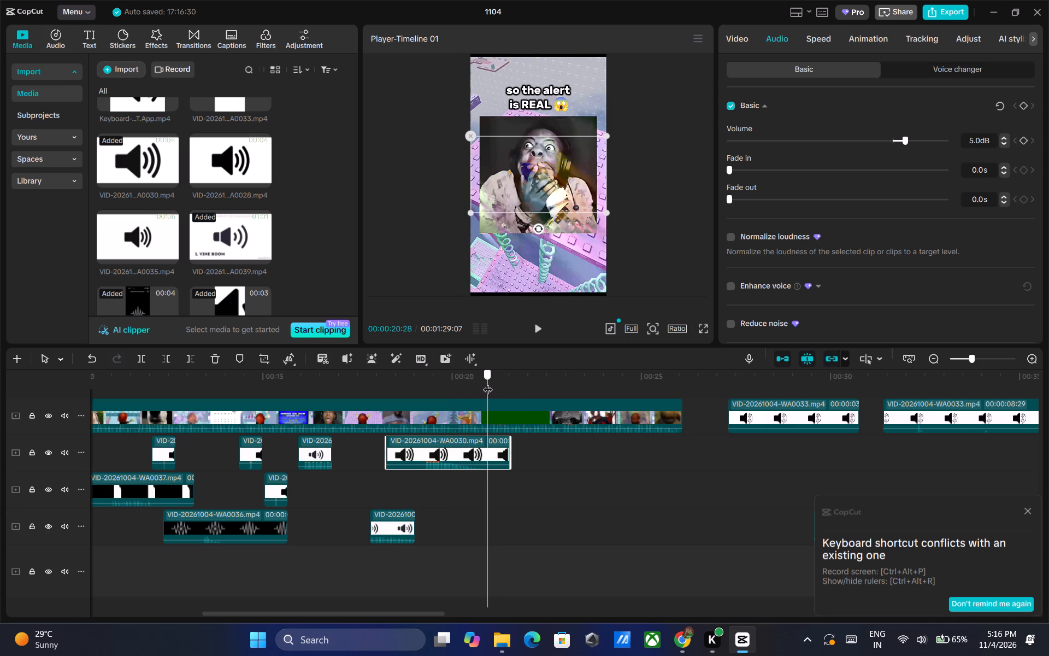
pyautogui.moveTo(488, 383); pyautogui.dragTo(481, 380)
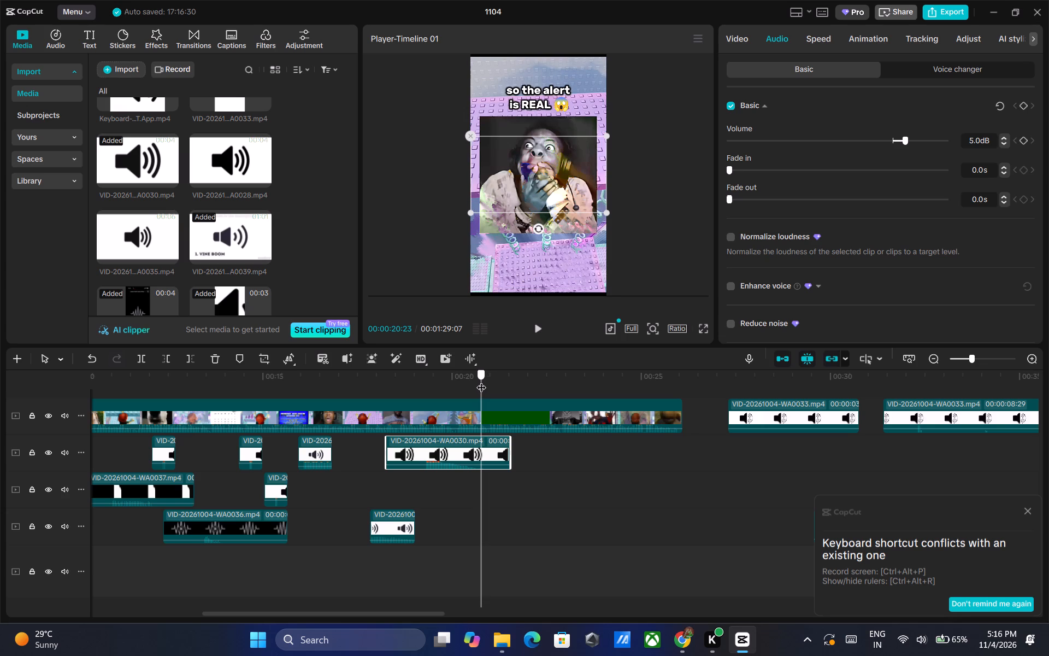
pyautogui.moveTo(481, 380); pyautogui.dragTo(476, 378)
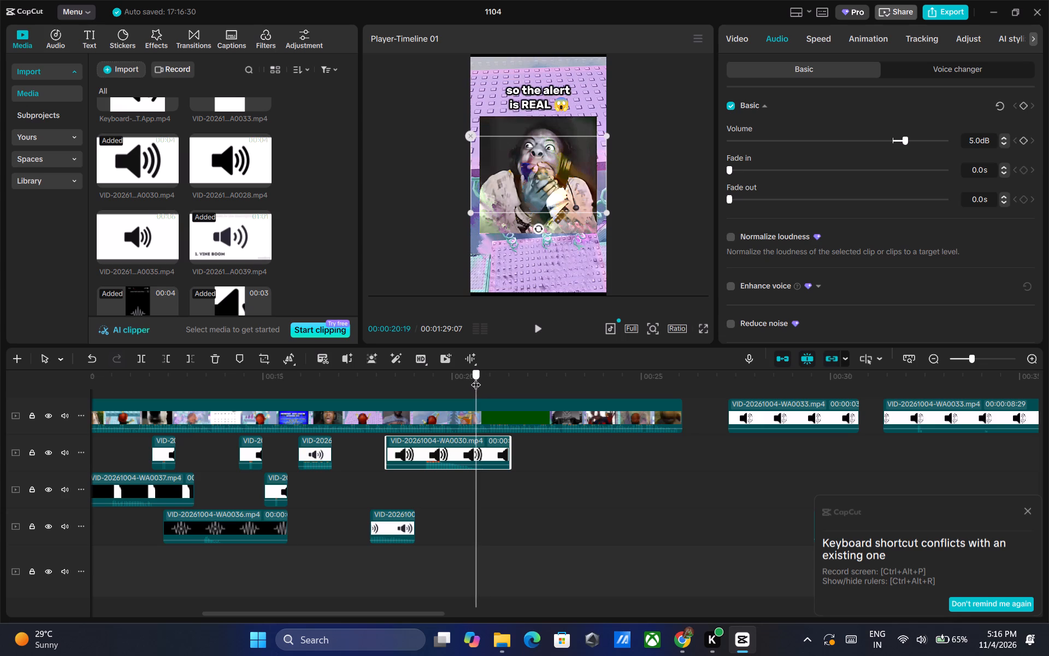
pyautogui.moveTo(476, 378); pyautogui.dragTo(468, 377)
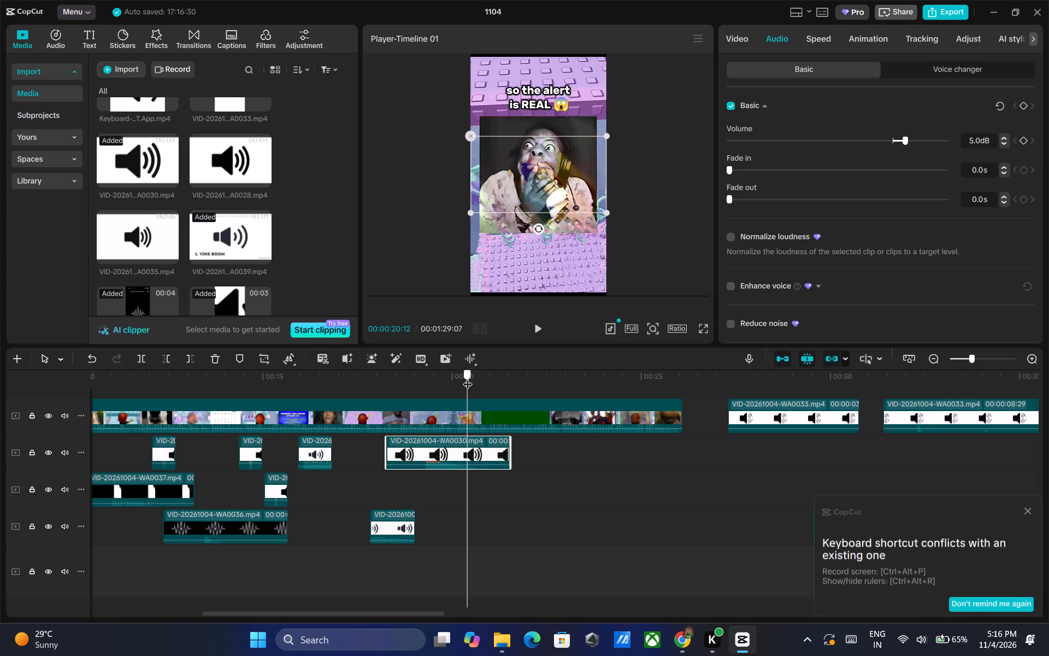
pyautogui.moveTo(468, 377); pyautogui.dragTo(464, 377)
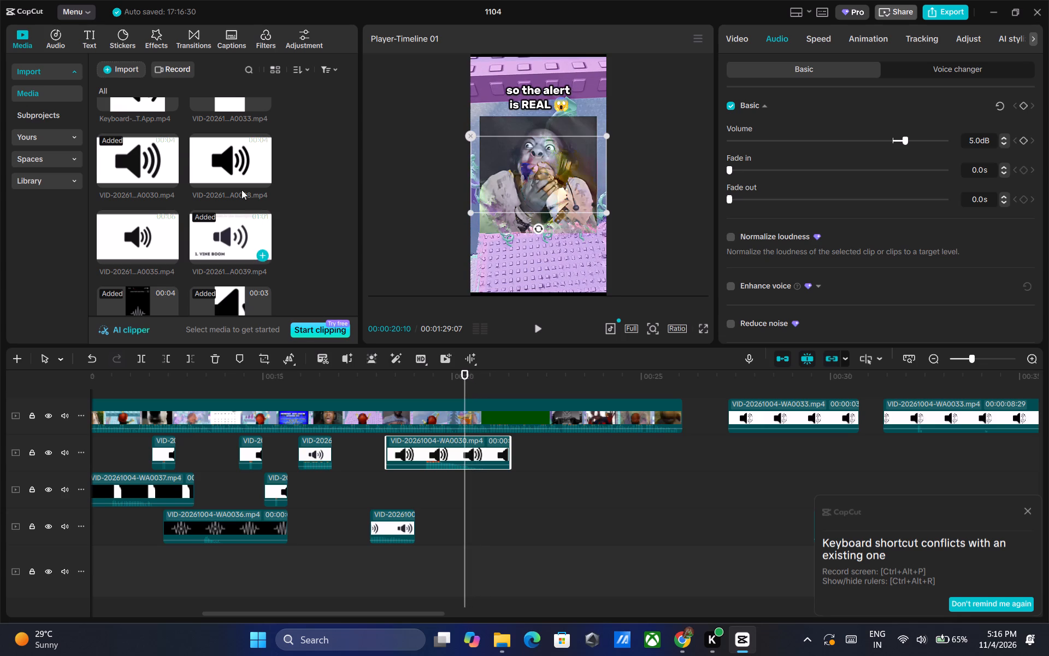
# Audition the WA0035, WA0028, WA0026, WA0032, WA0034 and WA0029 media clips for a sound effect matching the "so the alert is REAL" moment.
pyautogui.scroll(-2, 234, 184)
pyautogui.click(116, 96)
pyautogui.click(126, 109)
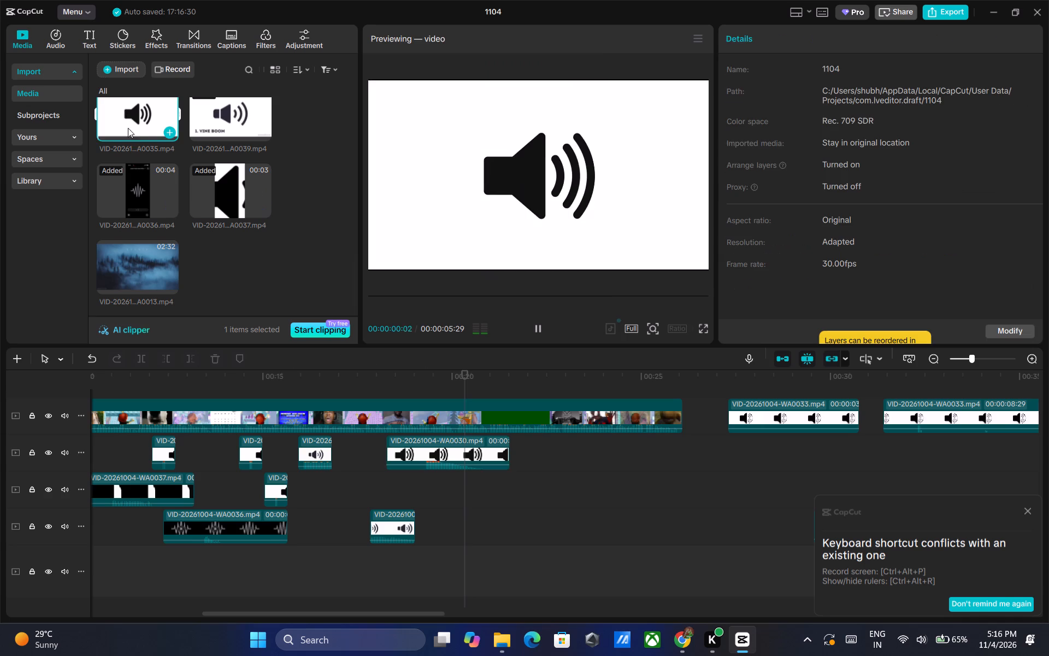
pyautogui.scroll(3, 130, 124)
pyautogui.click(222, 237)
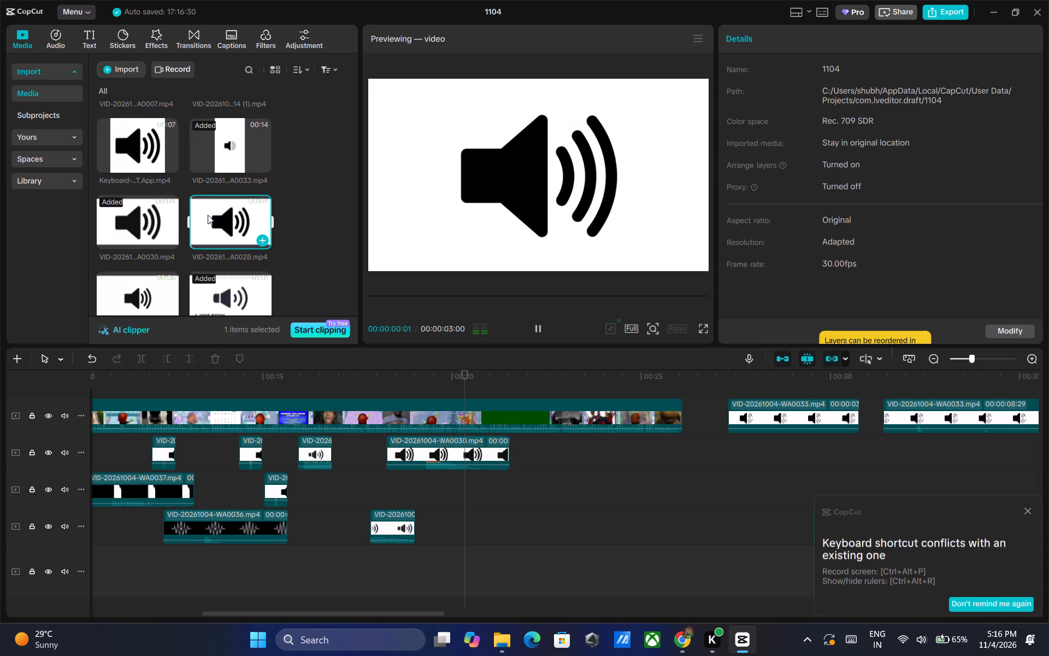
pyautogui.scroll(4, 210, 203)
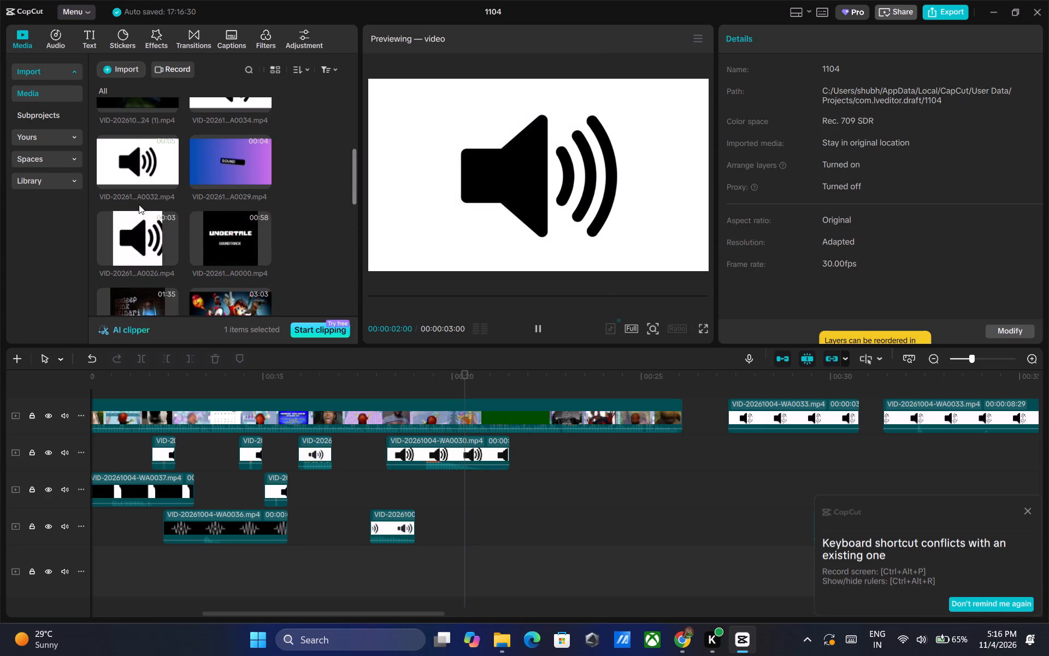
pyautogui.click(134, 238)
pyautogui.click(122, 174)
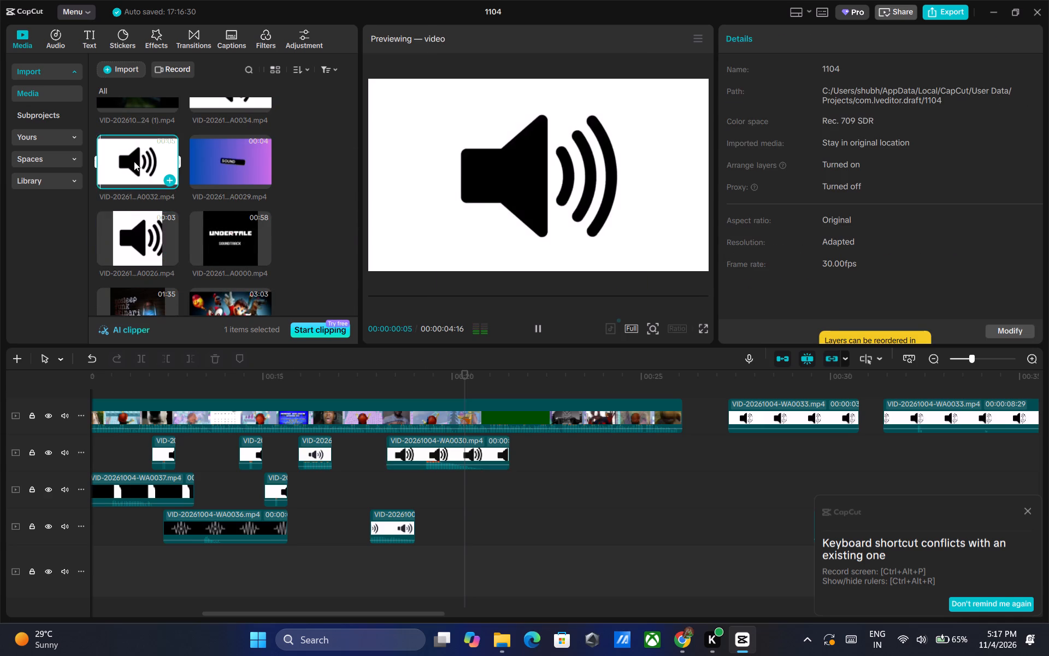
pyautogui.scroll(1, 134, 161)
pyautogui.click(232, 142)
pyautogui.scroll(2, 232, 142)
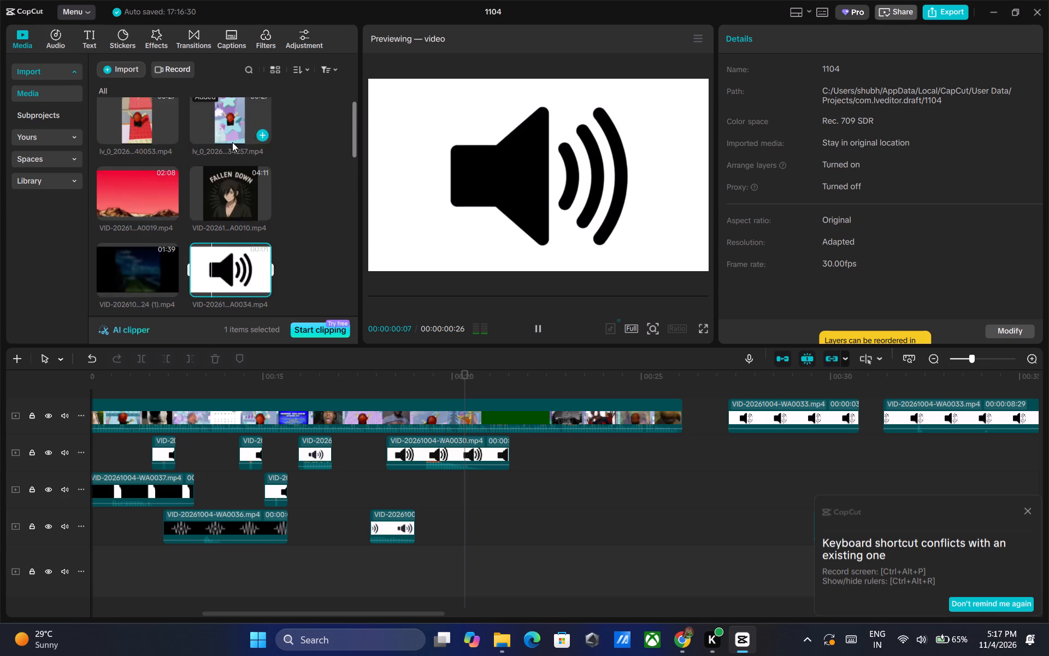
pyautogui.scroll(-1, 232, 174)
pyautogui.scroll(3, 232, 175)
pyautogui.scroll(-2, 232, 175)
pyautogui.click(220, 230)
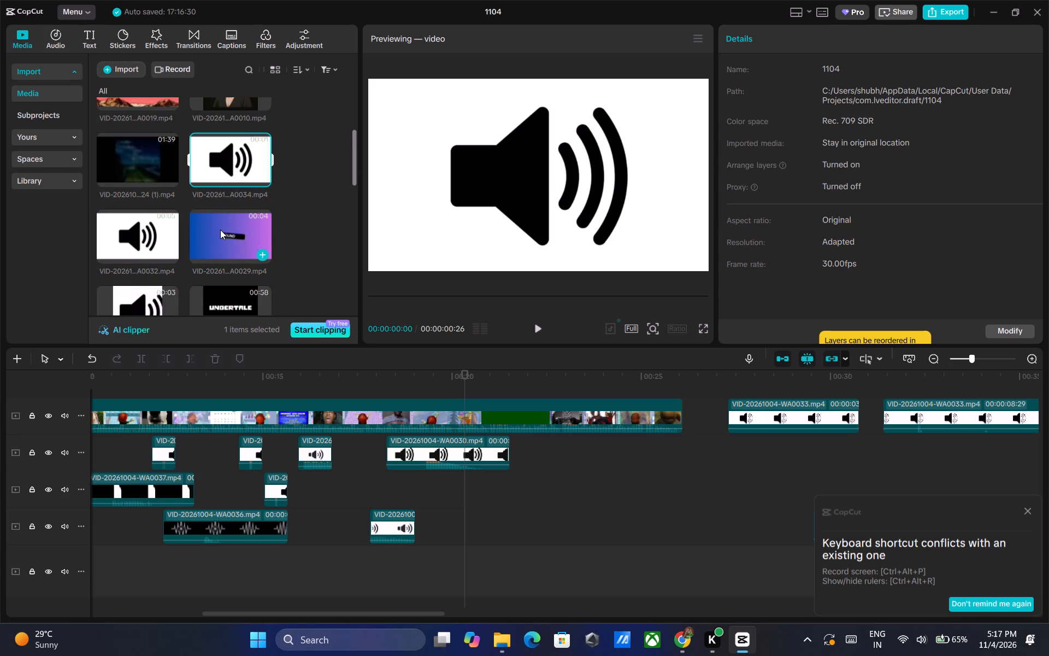
pyautogui.scroll(-3, 220, 230)
pyautogui.scroll(1, 220, 230)
pyautogui.scroll(-4, 217, 220)
pyautogui.scroll(-3, 185, 186)
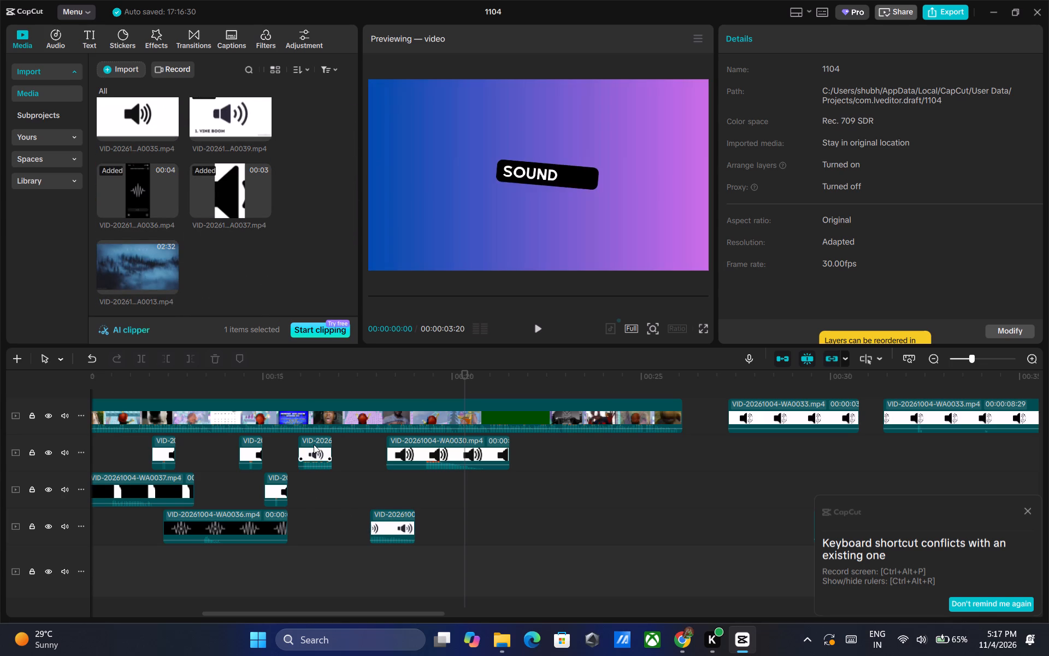
# Copy the short sound clip at about 15.9 seconds on the second track and place the copy on the third track at about 20.2 seconds.
pyautogui.click(314, 446)
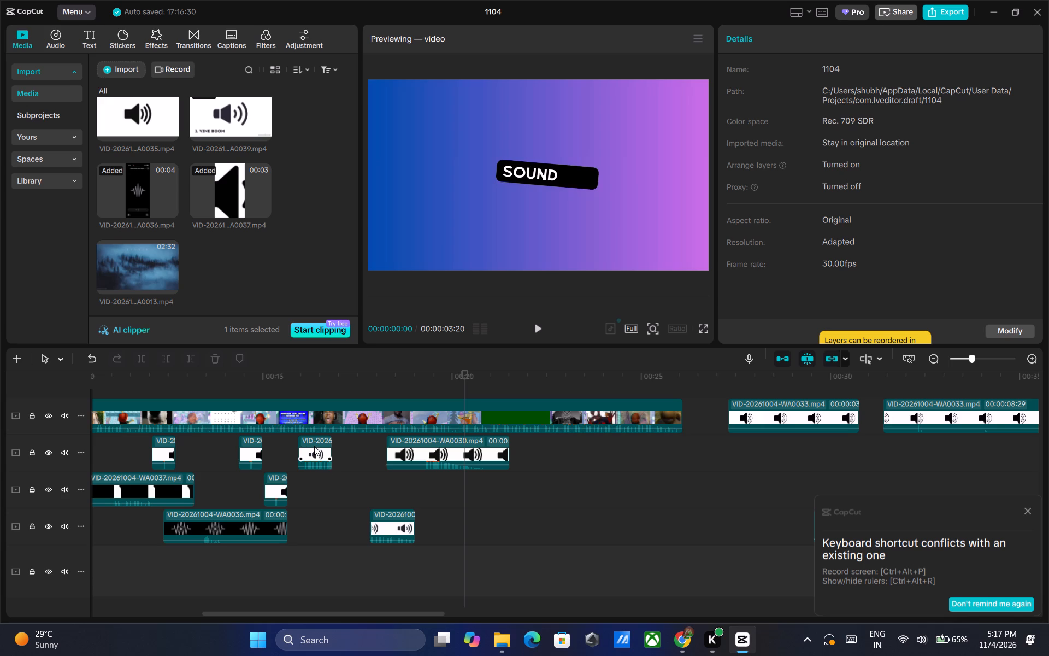
pyautogui.rightClick(314, 446)
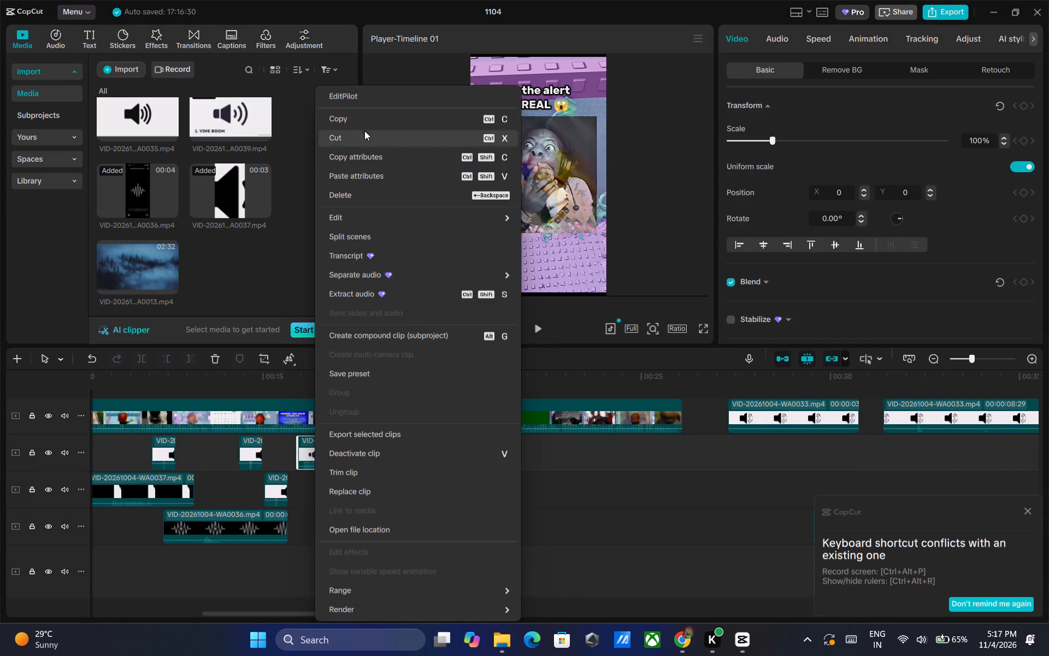
pyautogui.click(366, 126)
pyautogui.rightClick(464, 488)
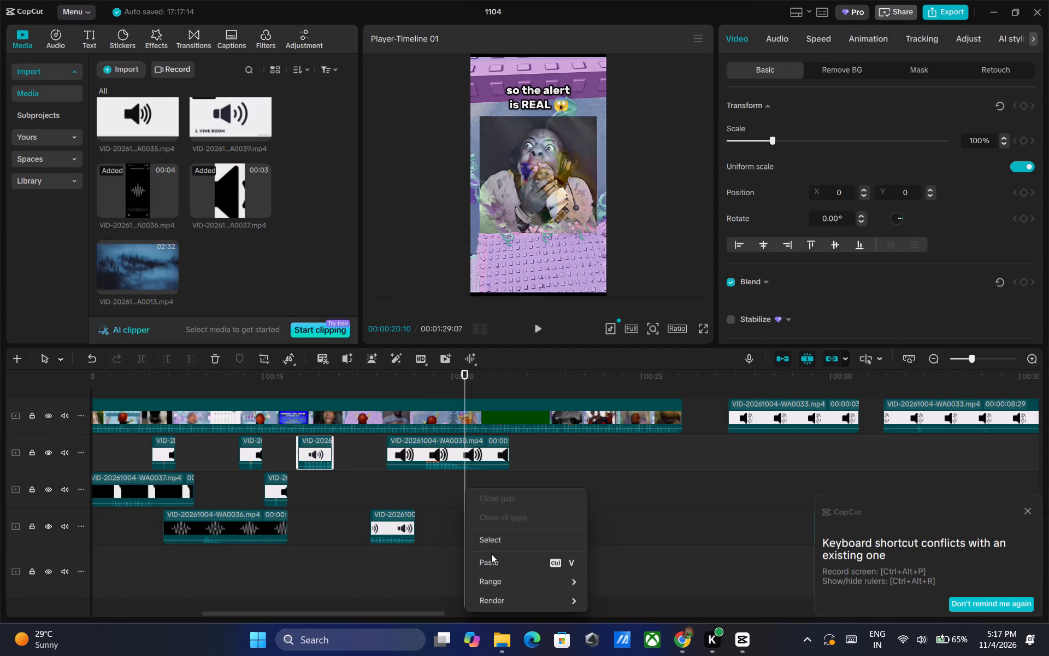
pyautogui.click(496, 563)
pyautogui.moveTo(479, 444); pyautogui.dragTo(474, 517)
# Play back from 00:00:20:10 and scrub to the start of the "ABSOLUTE CINEMA" image at 00:00:21:27.
pyautogui.click(540, 331)
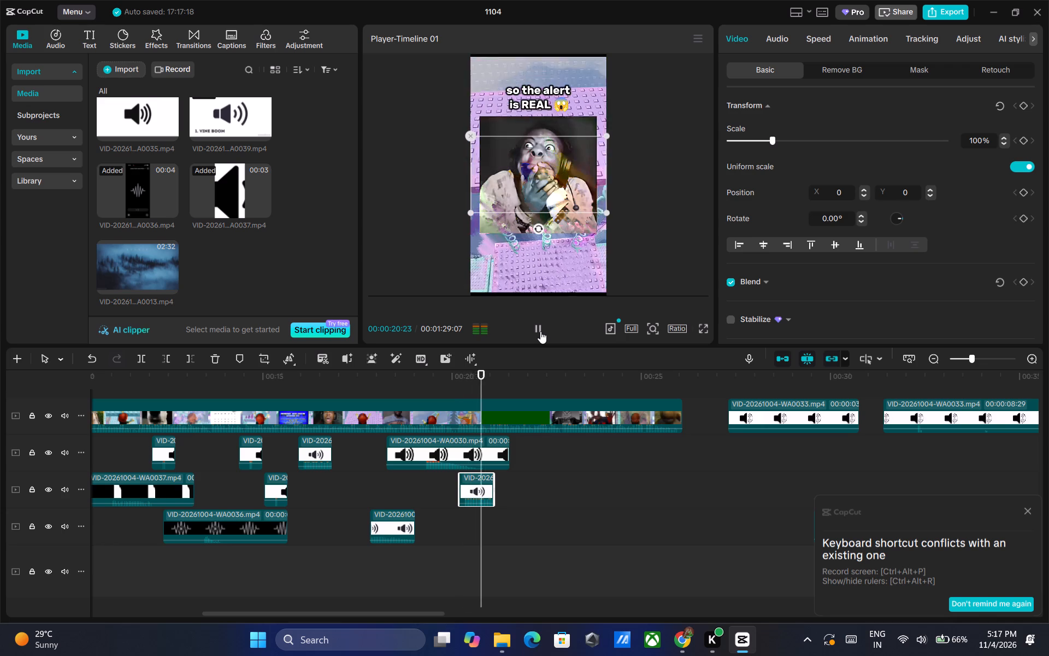
pyautogui.click(540, 331)
pyautogui.tripleClick(540, 331)
pyautogui.click(540, 331)
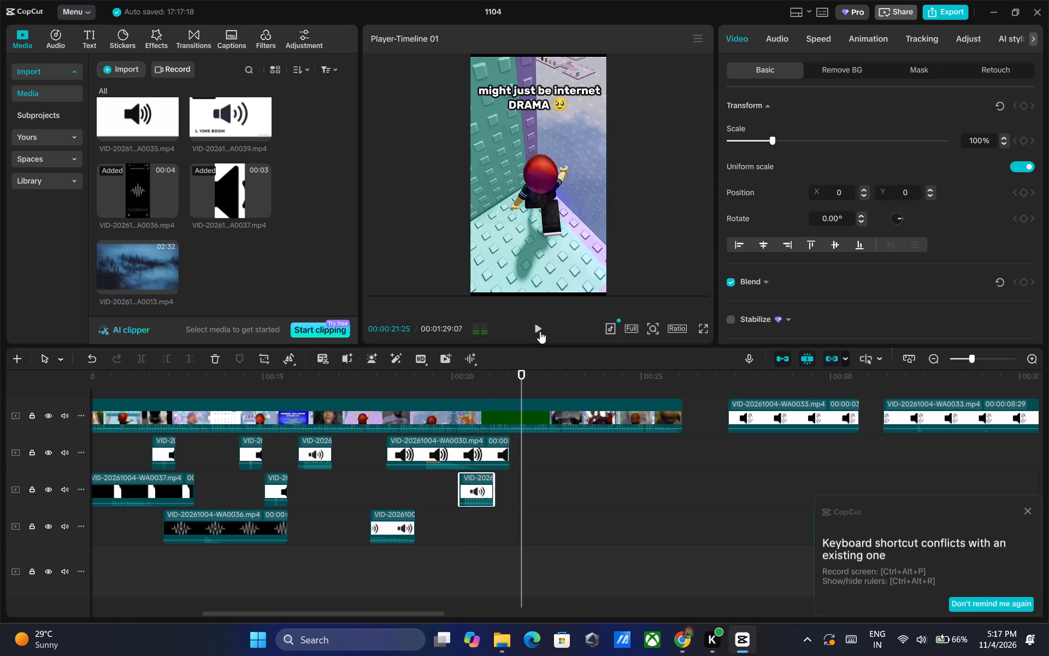
pyautogui.doubleClick(540, 331)
pyautogui.moveTo(532, 382); pyautogui.dragTo(529, 380)
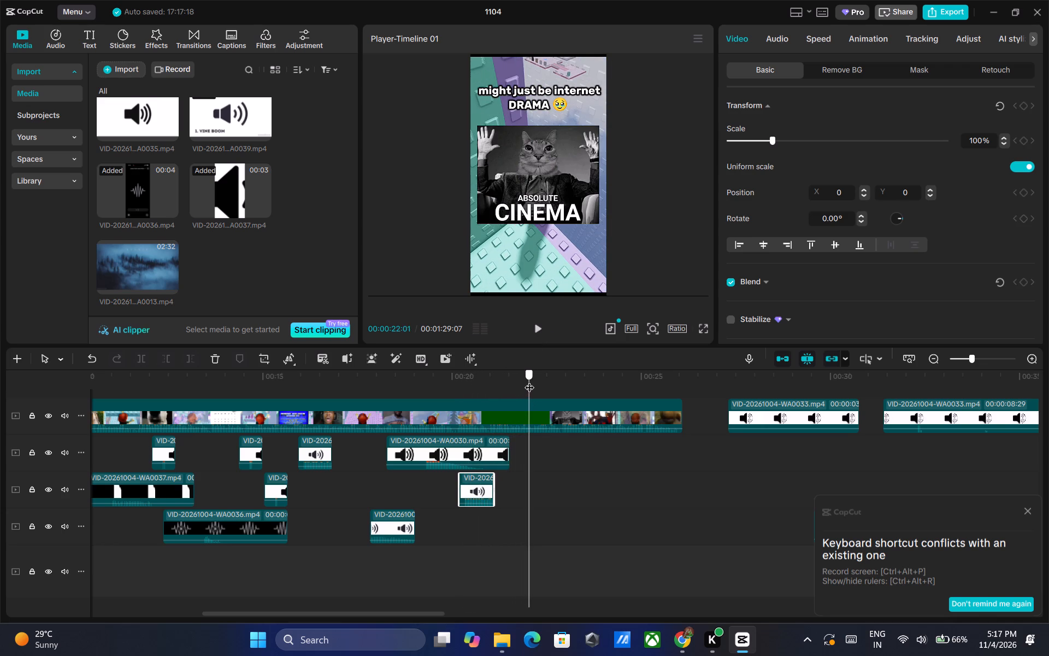
pyautogui.moveTo(529, 380); pyautogui.dragTo(524, 380)
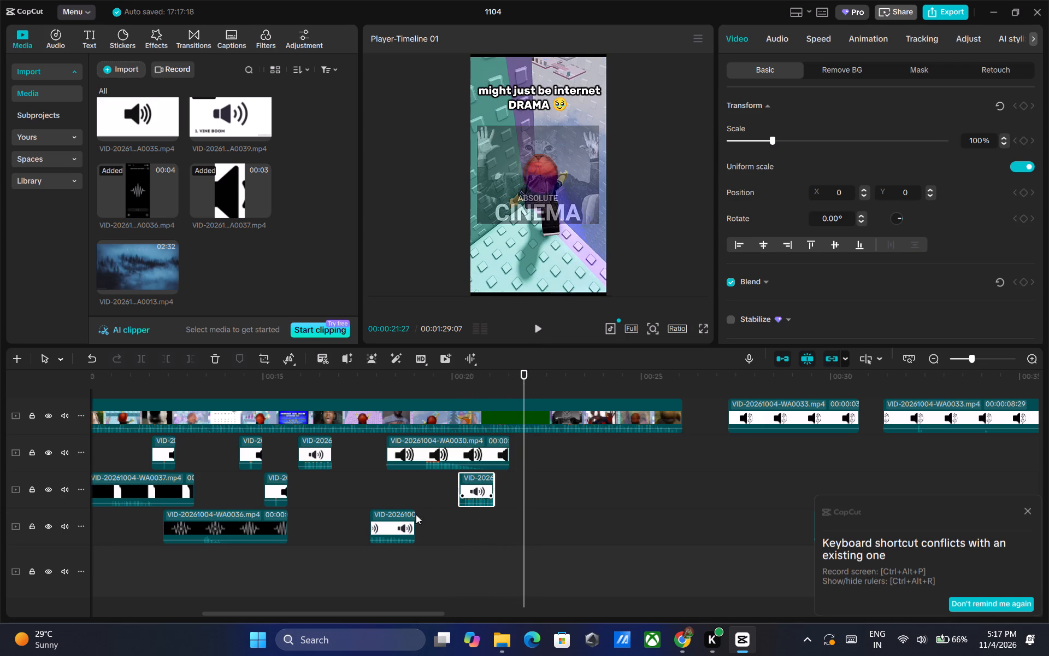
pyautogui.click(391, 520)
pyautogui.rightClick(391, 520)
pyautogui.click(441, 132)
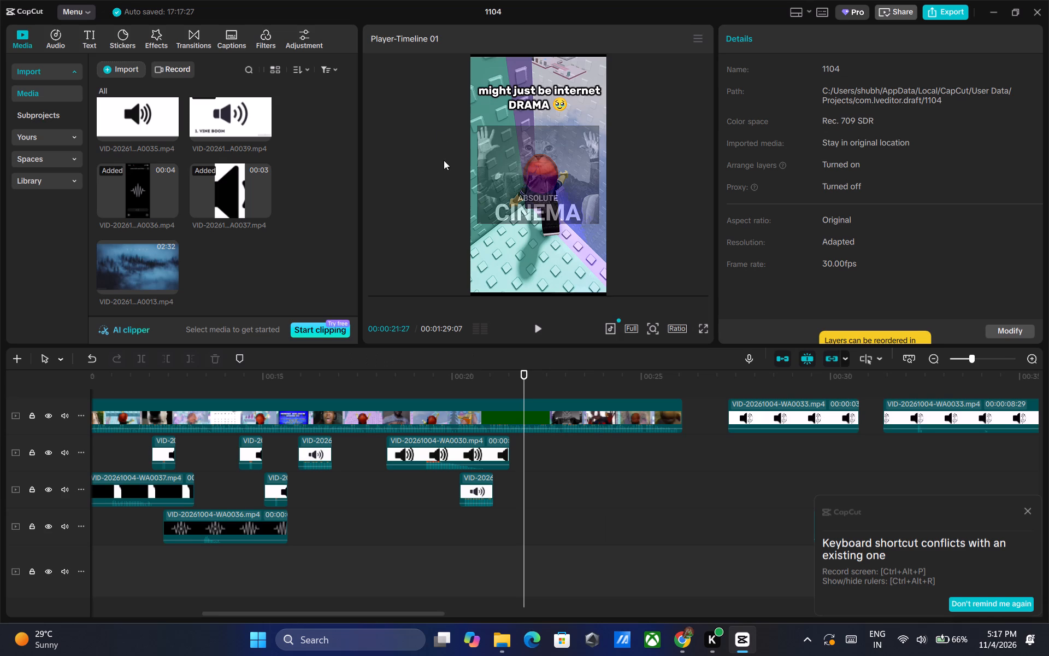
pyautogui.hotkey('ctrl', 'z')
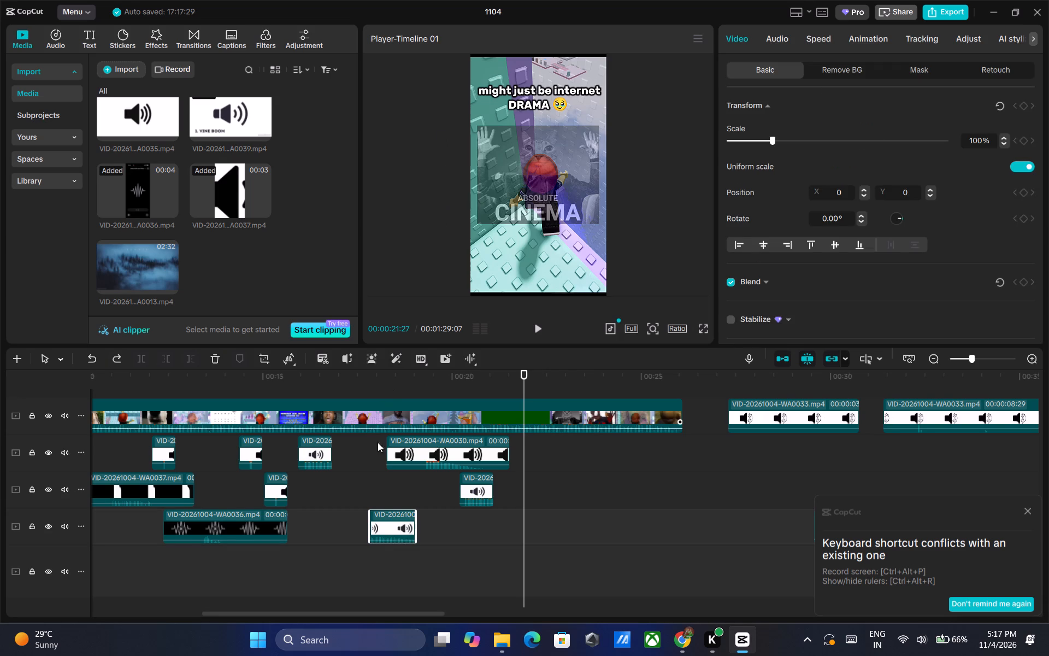
# Copy the fourth-track sound clip at about 17.8 seconds, paste it on the same track at 00:00:21:27, and play back to the Cheetos image.
pyautogui.rightClick(393, 524)
pyautogui.click(482, 117)
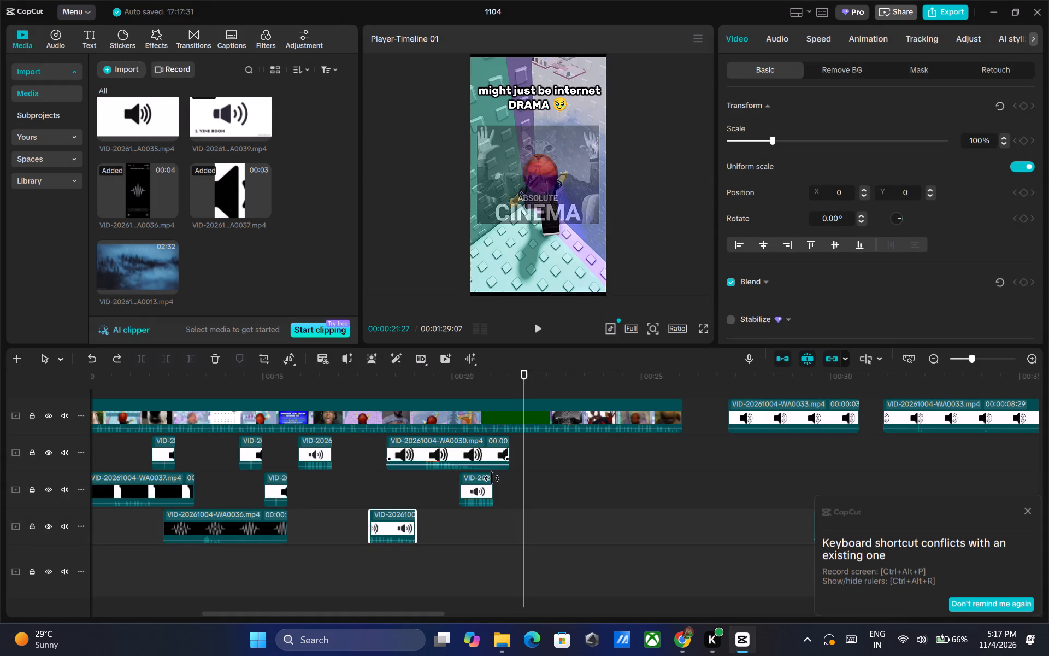
pyautogui.rightClick(523, 519)
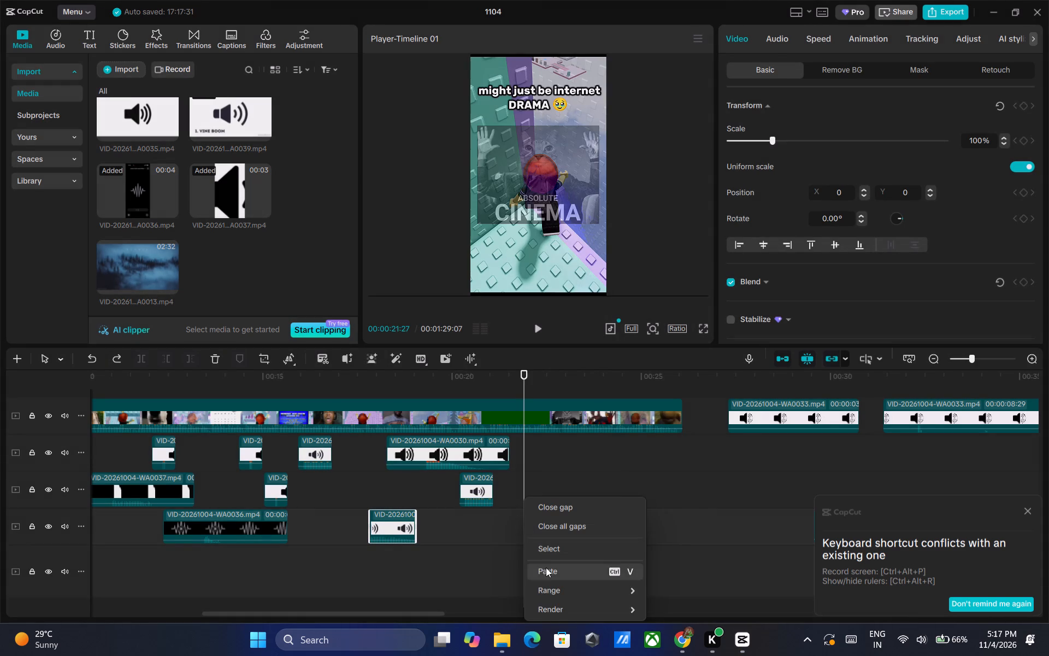
pyautogui.click(546, 567)
pyautogui.click(538, 328)
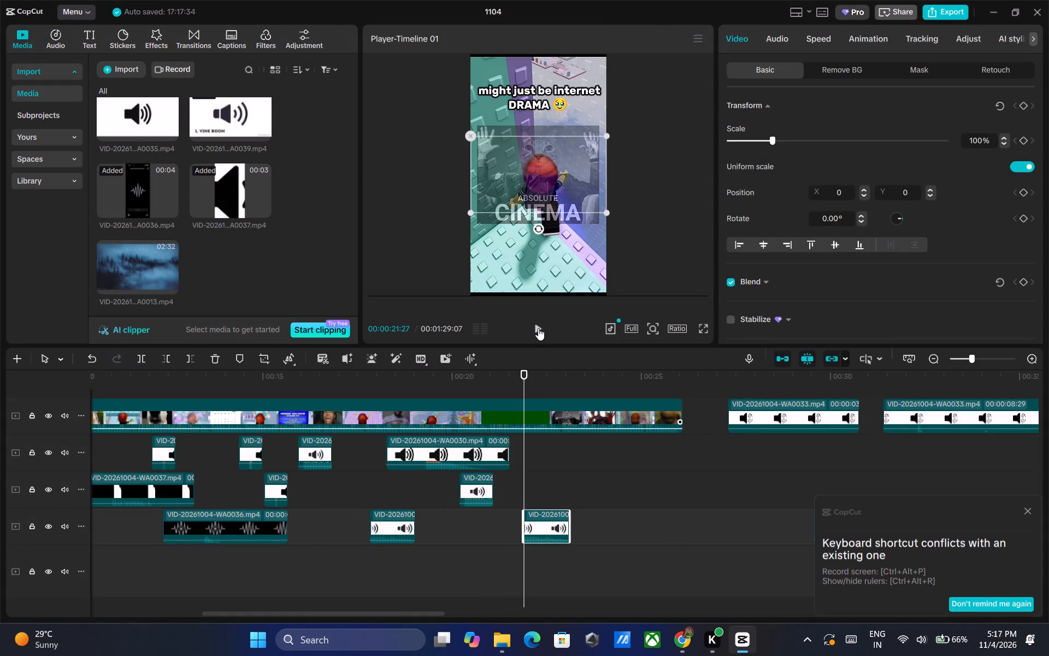
pyautogui.click(538, 328)
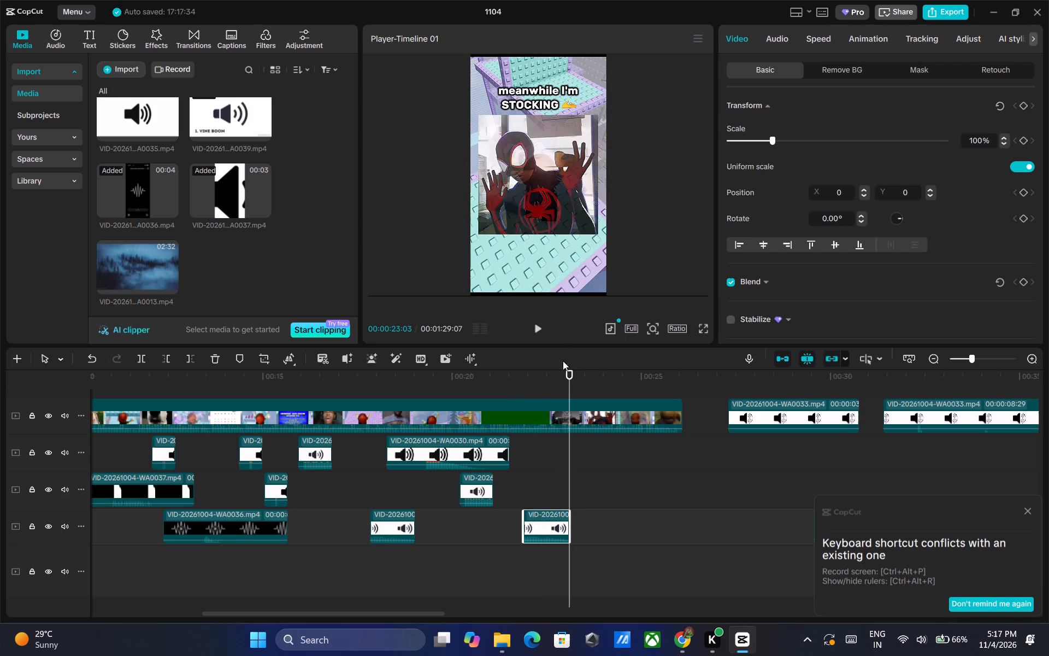
pyautogui.click(539, 328)
pyautogui.tripleClick(539, 328)
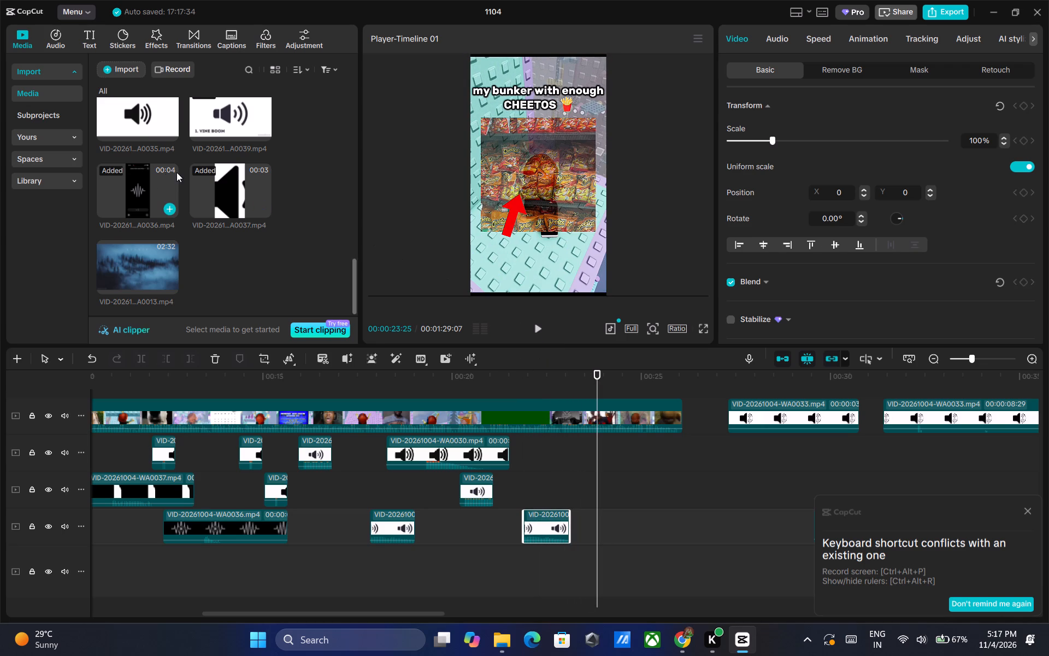
# Audition WA0035 and WA0028, and add WA0028 to the second track starting at about 23.6 seconds, near the Cheetos image.
pyautogui.scroll(1, 178, 171)
pyautogui.click(136, 172)
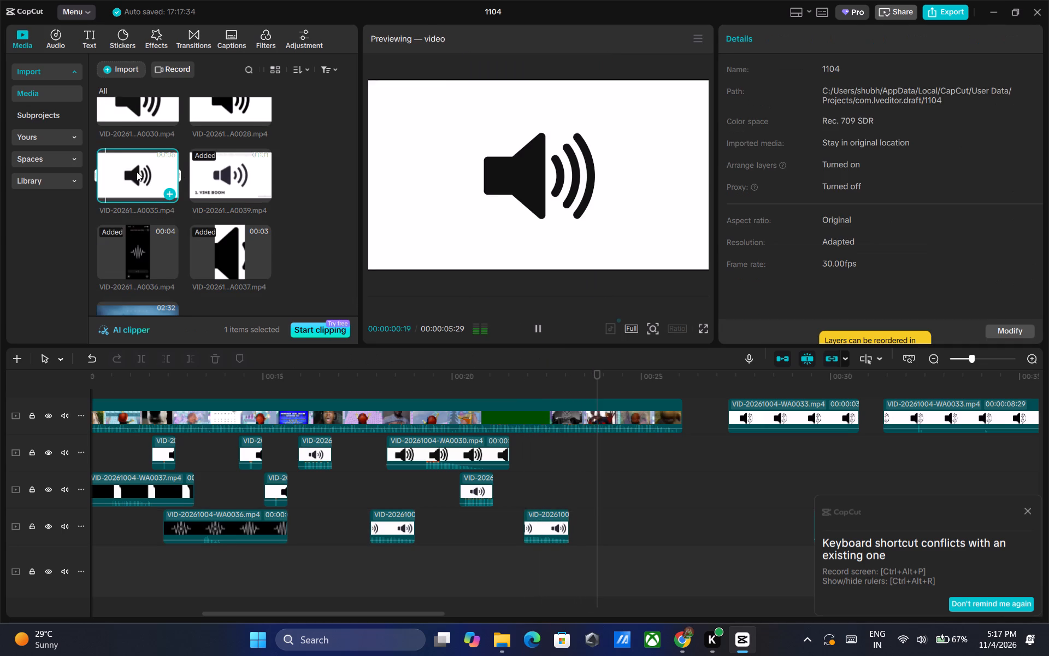
pyautogui.scroll(1, 139, 172)
pyautogui.click(232, 152)
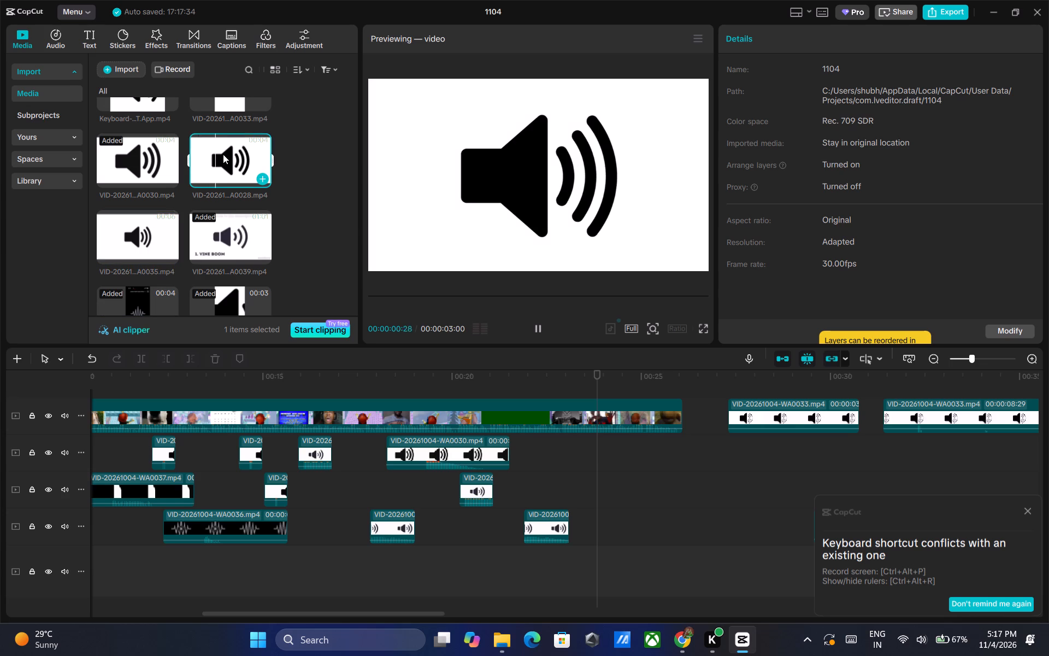
pyautogui.moveTo(223, 154); pyautogui.dragTo(571, 439)
pyautogui.moveTo(612, 437); pyautogui.dragTo(630, 437)
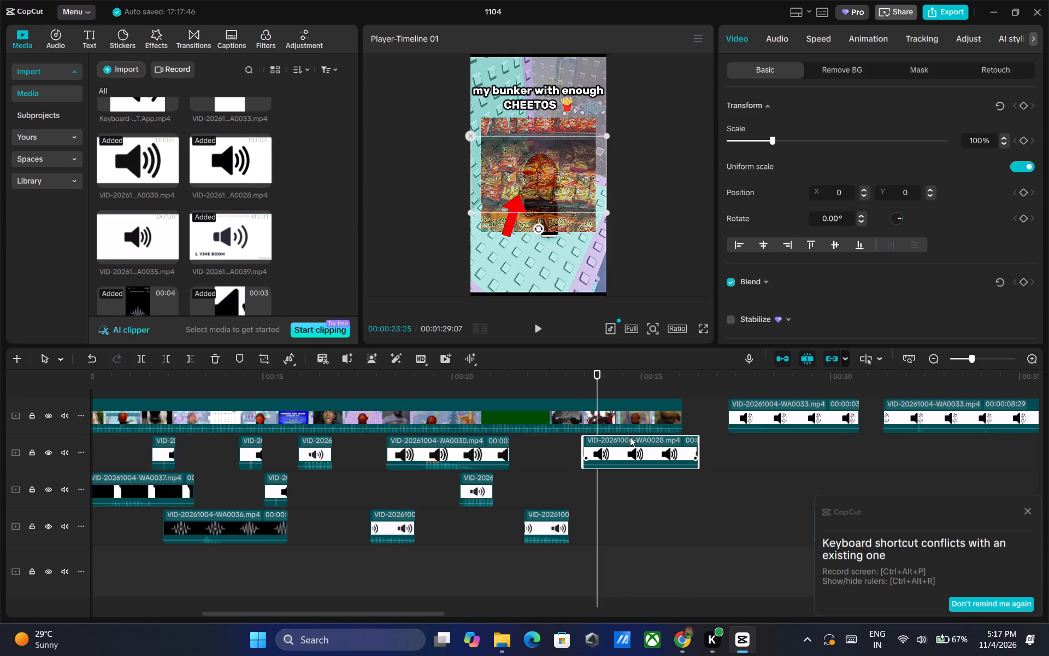
pyautogui.moveTo(630, 437); pyautogui.dragTo(638, 438)
pyautogui.moveTo(638, 438); pyautogui.dragTo(630, 438)
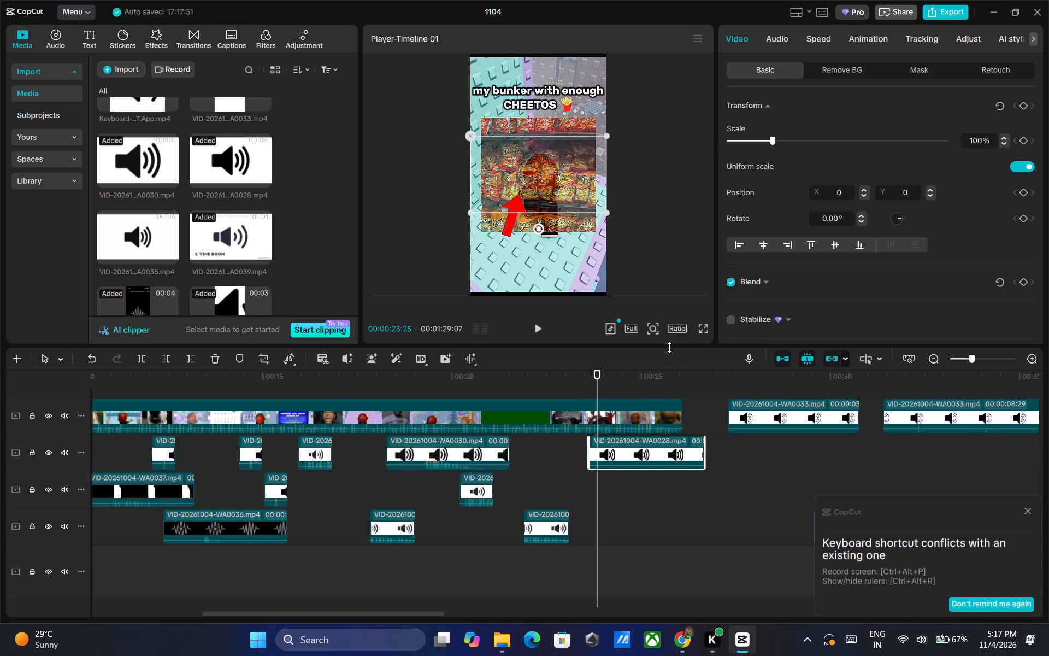
# Play back the WA0028 clip, shift it earlier to start at about 23.4 seconds, and replay from 00:00:23:09.
pyautogui.click(532, 326)
pyautogui.click(532, 326)
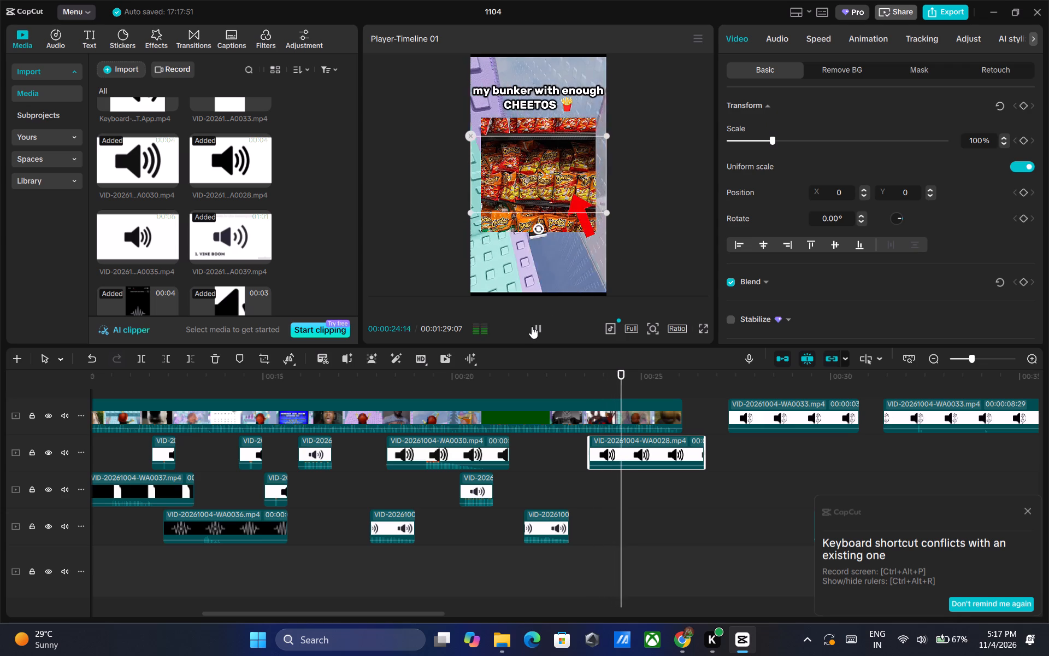
pyautogui.moveTo(620, 446); pyautogui.dragTo(619, 445)
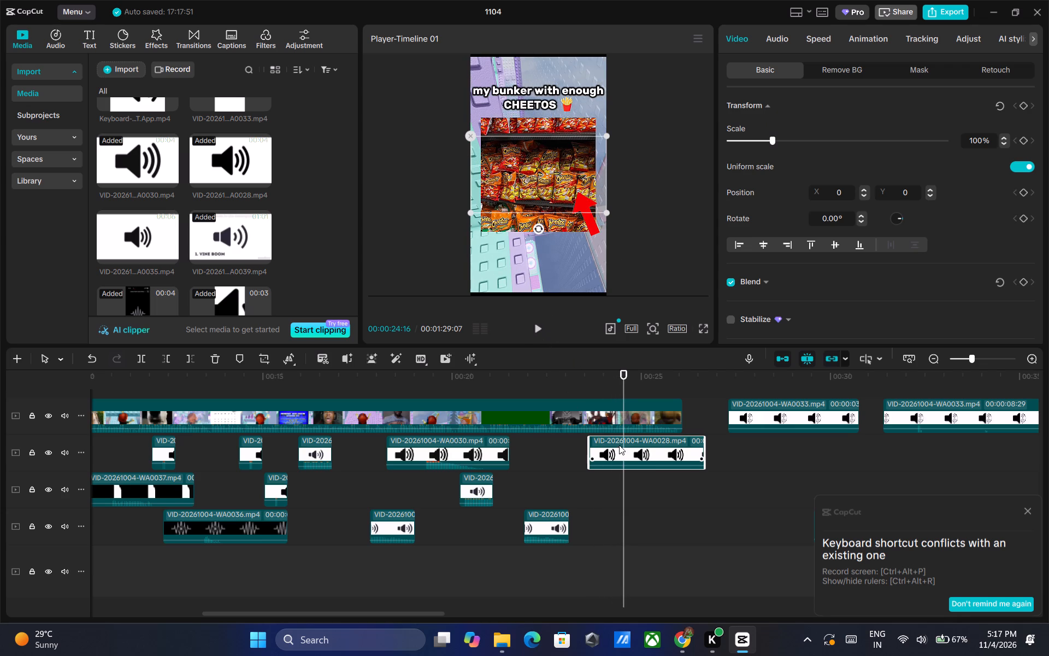
pyautogui.moveTo(619, 445); pyautogui.dragTo(612, 444)
pyautogui.moveTo(620, 380); pyautogui.dragTo(577, 379)
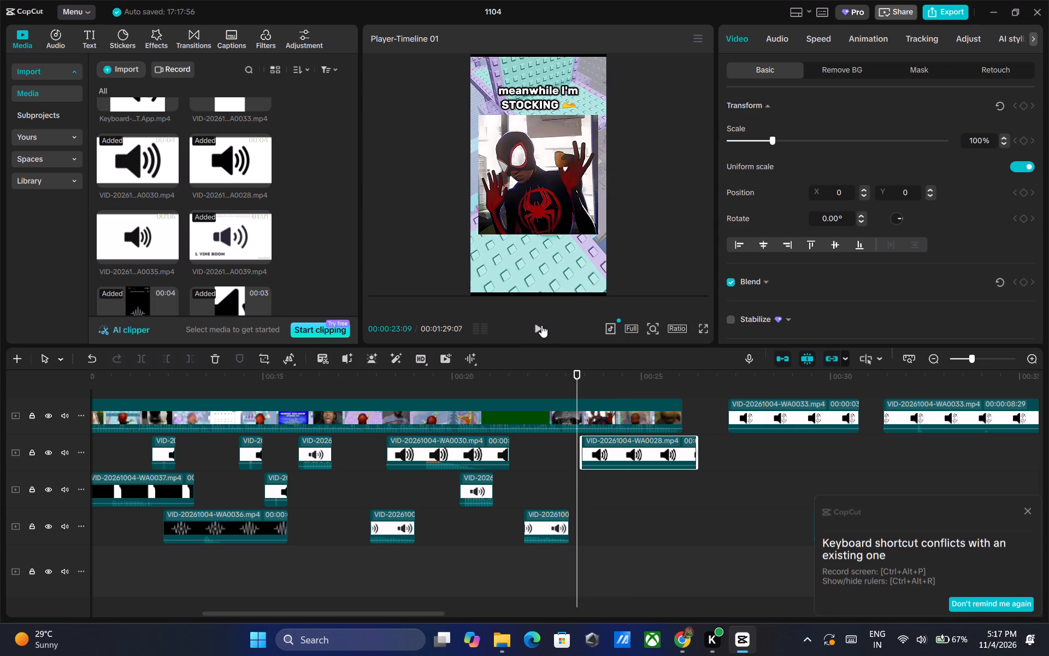
pyautogui.click(537, 325)
pyautogui.click(537, 325)
pyautogui.doubleClick(537, 325)
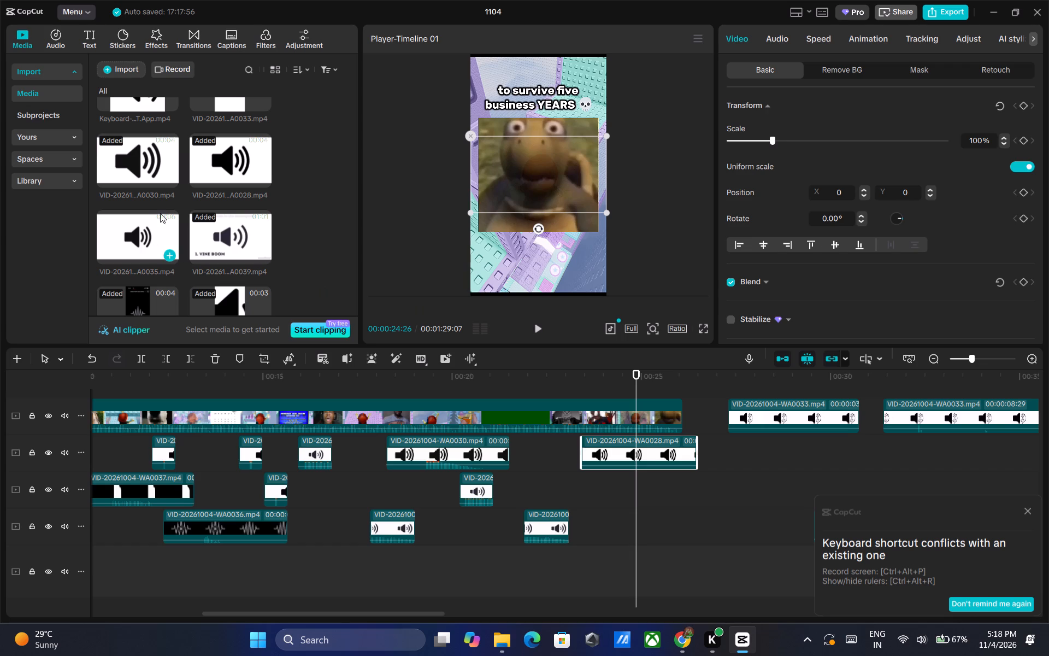
# Audition the Keyboard, WA0030 and WA0035 clips, and add WA0035 to the third track starting at about 24.8 seconds.
pyautogui.scroll(1, 151, 176)
pyautogui.click(137, 147)
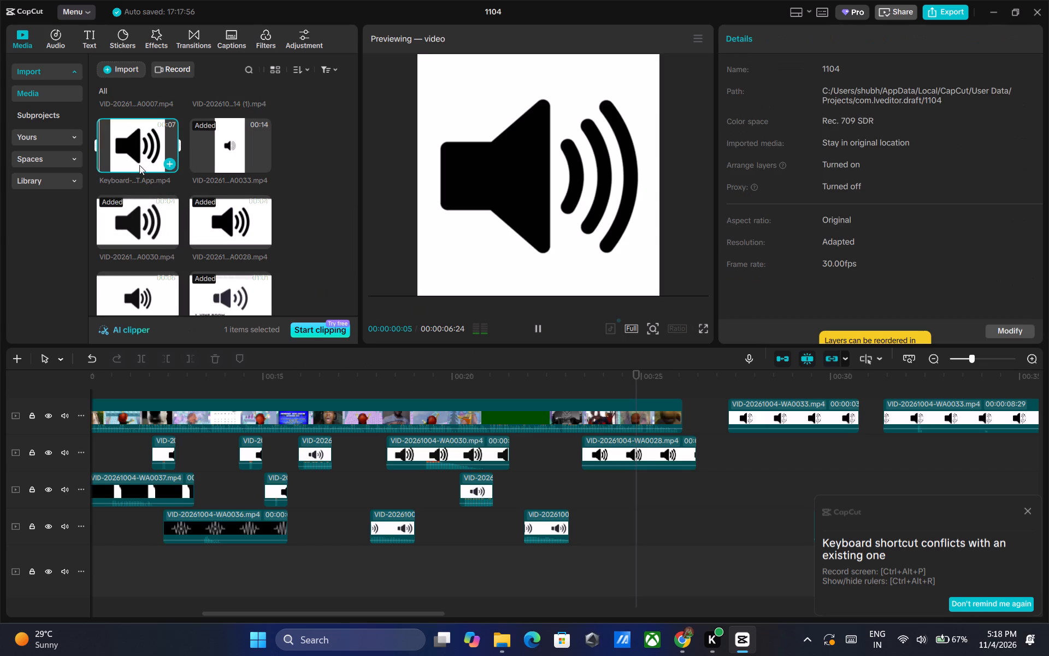
pyautogui.click(142, 218)
pyautogui.click(132, 301)
pyautogui.moveTo(128, 291); pyautogui.dragTo(624, 497)
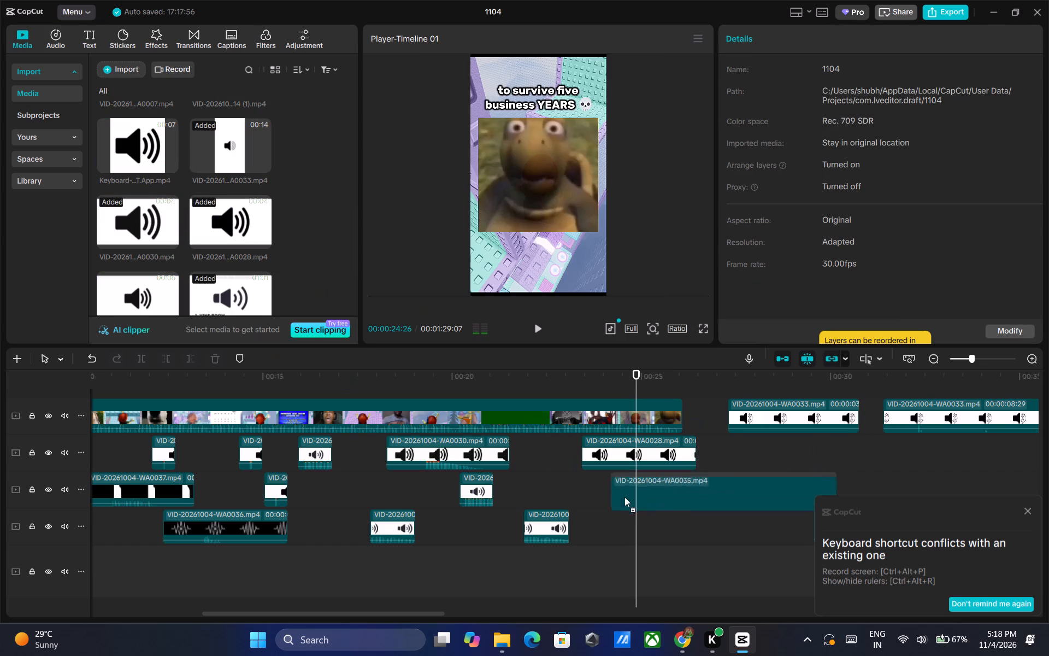
pyautogui.moveTo(624, 497); pyautogui.dragTo(620, 487)
pyautogui.moveTo(655, 483); pyautogui.dragTo(666, 483)
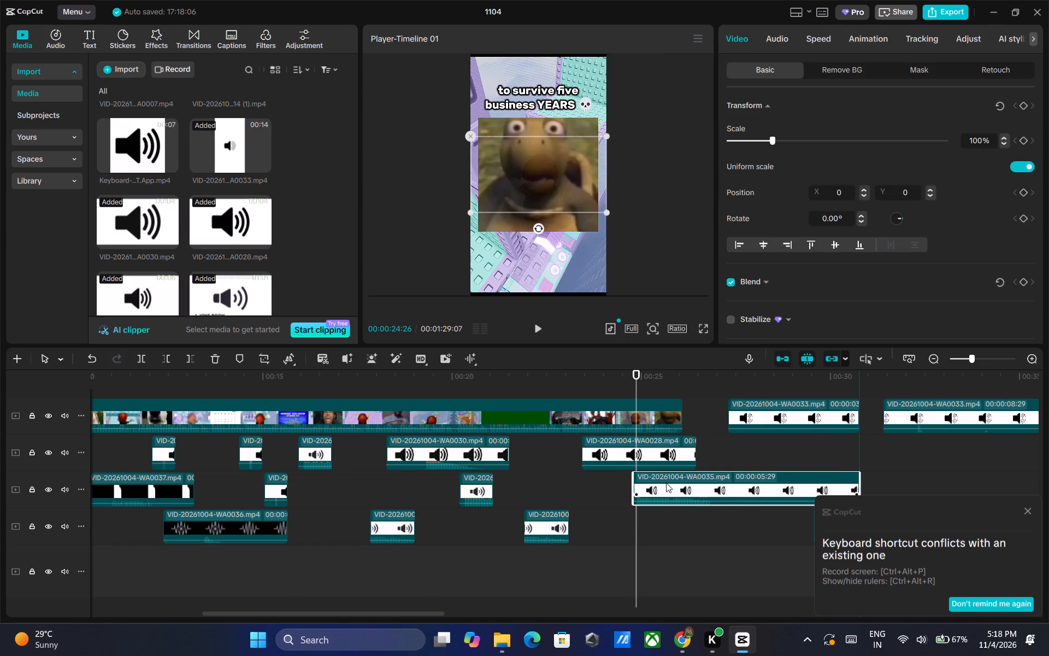
pyautogui.moveTo(666, 483); pyautogui.dragTo(665, 484)
# Set the WA0035 clip's volume to -7.3 dB, nudge it to start at about 24.7 seconds, and play it back from 00:00:24:24.
pyautogui.click(781, 42)
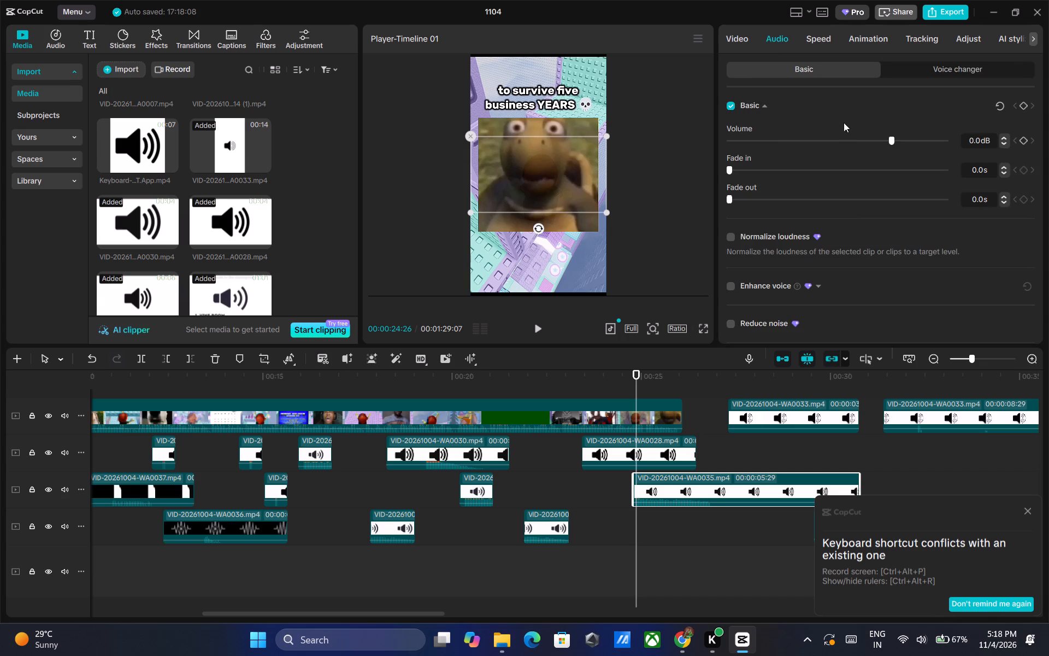
pyautogui.click(869, 140)
pyautogui.click(634, 375)
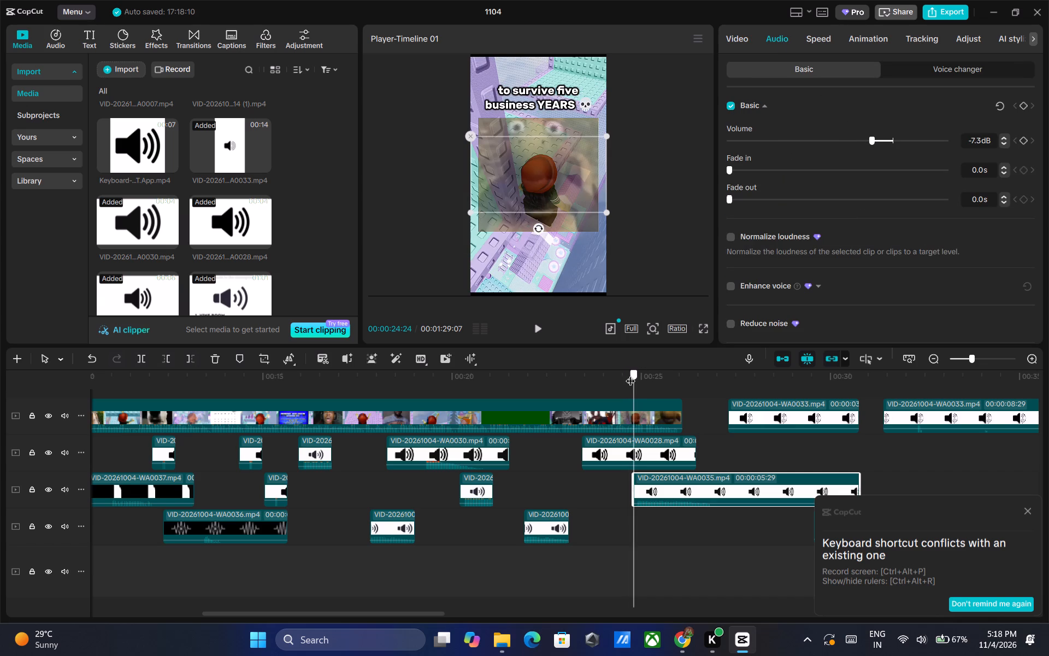
pyautogui.click(655, 484)
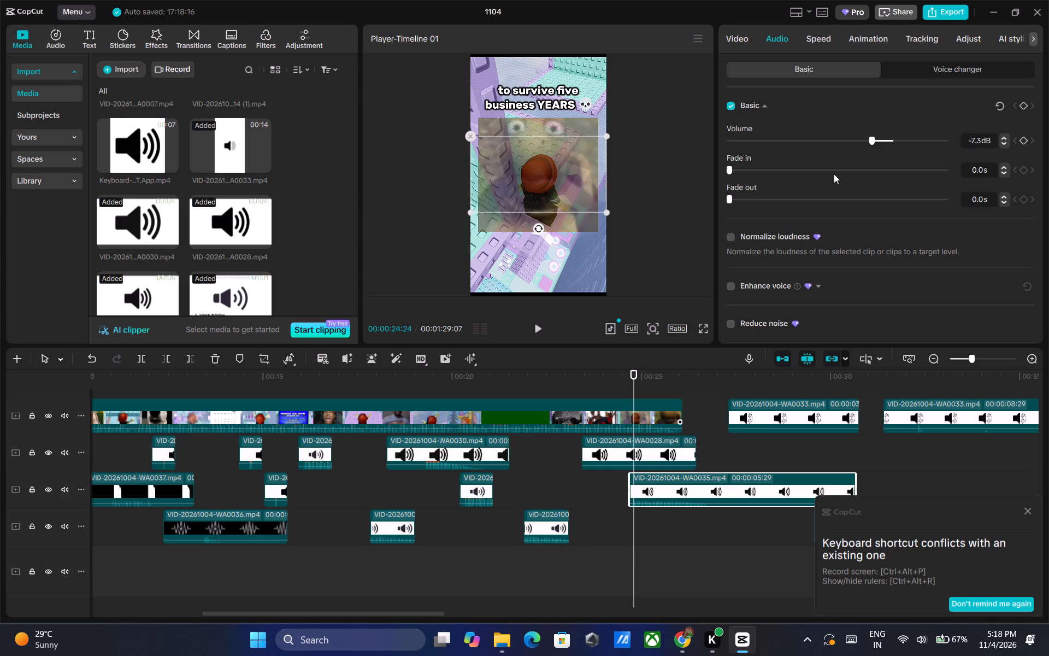
pyautogui.click(539, 325)
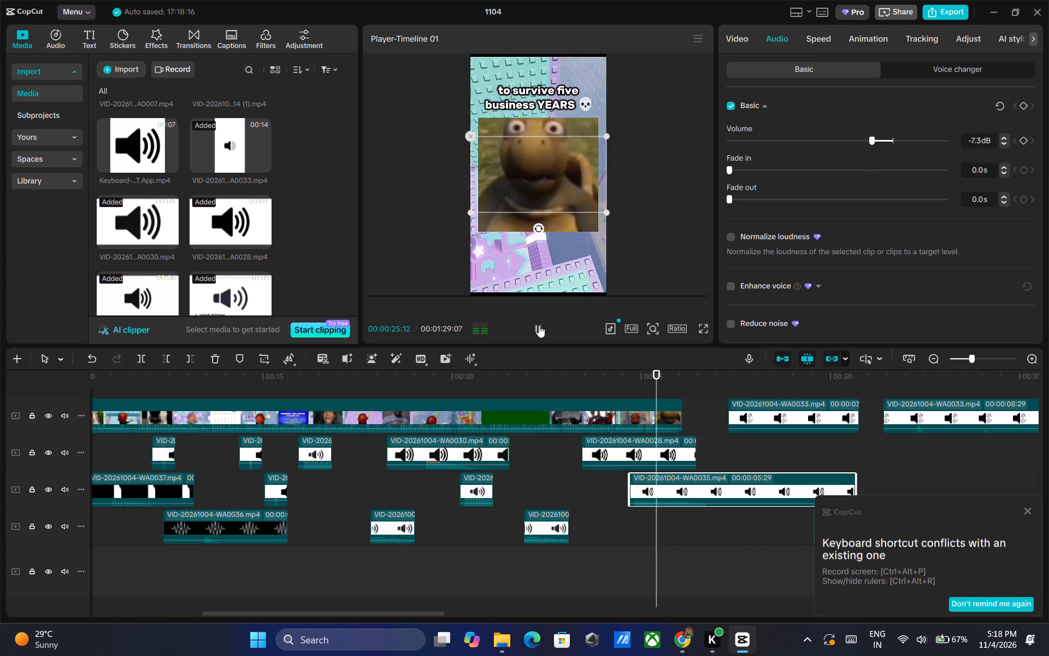
pyautogui.click(538, 326)
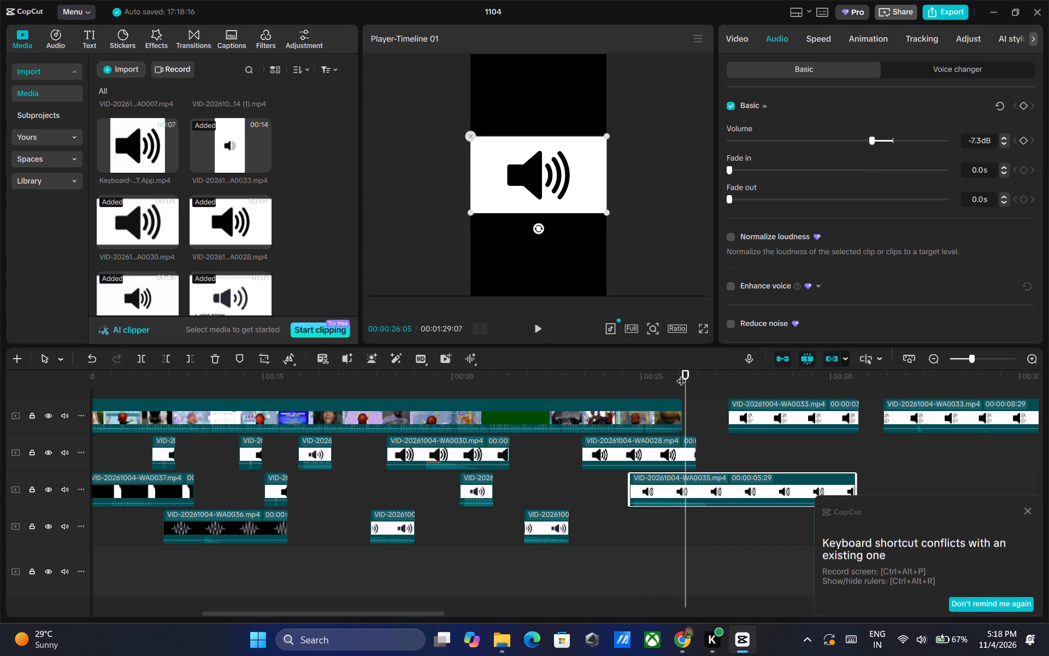
# Split the WA0028 clip at 00:00:25:21 and delete the part after the cut.
pyautogui.moveTo(683, 374); pyautogui.dragTo(668, 374)
pyautogui.click(684, 440)
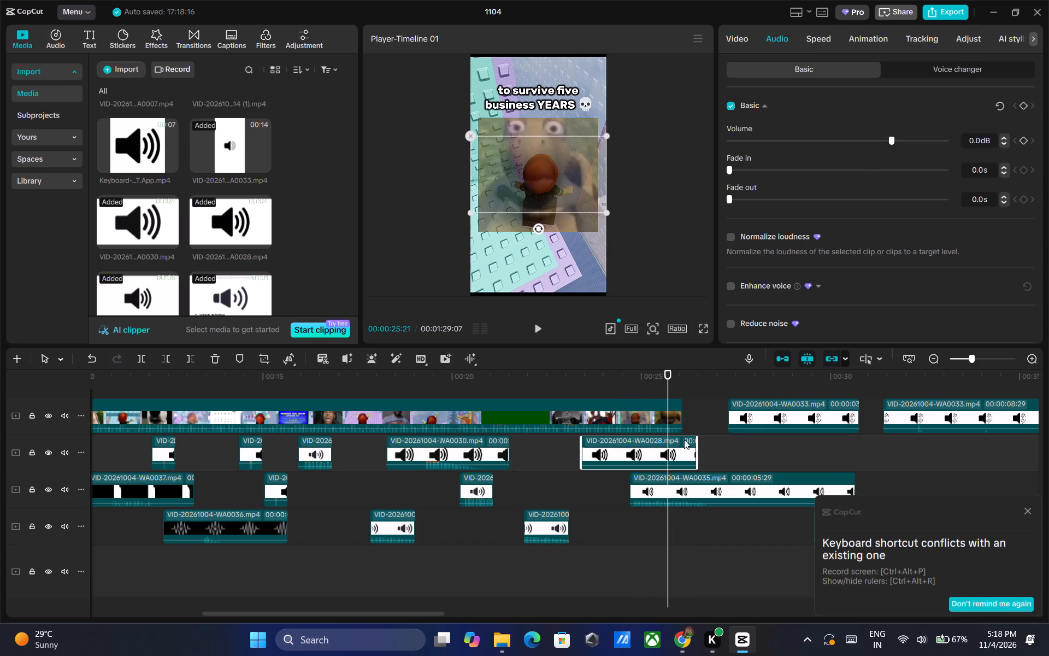
pyautogui.hotkey('ctrl', 'b')
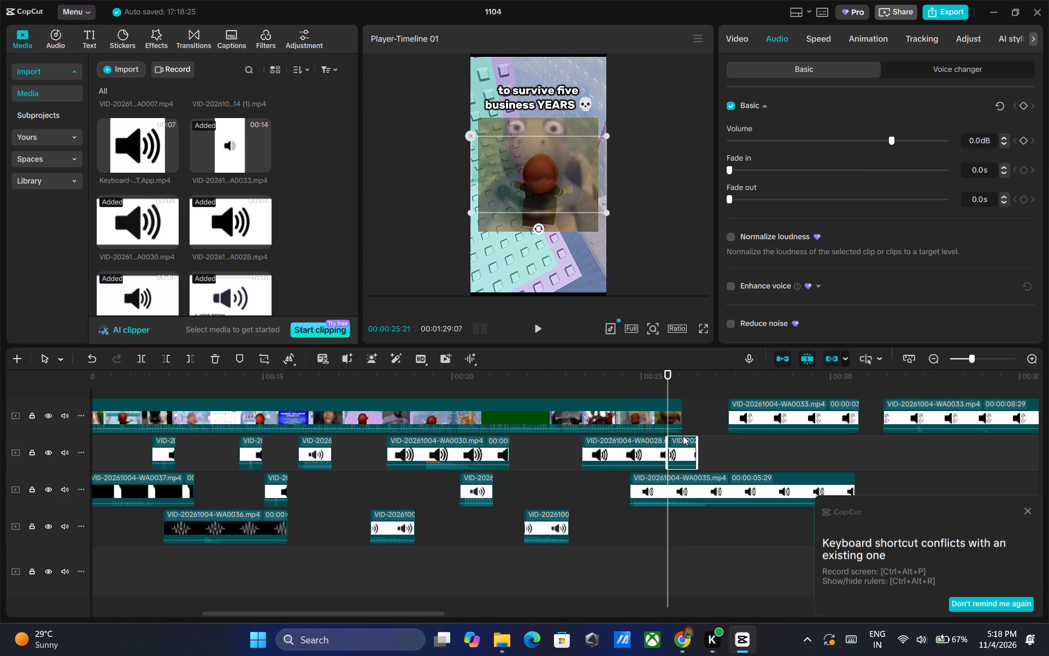
pyautogui.press('Delete')
# Split the WA0035 clip at 00:00:25:21 and delete the part after the cut.
pyautogui.click(687, 481)
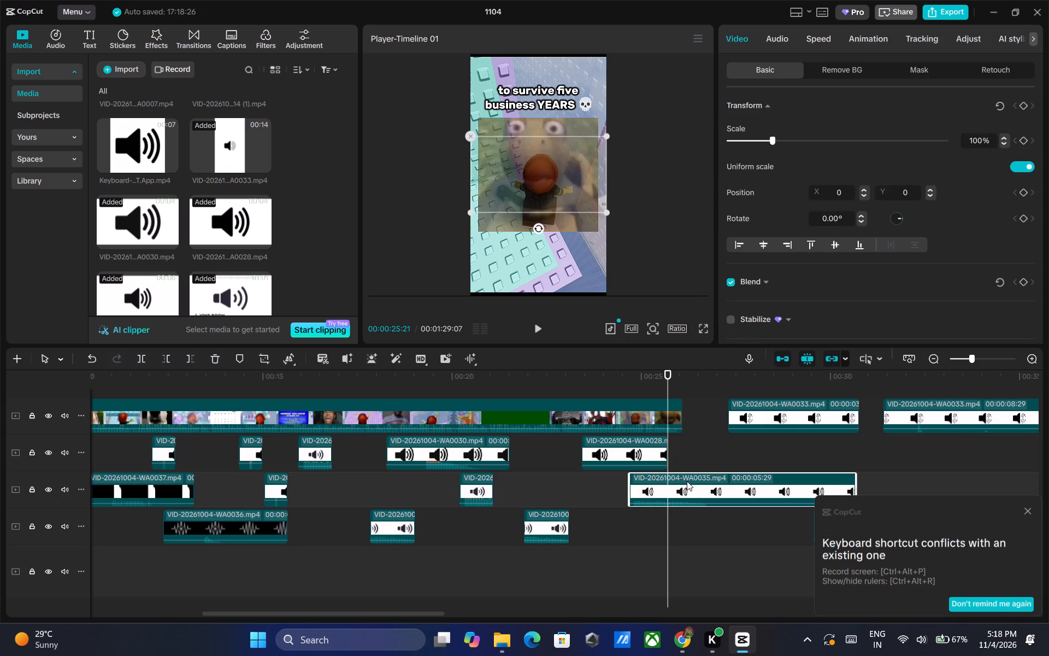
pyautogui.hotkey('ctrl', 'b')
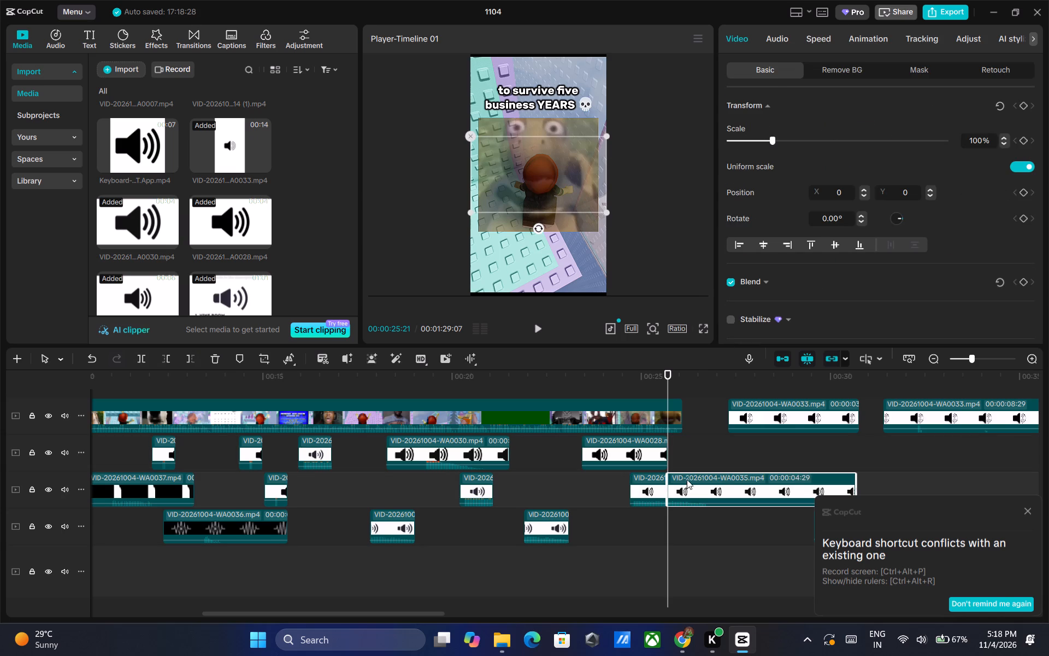
pyautogui.press('Delete')
# Delete the leftover WA0033 clip that starts at about 27.3 seconds on the top track.
pyautogui.click(748, 412)
pyautogui.press('Delete')
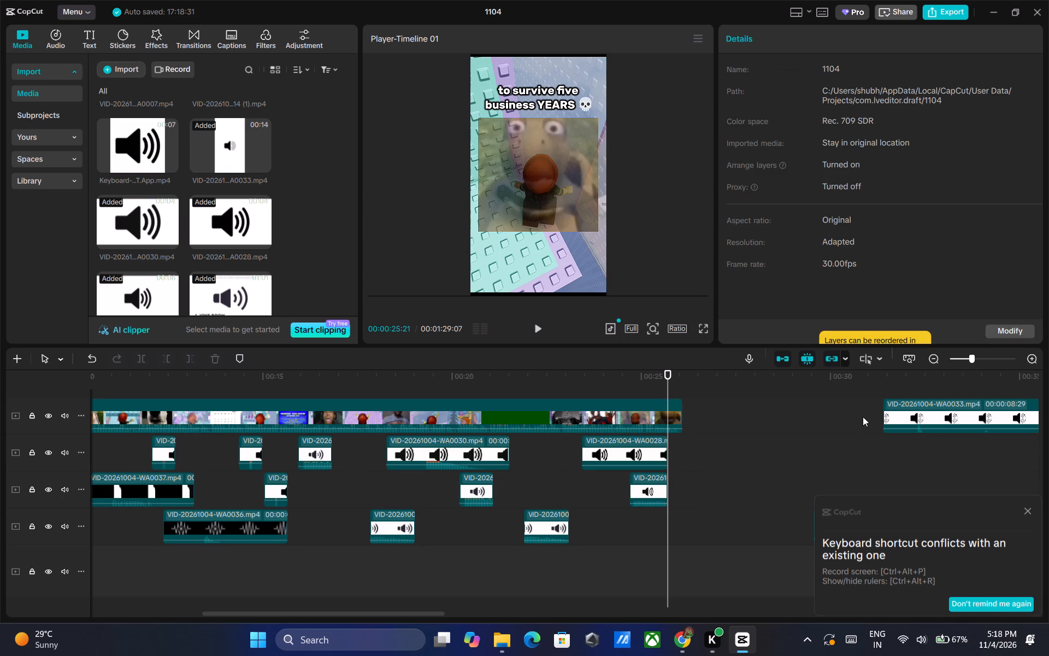
# Delete the leftover WA0033 clip that starts at about 31.4 seconds on the top track.
pyautogui.click(901, 414)
pyautogui.press('Delete')
# Delete the three leftover WA0039 clips on the fourth track, beyond the end of the main video.
pyautogui.scroll(-2, 822, 444)
pyautogui.scroll(1, 822, 444)
pyautogui.moveTo(397, 615); pyautogui.dragTo(516, 617)
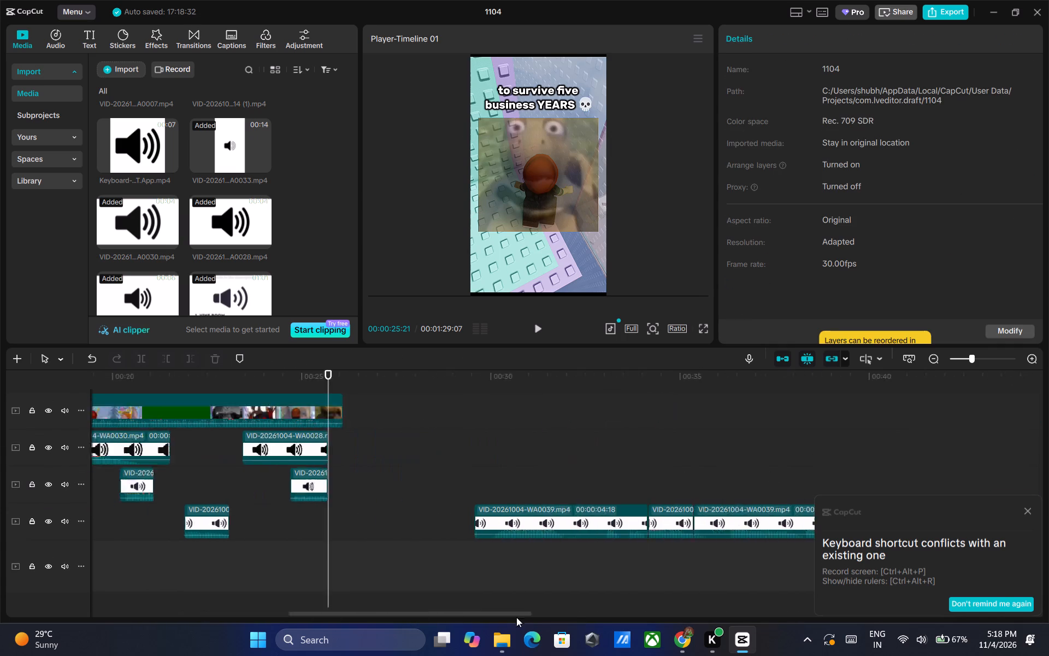
pyautogui.moveTo(516, 617); pyautogui.dragTo(532, 616)
pyautogui.click(398, 523)
pyautogui.press('Delete')
pyautogui.click(487, 520)
pyautogui.press('Delete')
pyautogui.click(545, 512)
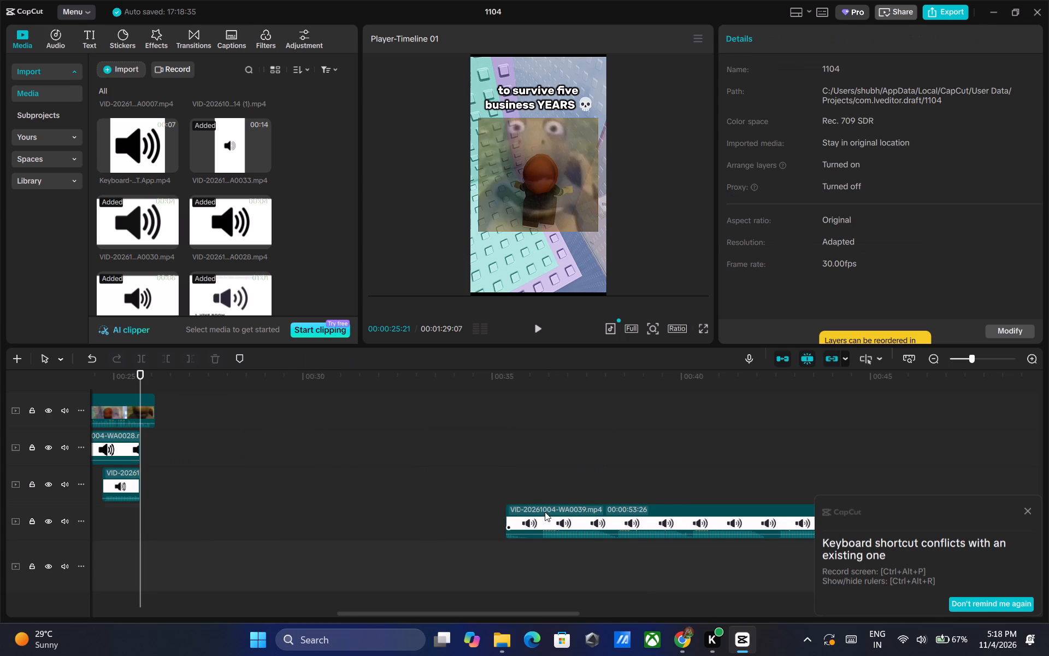
pyautogui.press('Delete')
# Add the VID-20261004-WA0019 media file to the empty bottom track at the very start of the timeline.
pyautogui.moveTo(547, 613); pyautogui.dragTo(217, 614)
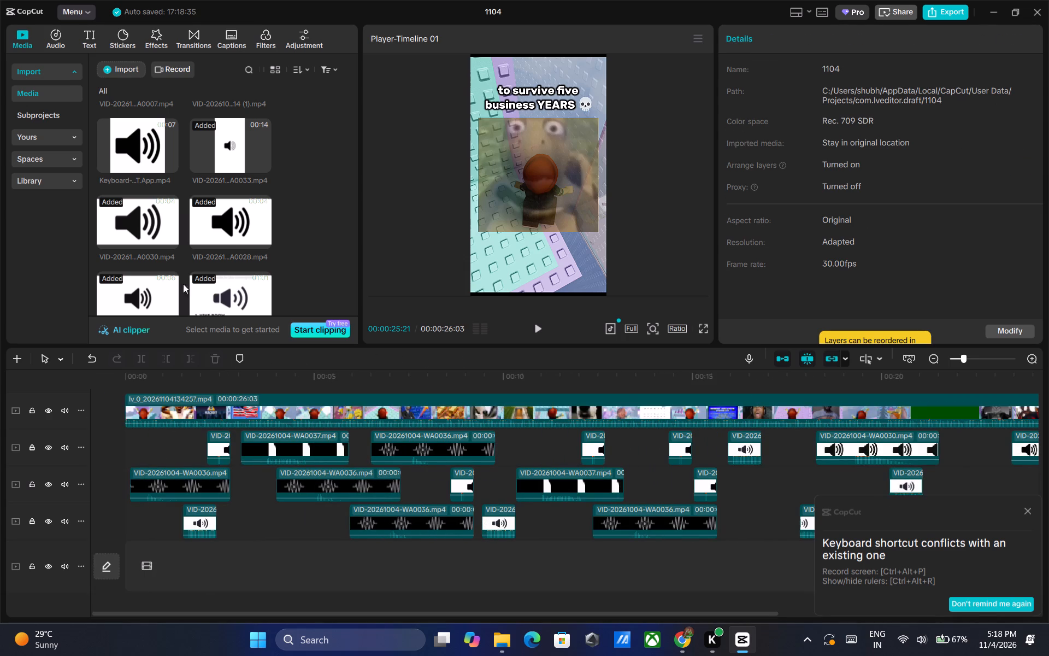
pyautogui.scroll(-6, 180, 271)
pyautogui.scroll(5, 173, 249)
pyautogui.scroll(-1, 173, 249)
pyautogui.scroll(13, 173, 249)
pyautogui.moveTo(150, 207); pyautogui.dragTo(93, 565)
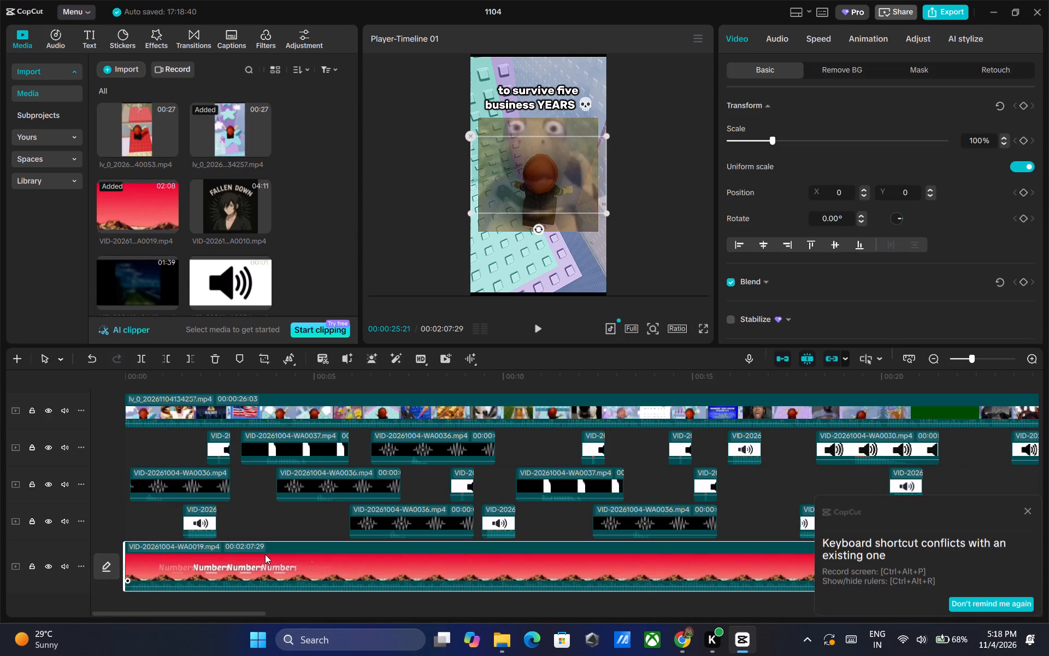
# Set the WA0019 clip's volume to -10.9 dB.
pyautogui.click(779, 33)
pyautogui.click(867, 140)
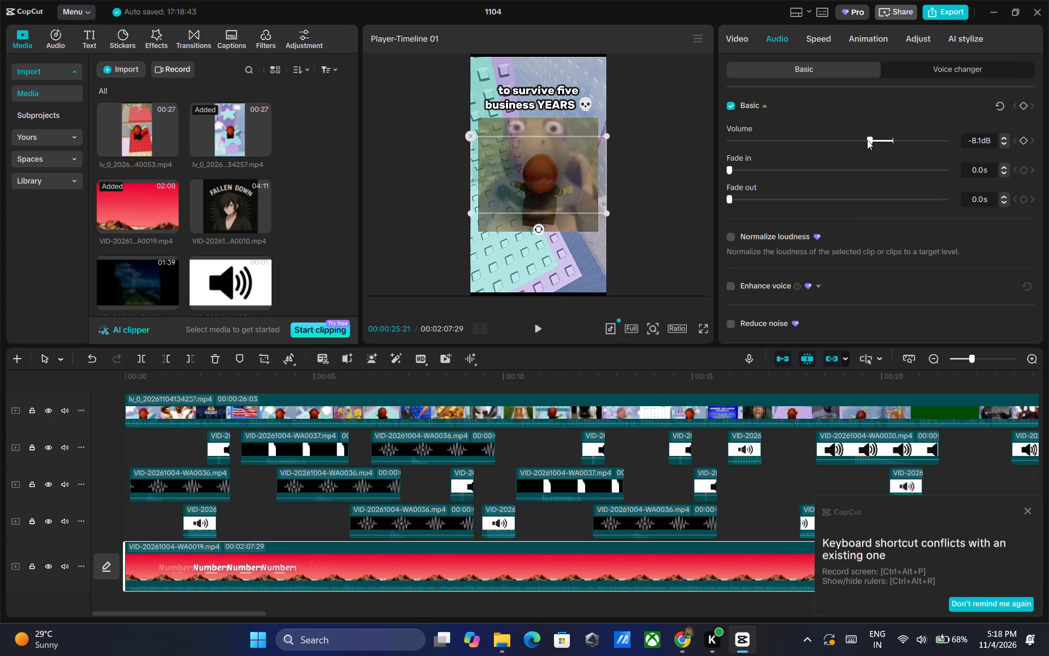
pyautogui.click(865, 140)
pyautogui.click(854, 140)
pyautogui.click(862, 140)
pyautogui.click(862, 140)
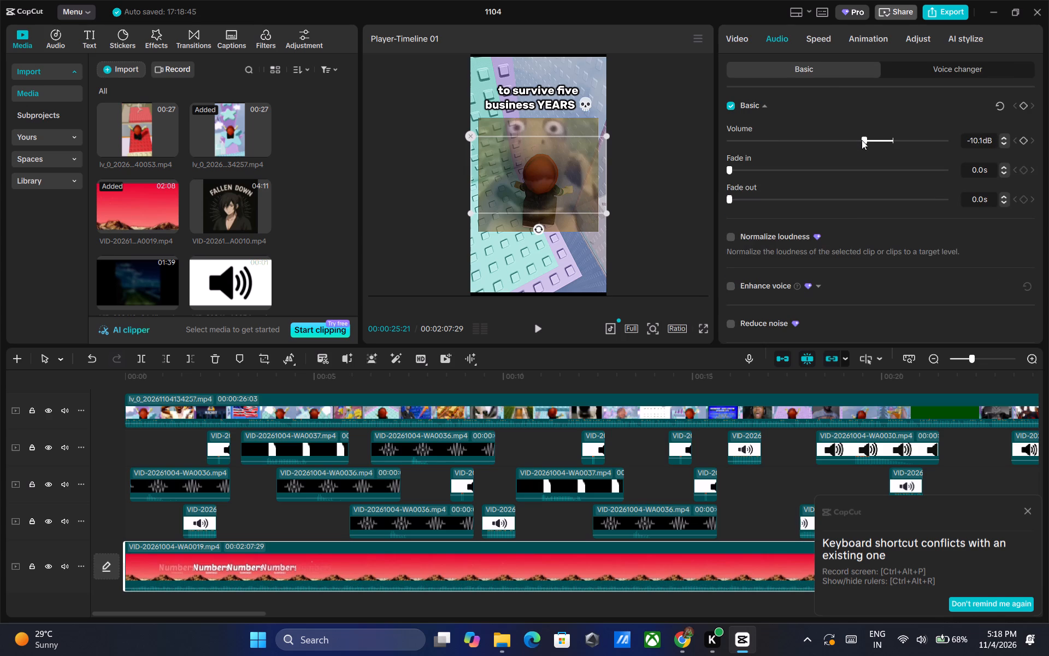
pyautogui.click(859, 140)
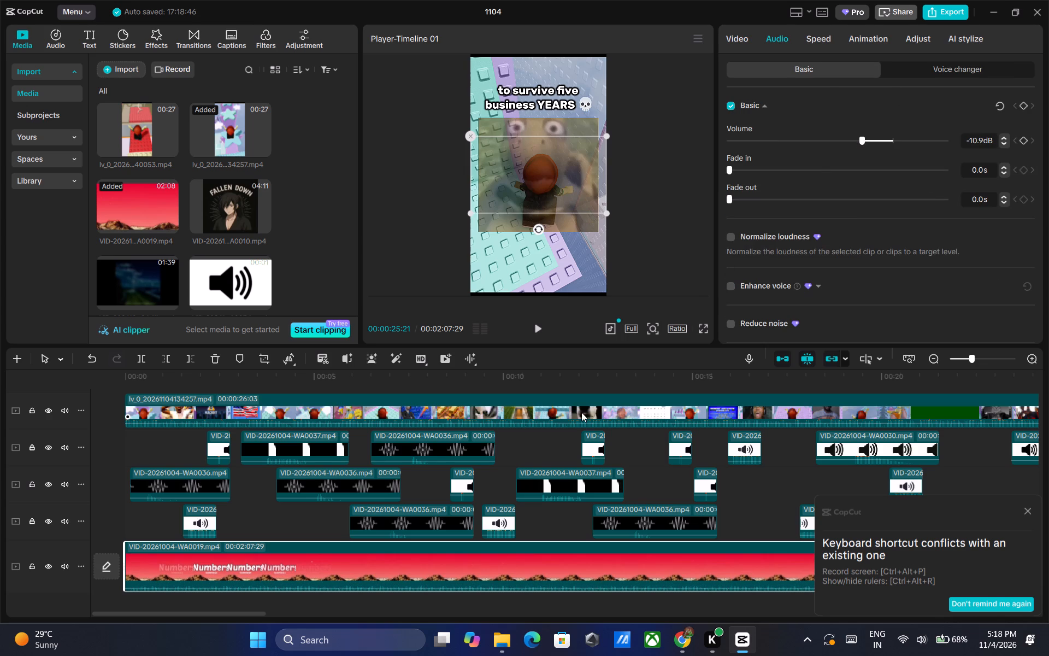
pyautogui.click(581, 412)
pyautogui.click(964, 42)
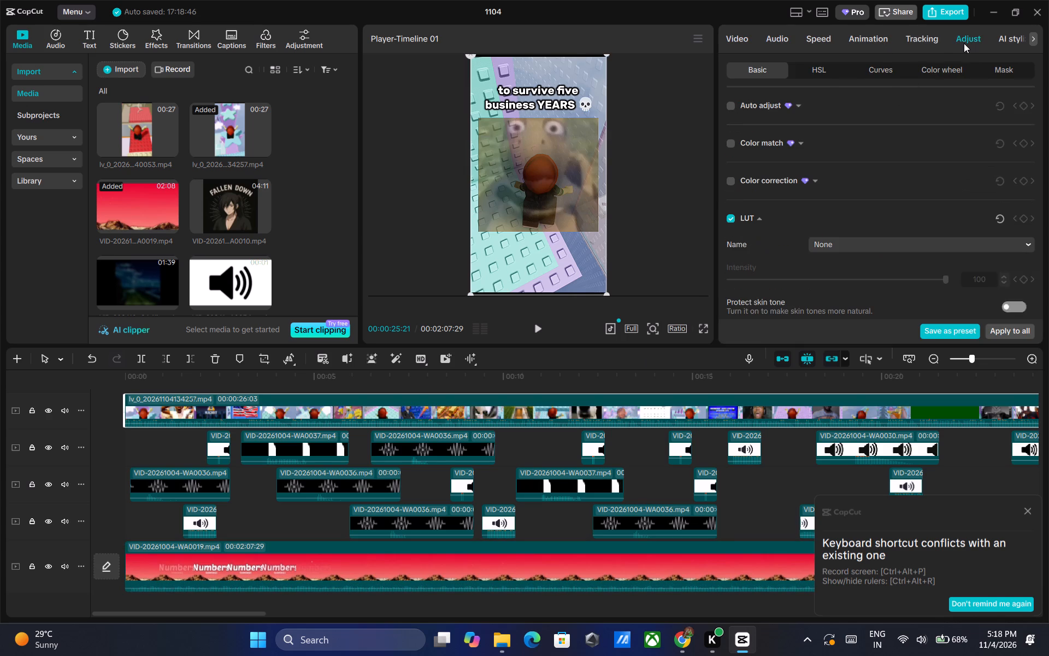
pyautogui.scroll(-8, 849, 155)
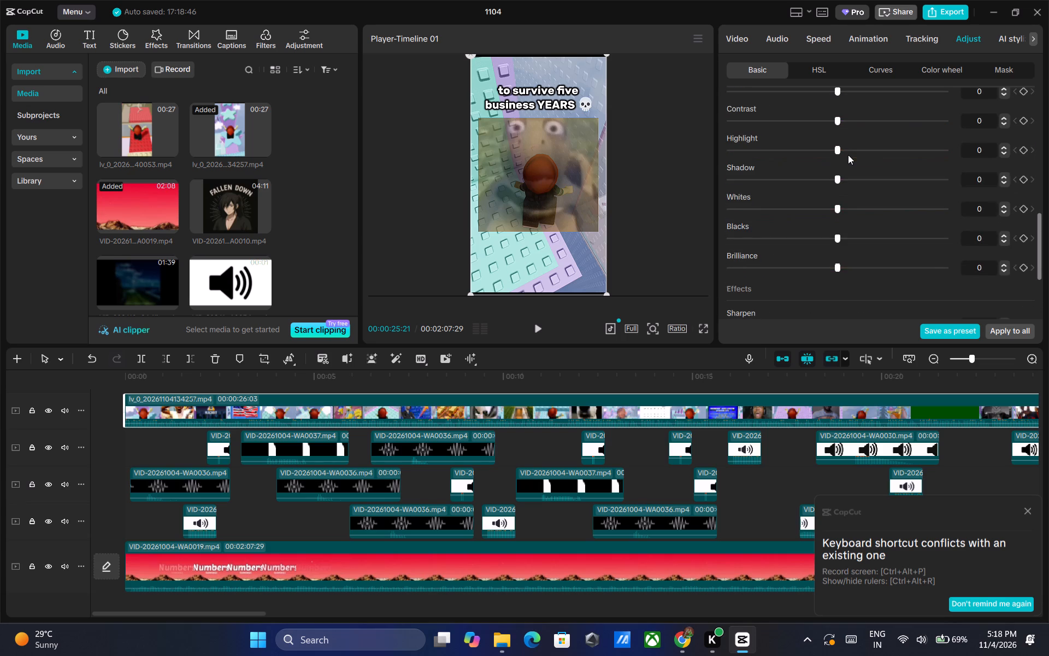
pyautogui.scroll(2, 847, 150)
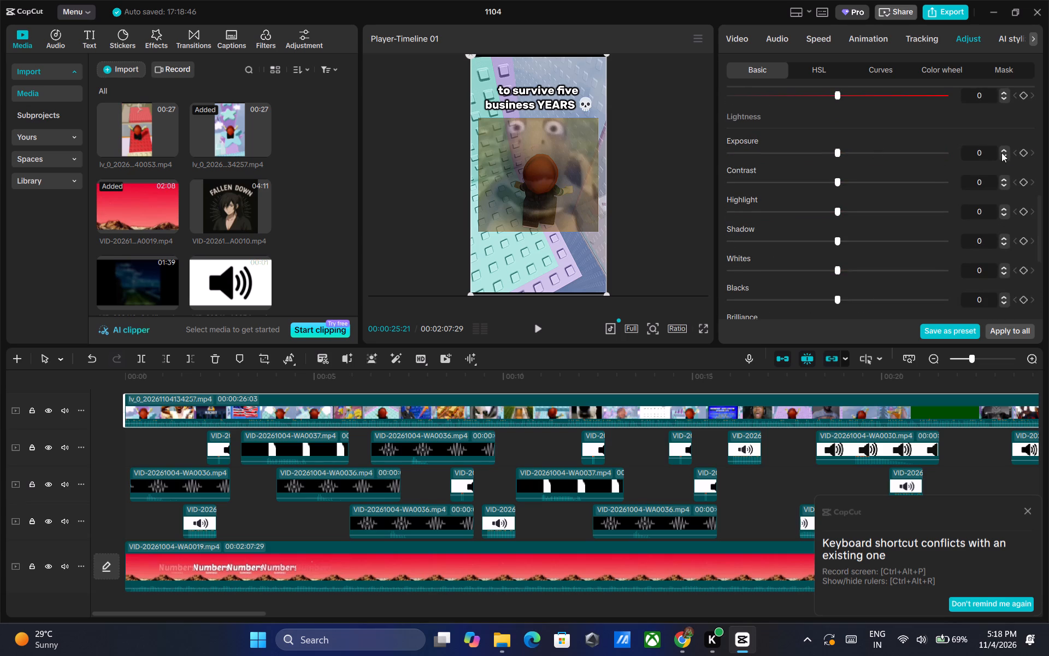
pyautogui.doubleClick(1004, 149)
pyautogui.click(1006, 179)
pyautogui.click(1003, 207)
pyautogui.click(1007, 239)
pyautogui.scroll(-1, 987, 227)
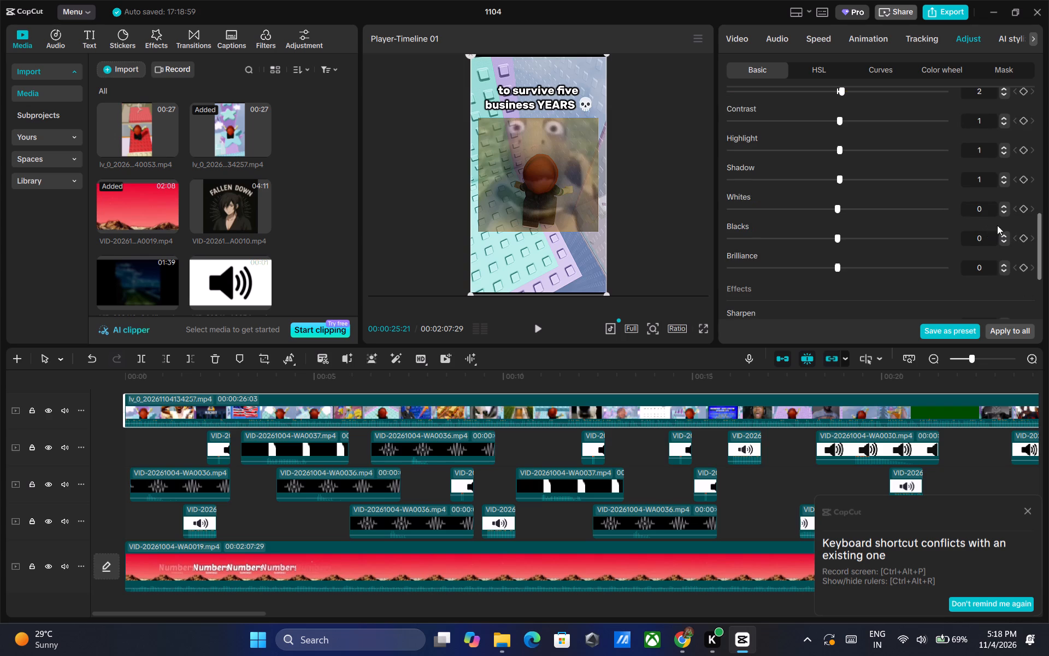
pyautogui.click(1005, 206)
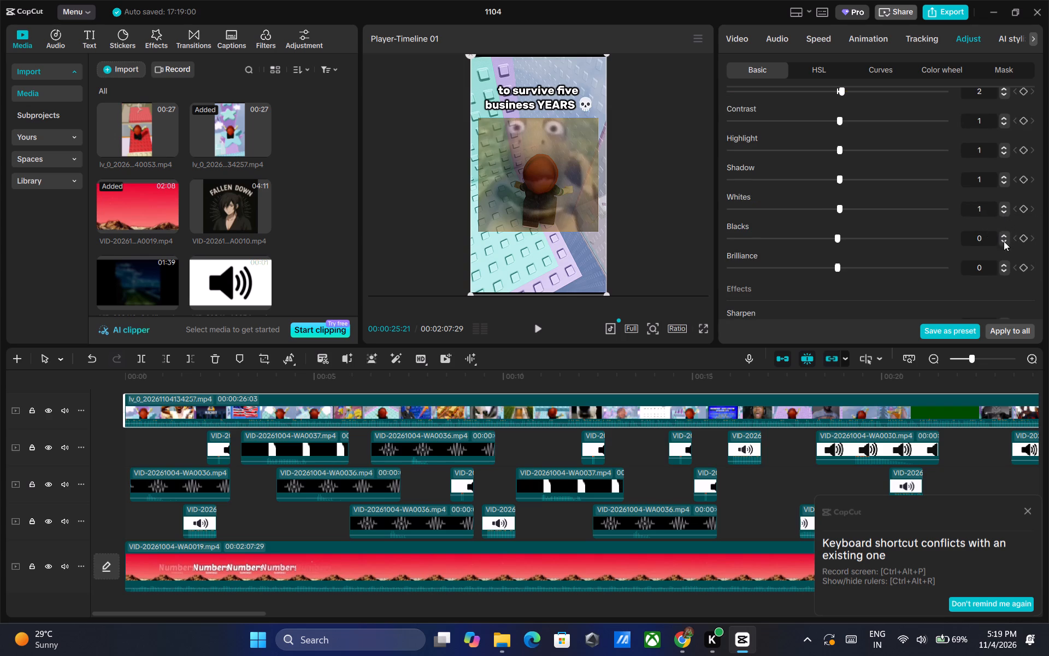
pyautogui.click(1006, 264)
pyautogui.scroll(-3, 906, 239)
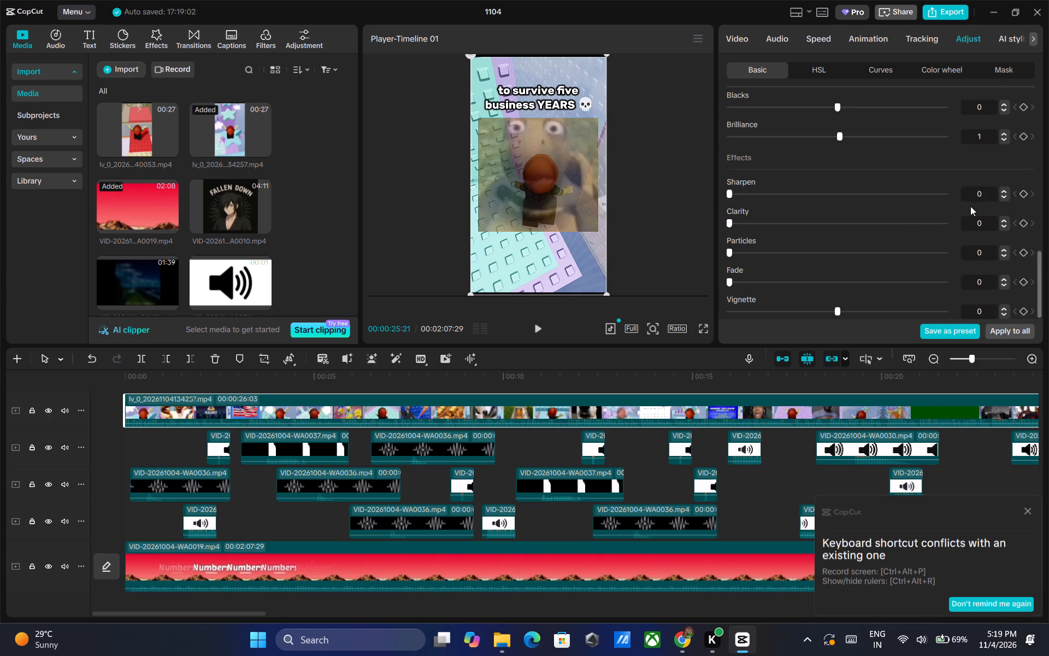
pyautogui.tripleClick(1005, 192)
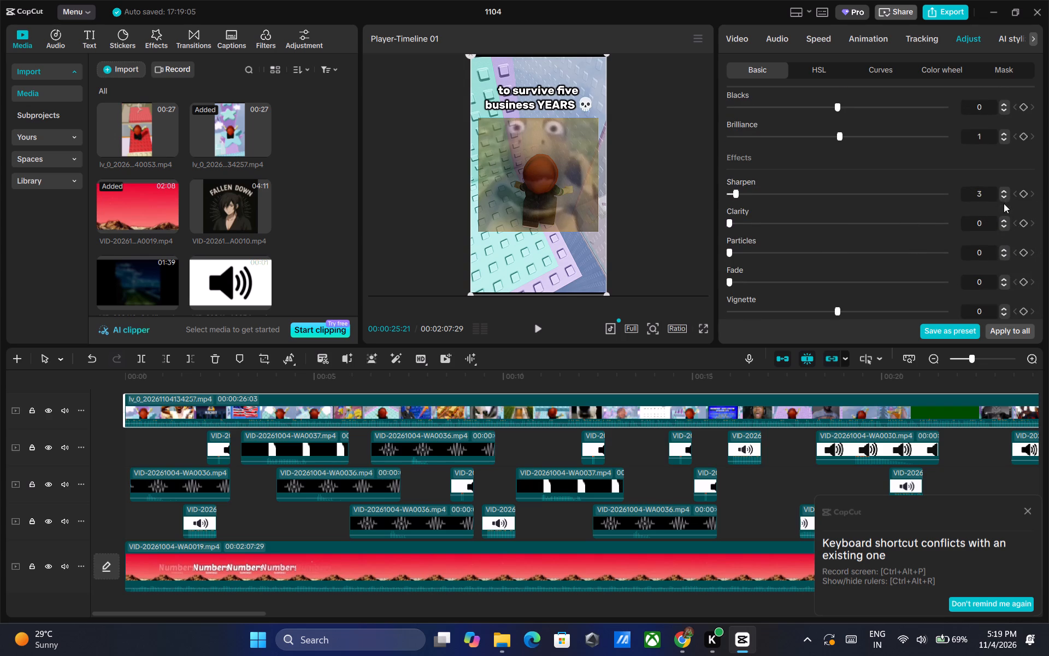
pyautogui.doubleClick(1006, 219)
pyautogui.scroll(-1, 1005, 219)
pyautogui.scroll(-2, 935, 237)
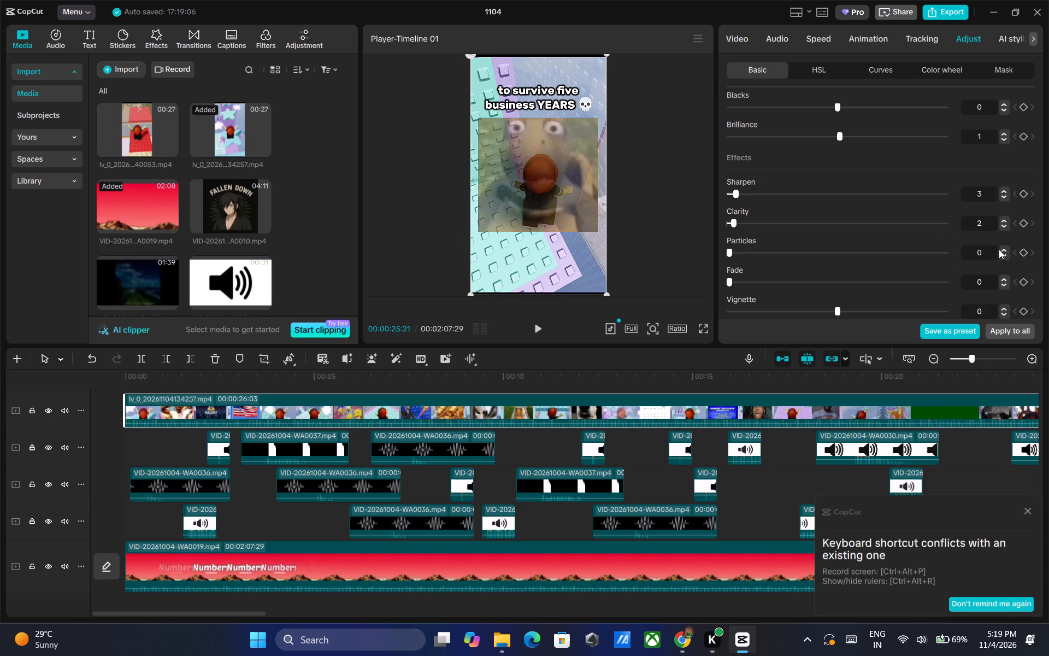
pyautogui.click(1001, 249)
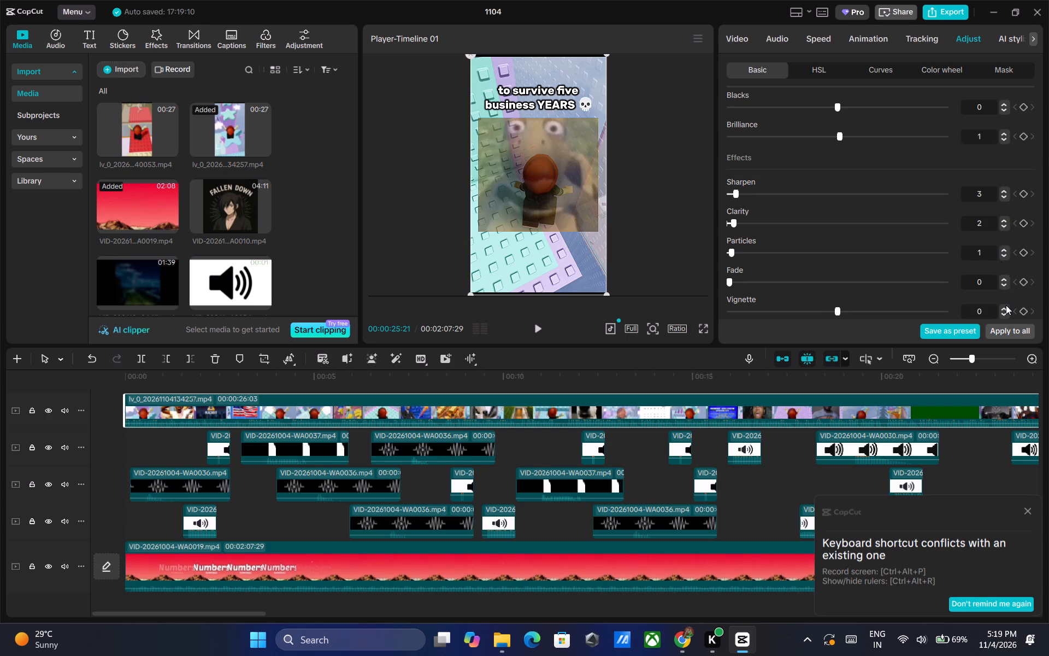
pyautogui.click(1005, 308)
pyautogui.tripleClick(1004, 308)
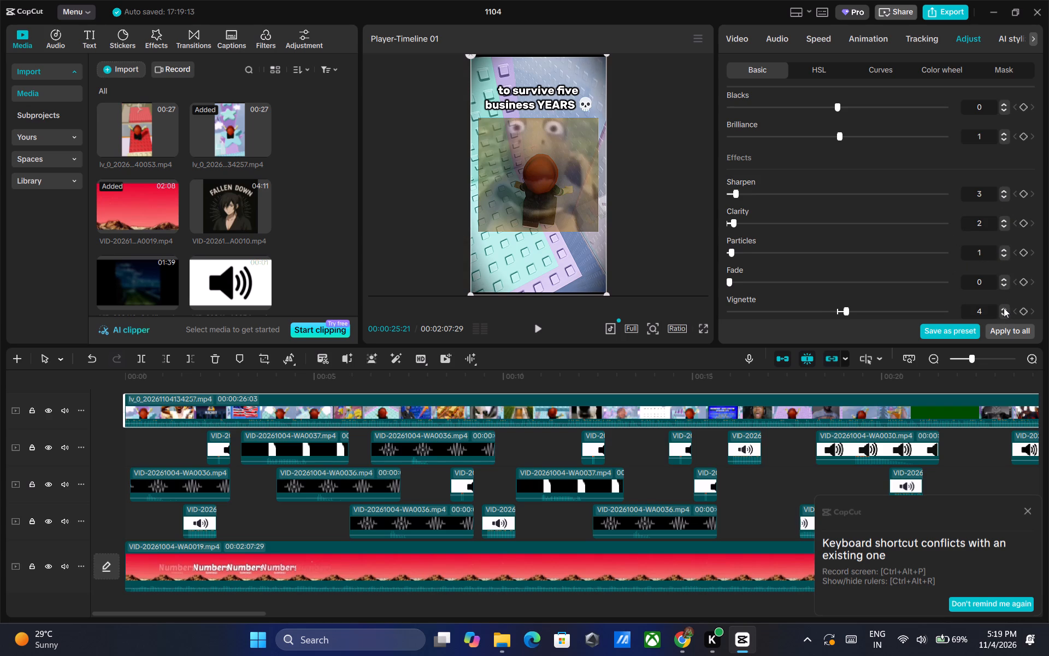
pyautogui.tripleClick(1004, 308)
pyautogui.tripleClick(1002, 314)
pyautogui.tripleClick(1004, 314)
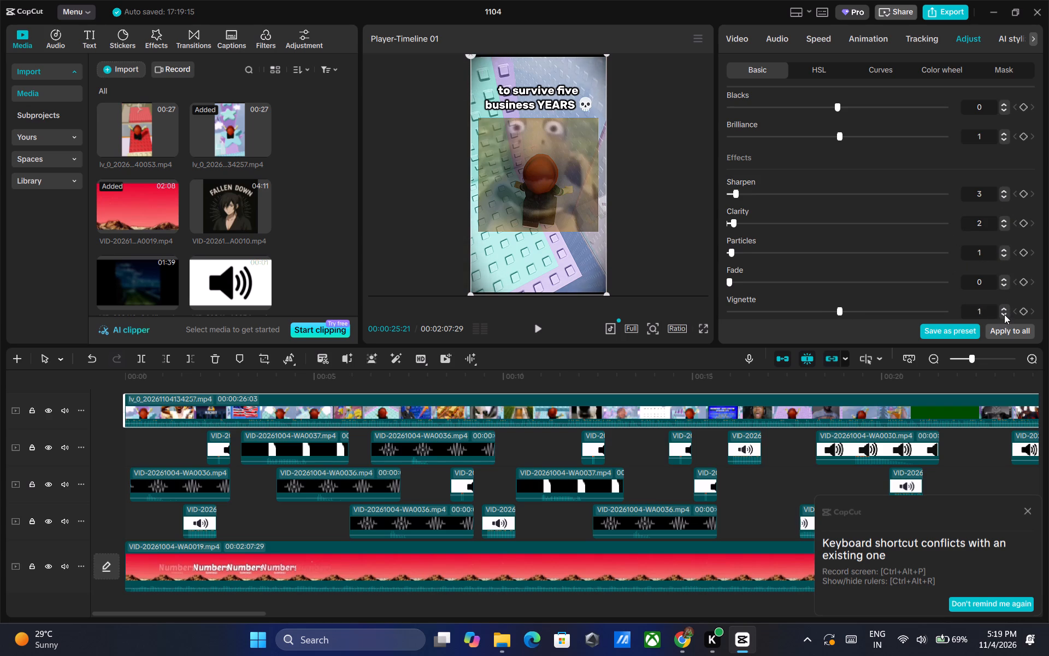
pyautogui.tripleClick(1004, 314)
pyautogui.click(1002, 276)
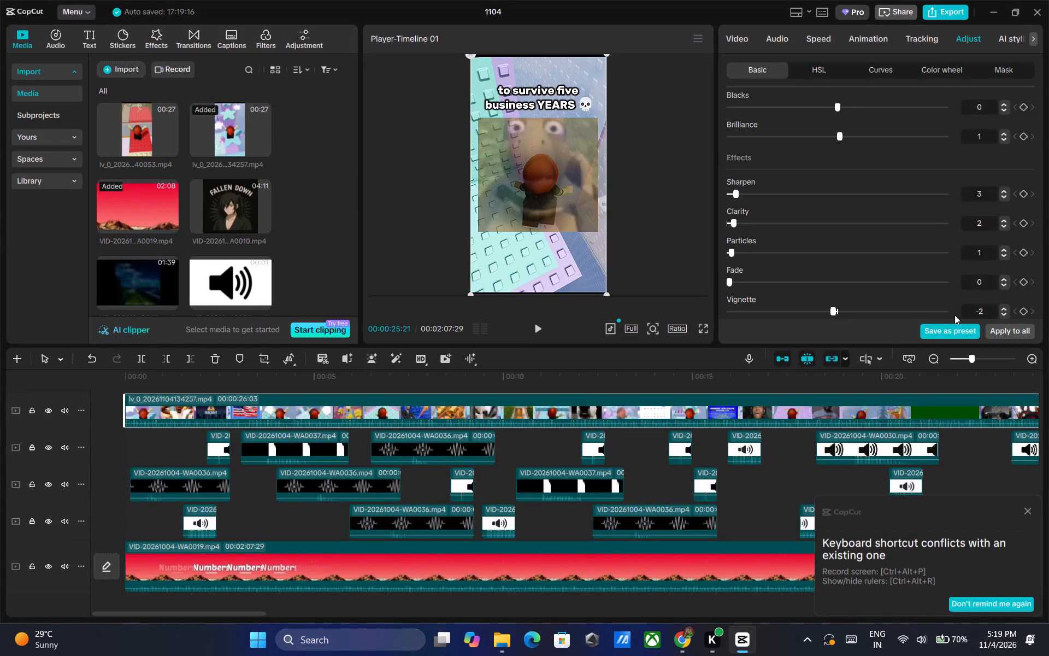
pyautogui.click(1002, 277)
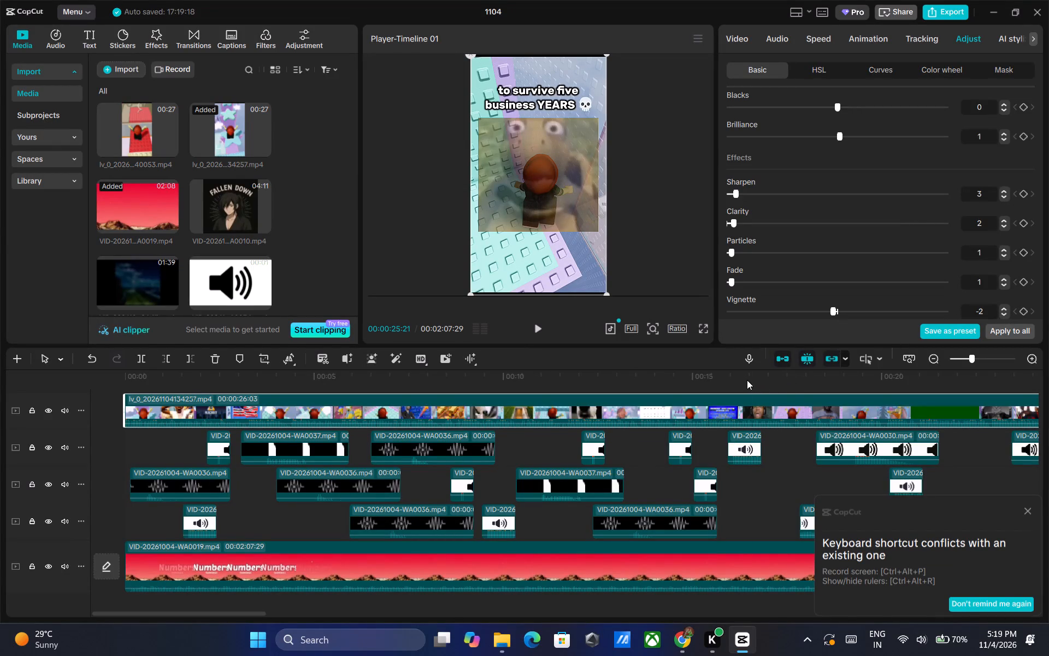
# Play the edit back full screen from 00:00:00:00 to check the picture and sound, restart it from the beginning, and exit full screen.
pyautogui.click(747, 380)
pyautogui.moveTo(747, 379); pyautogui.dragTo(0, 378)
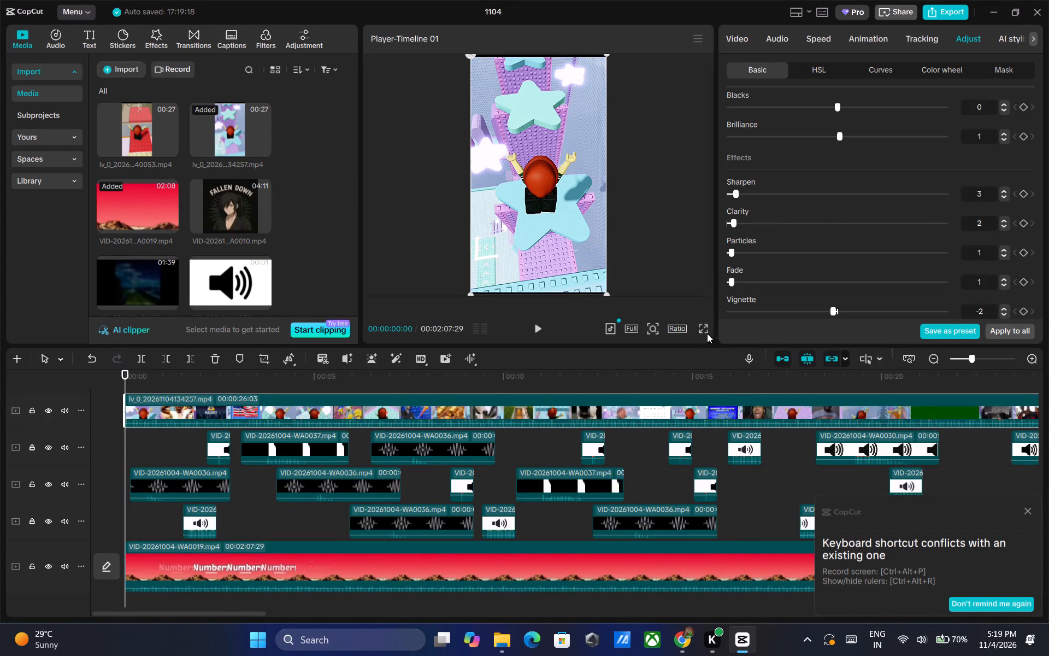
pyautogui.click(703, 330)
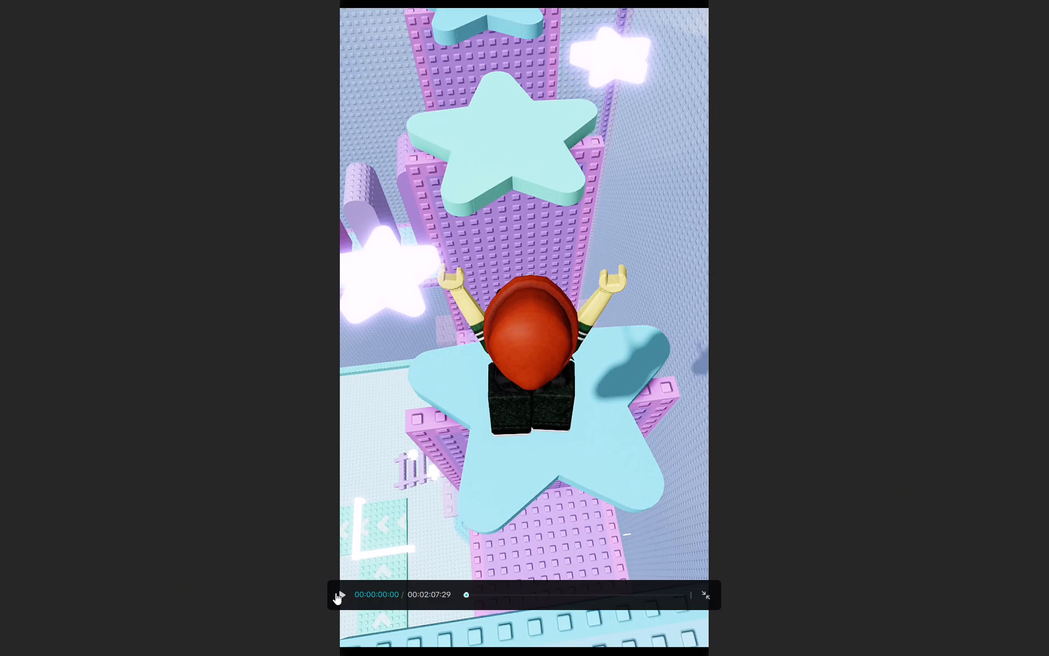
pyautogui.click(340, 596)
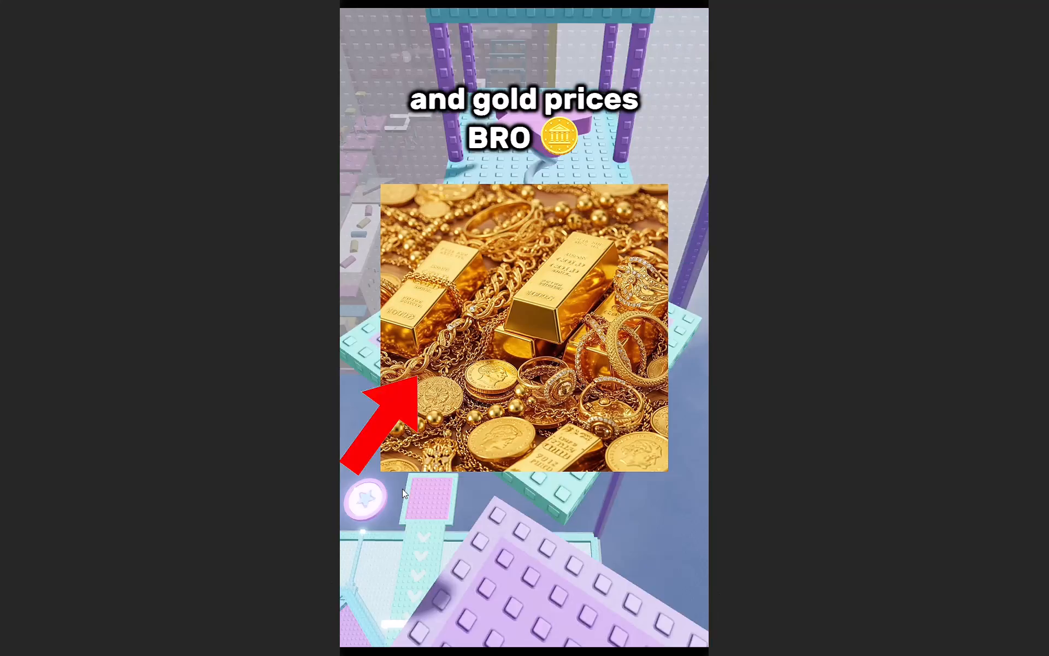
pyautogui.click(522, 396)
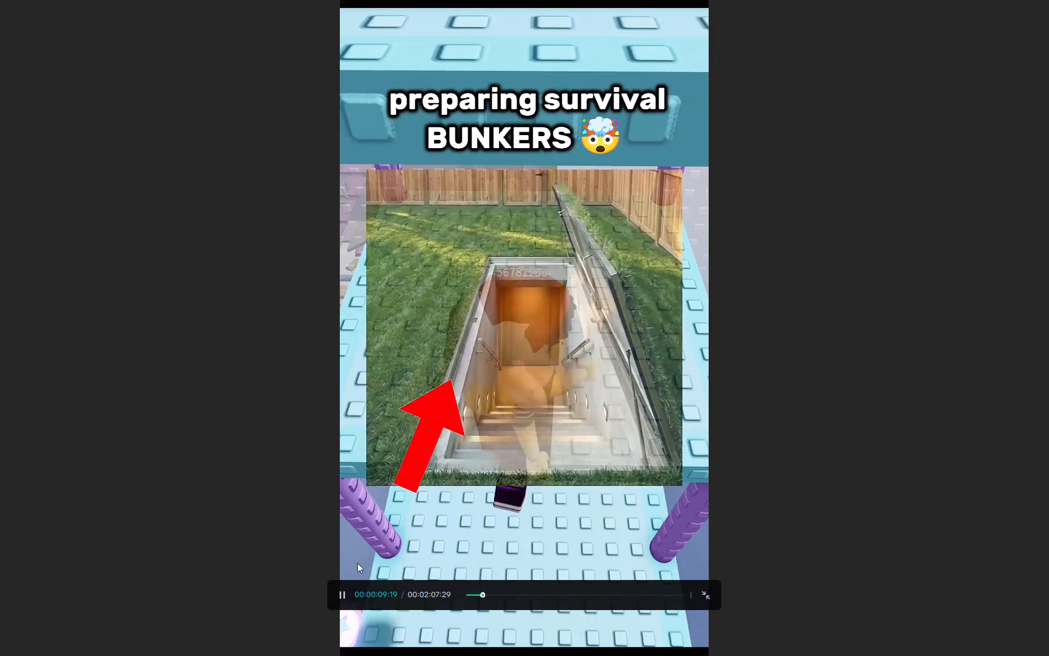
pyautogui.click(340, 600)
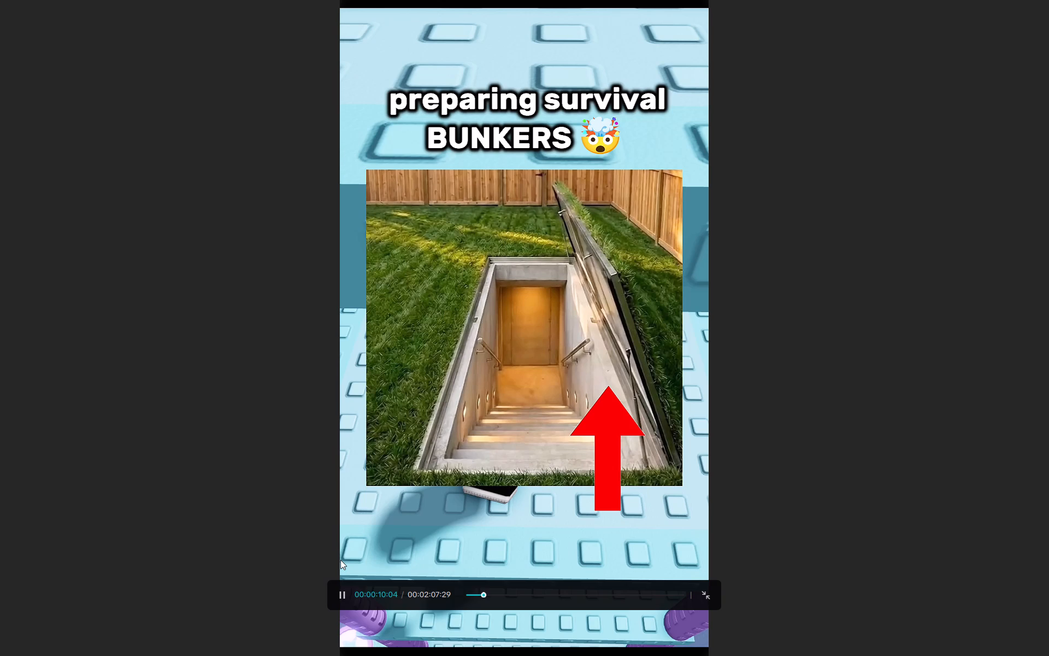
pyautogui.moveTo(484, 591); pyautogui.dragTo(403, 592)
pyautogui.moveTo(472, 594); pyautogui.dragTo(444, 601)
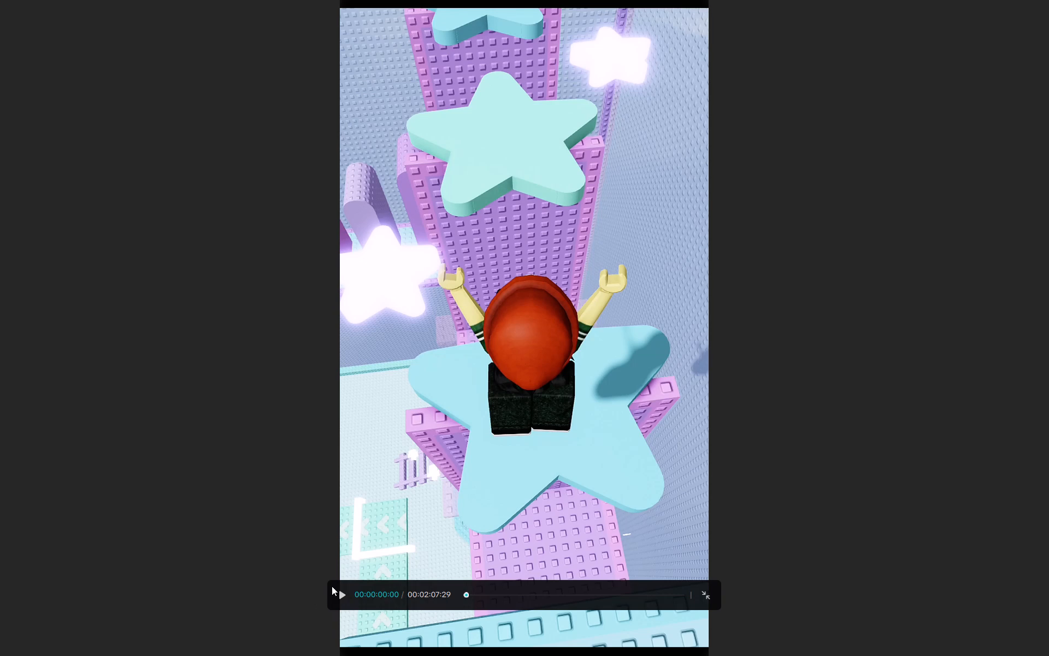
pyautogui.click(335, 589)
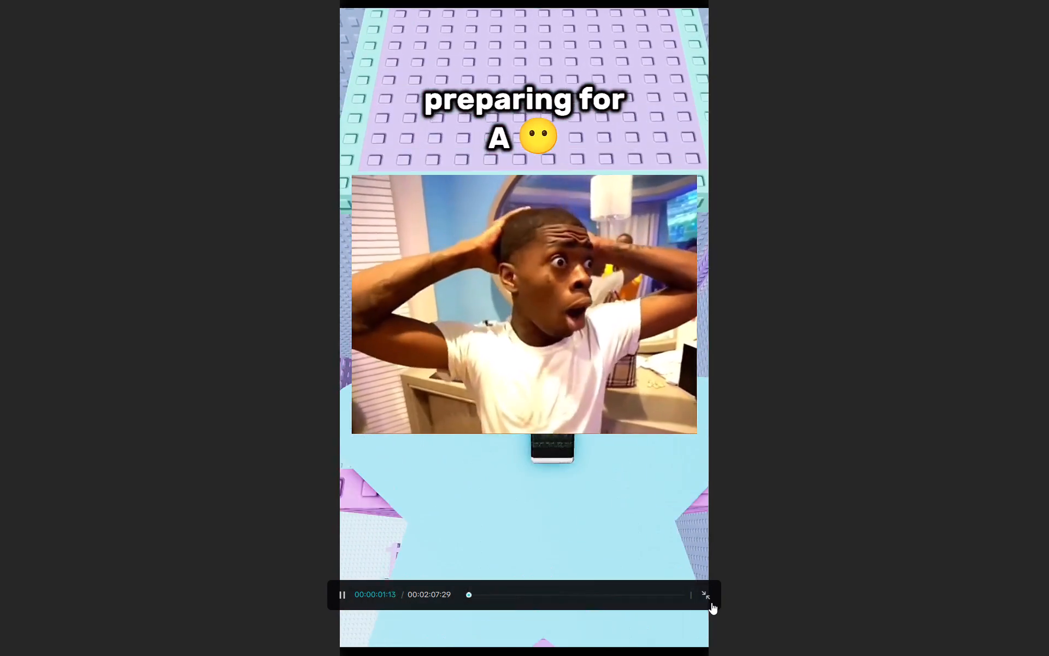
pyautogui.click(711, 602)
pyautogui.click(563, 558)
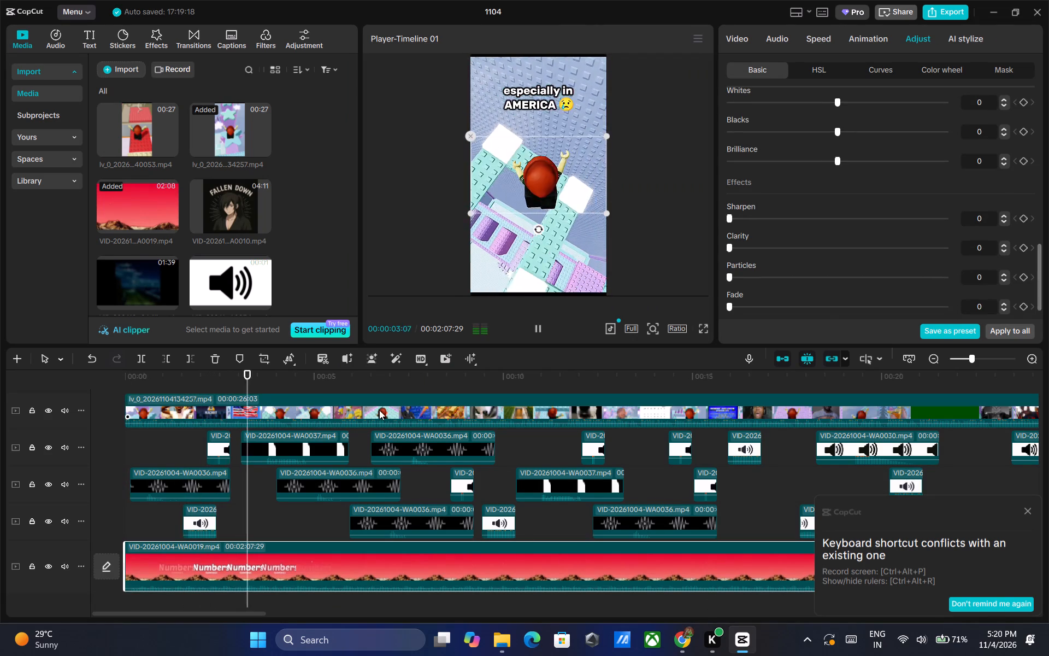
pyautogui.click(379, 404)
pyautogui.click(776, 33)
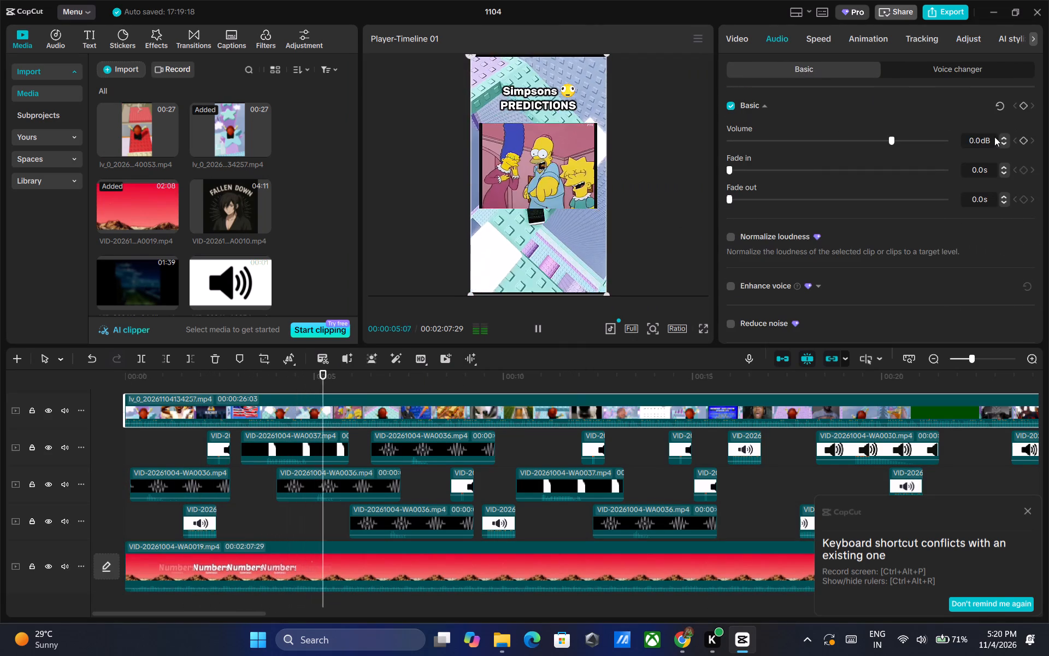
pyautogui.tripleClick(1001, 137)
pyautogui.tripleClick(1001, 137)
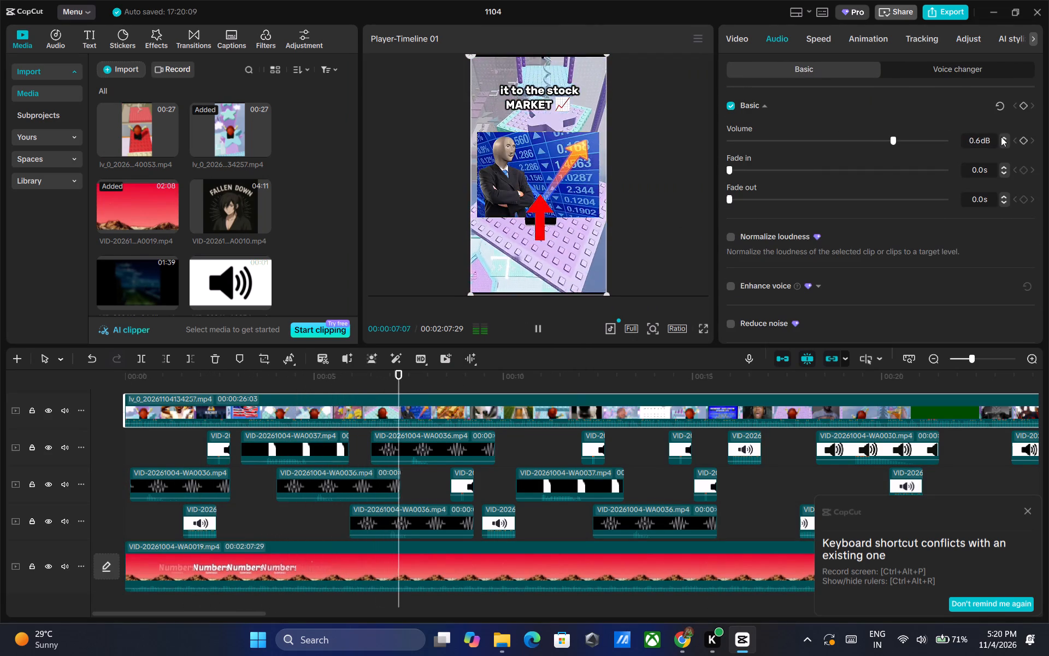
pyautogui.tripleClick(1001, 137)
pyautogui.click(1001, 137)
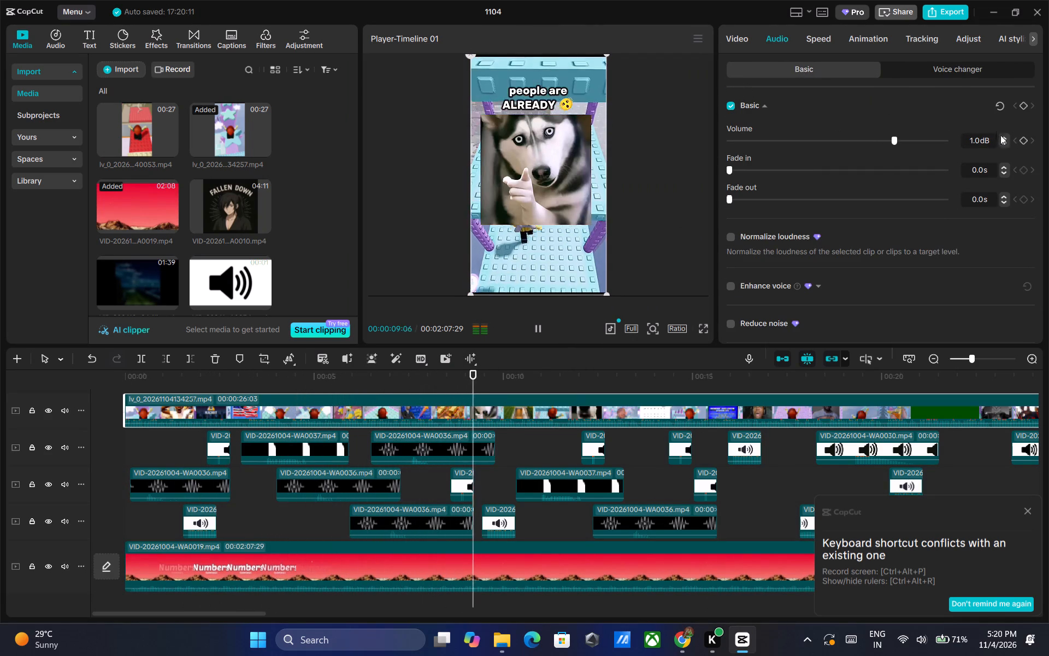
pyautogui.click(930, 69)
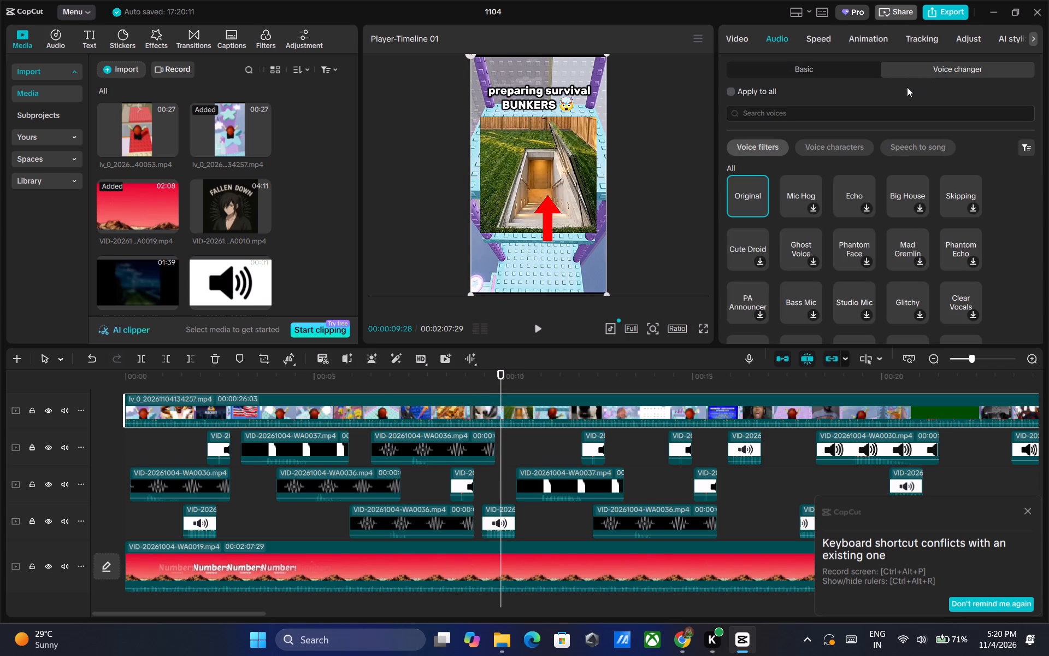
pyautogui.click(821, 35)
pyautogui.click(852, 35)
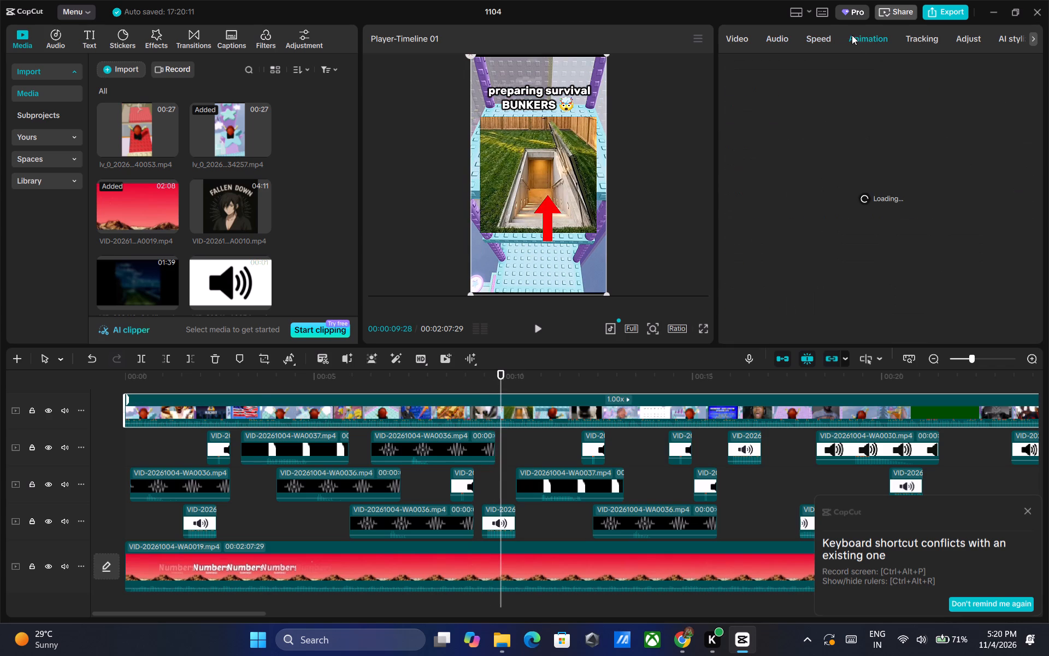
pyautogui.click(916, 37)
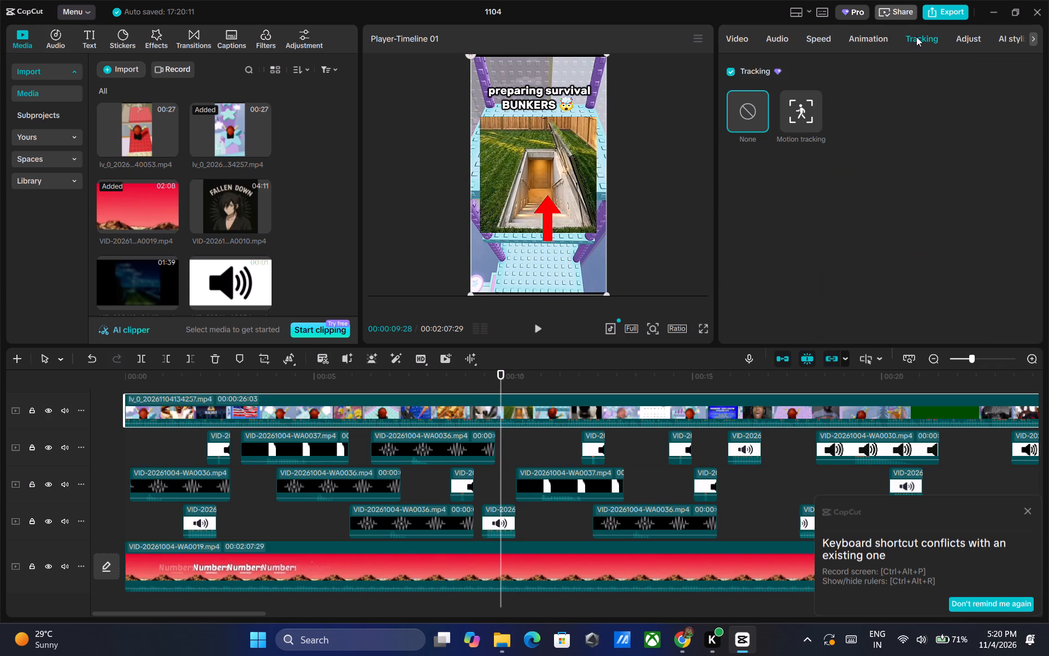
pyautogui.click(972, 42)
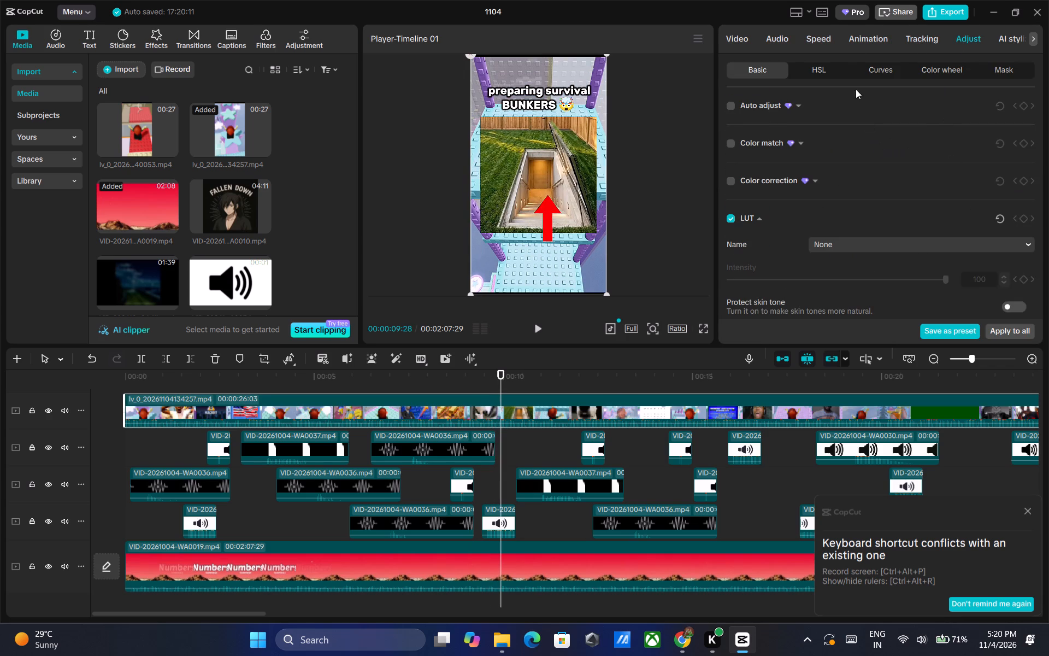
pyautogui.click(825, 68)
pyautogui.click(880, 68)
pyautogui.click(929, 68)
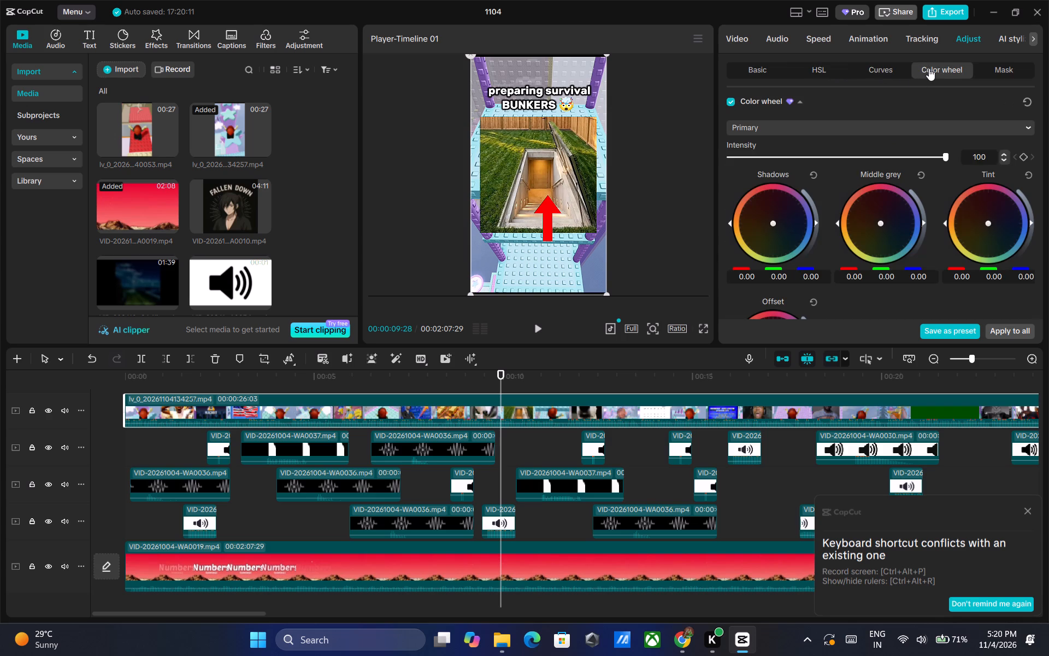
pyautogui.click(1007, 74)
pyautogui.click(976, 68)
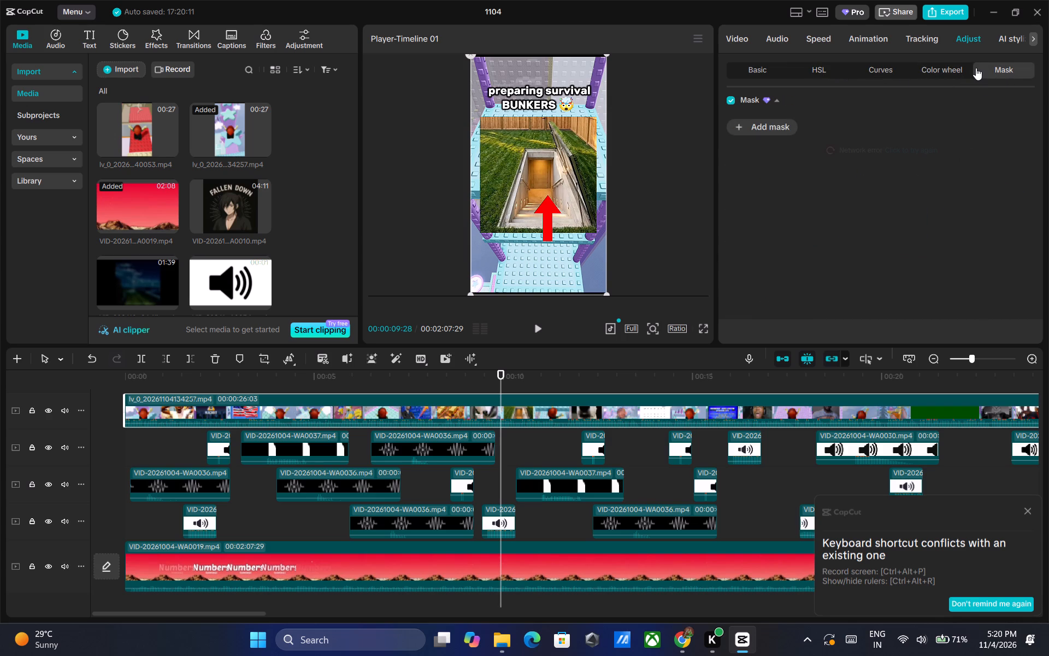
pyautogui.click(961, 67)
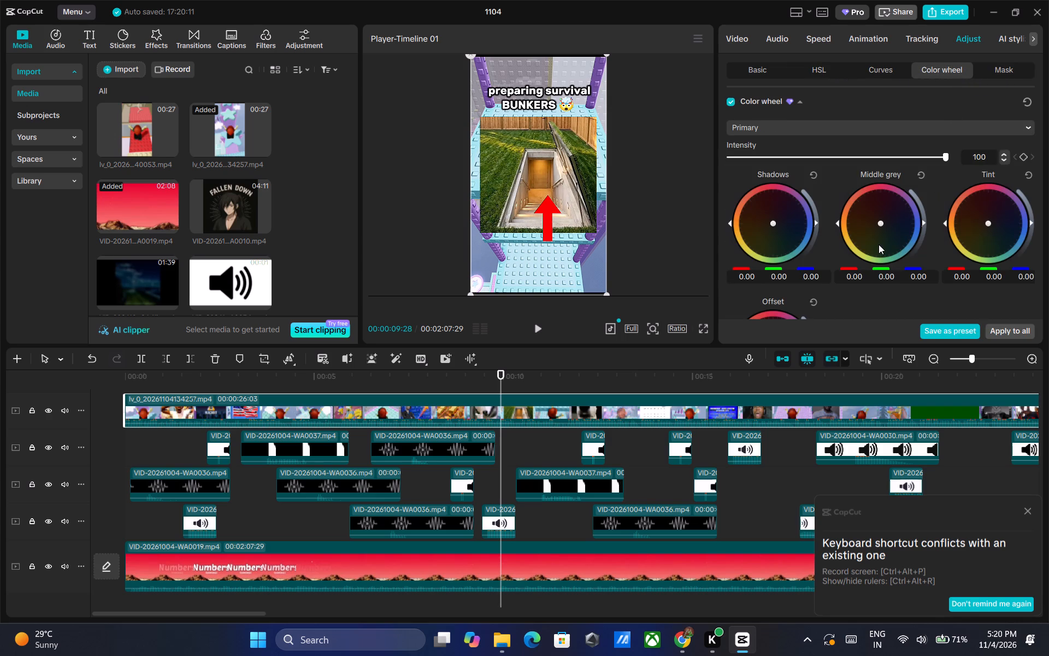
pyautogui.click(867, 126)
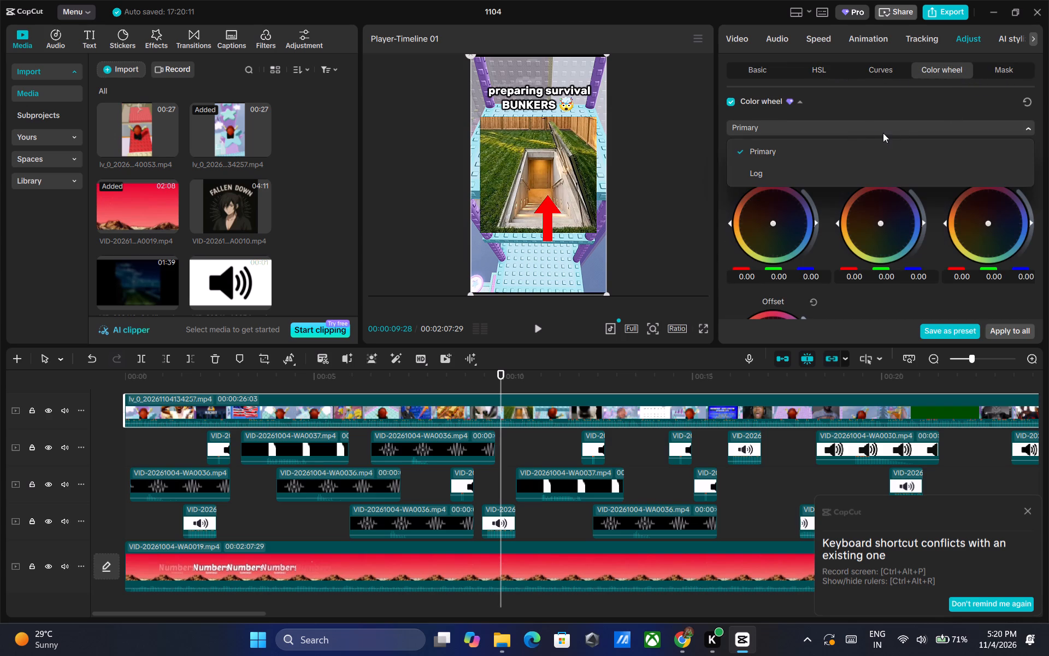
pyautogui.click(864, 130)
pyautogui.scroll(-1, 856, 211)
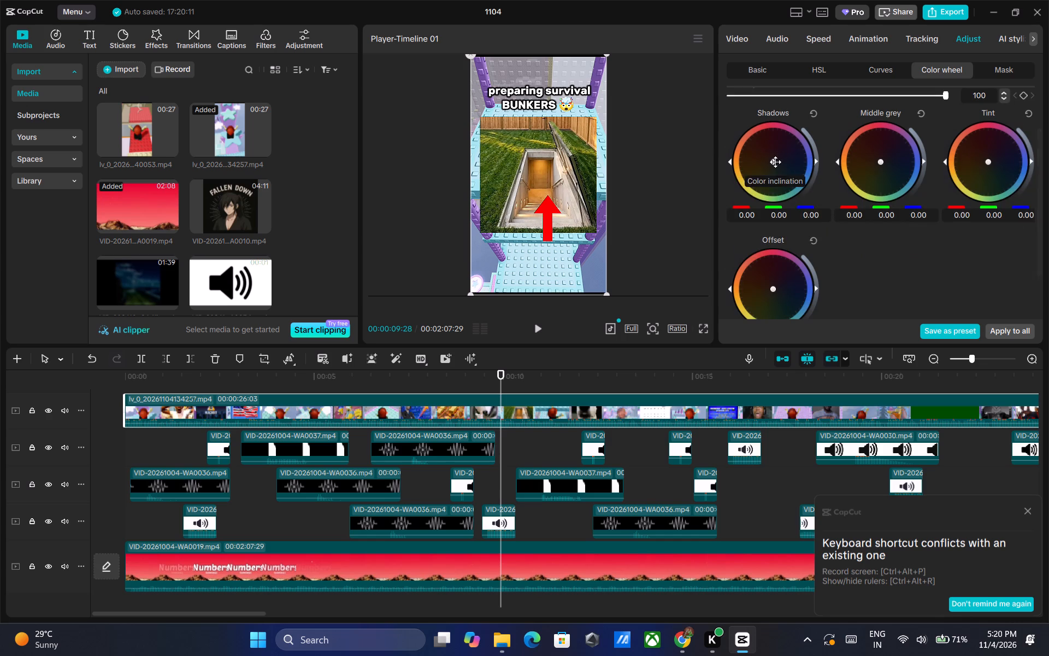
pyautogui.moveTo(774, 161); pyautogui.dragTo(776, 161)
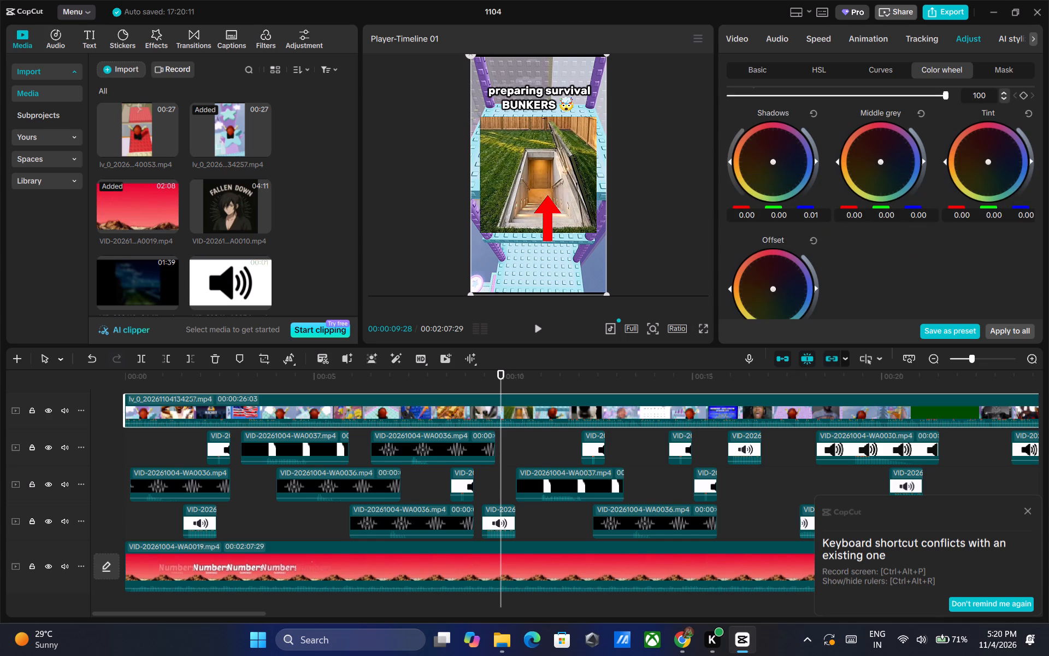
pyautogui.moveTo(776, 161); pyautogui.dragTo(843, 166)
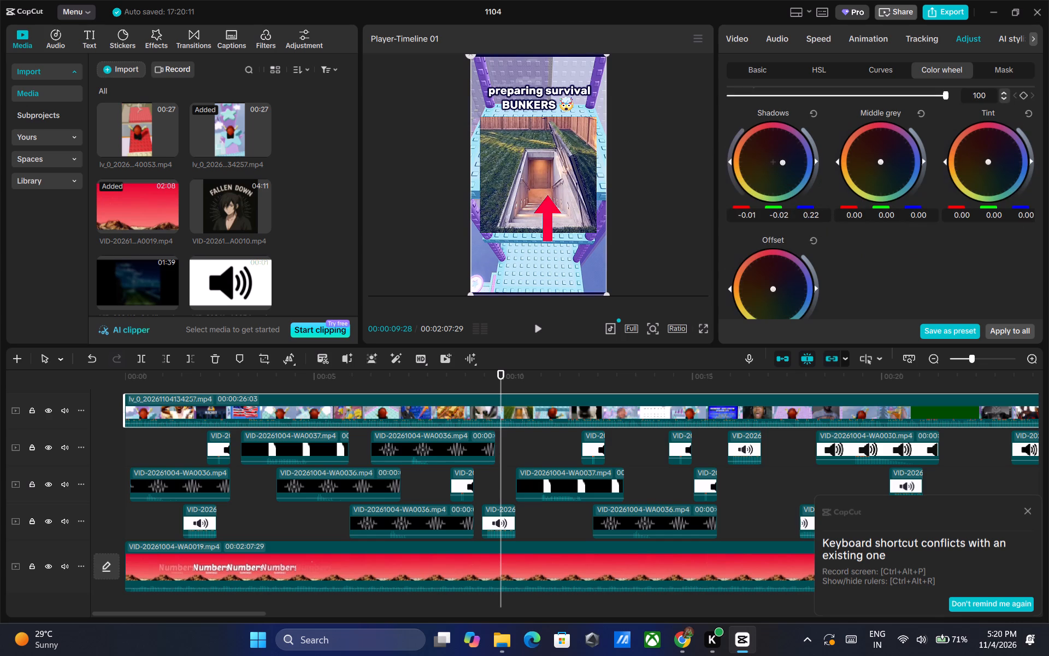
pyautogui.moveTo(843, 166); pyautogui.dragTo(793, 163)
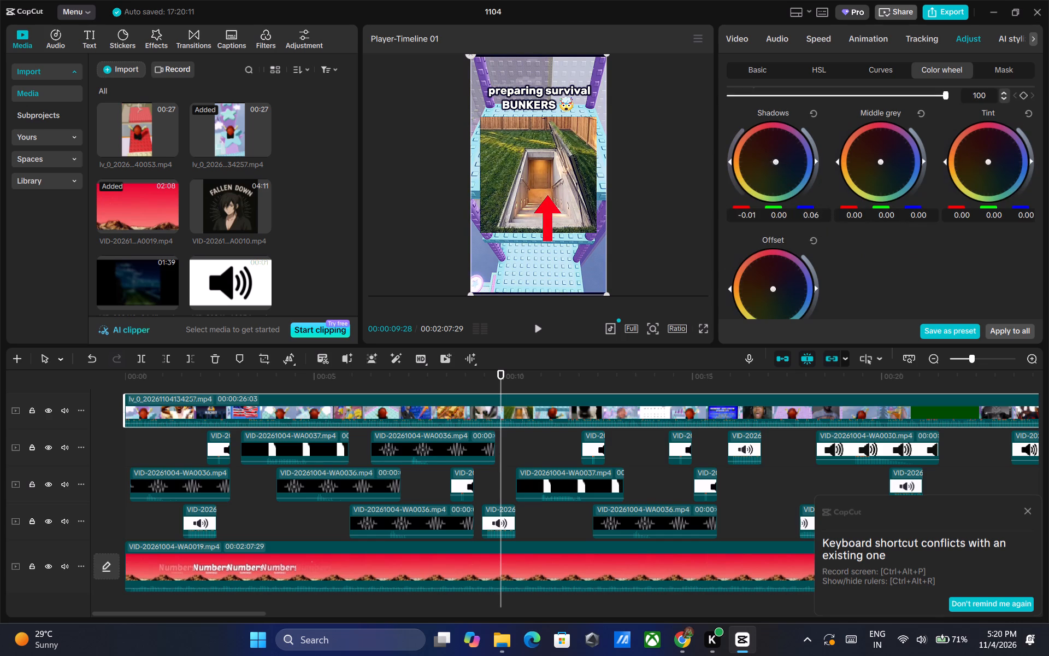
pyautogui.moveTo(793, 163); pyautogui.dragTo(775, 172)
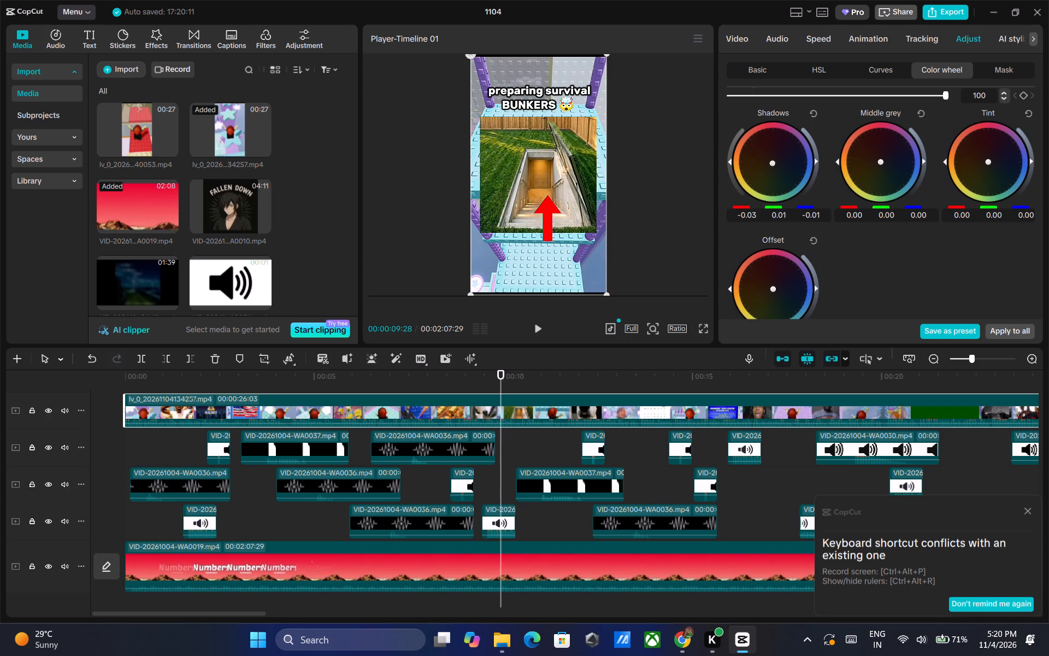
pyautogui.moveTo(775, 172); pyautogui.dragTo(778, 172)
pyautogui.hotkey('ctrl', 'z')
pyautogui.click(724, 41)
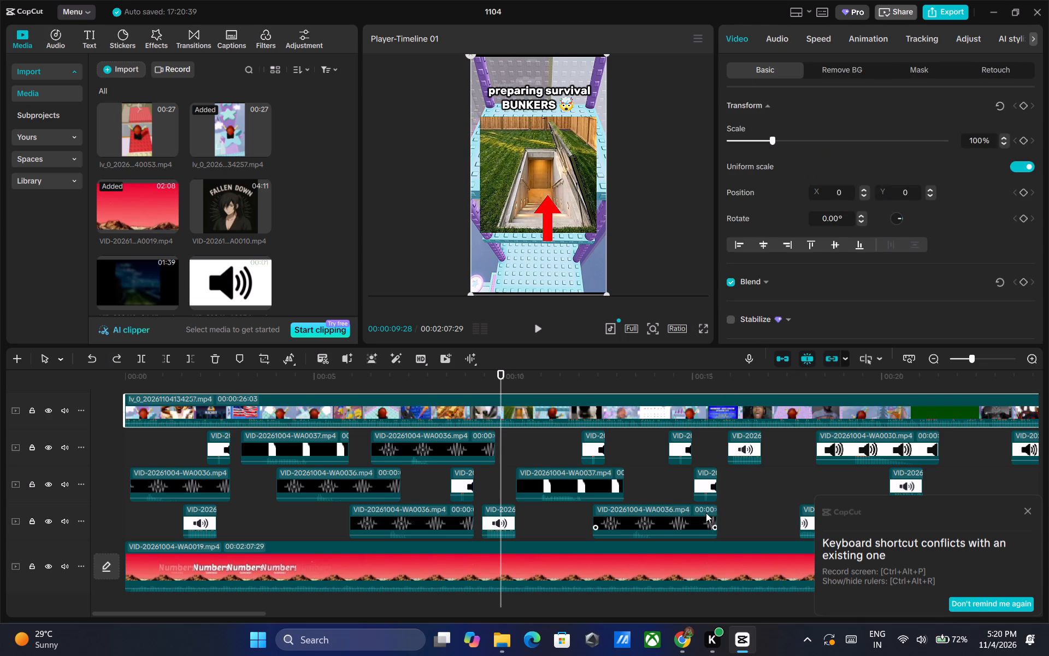
# Lower the WA0019 backing clip's volume to -12.0 dB.
pyautogui.click(683, 549)
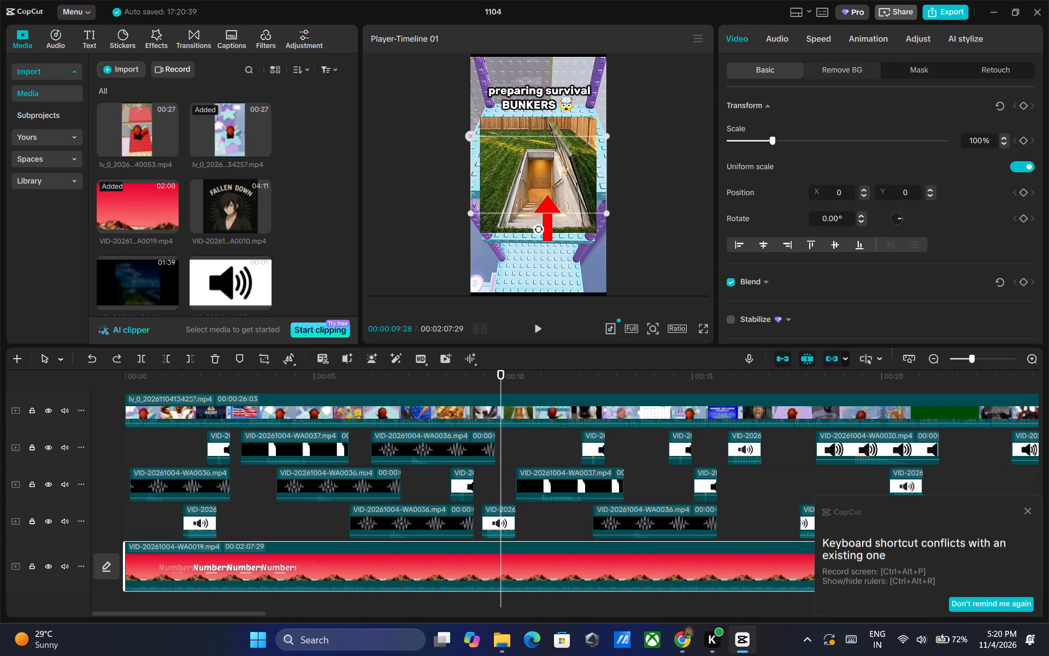
pyautogui.click(786, 38)
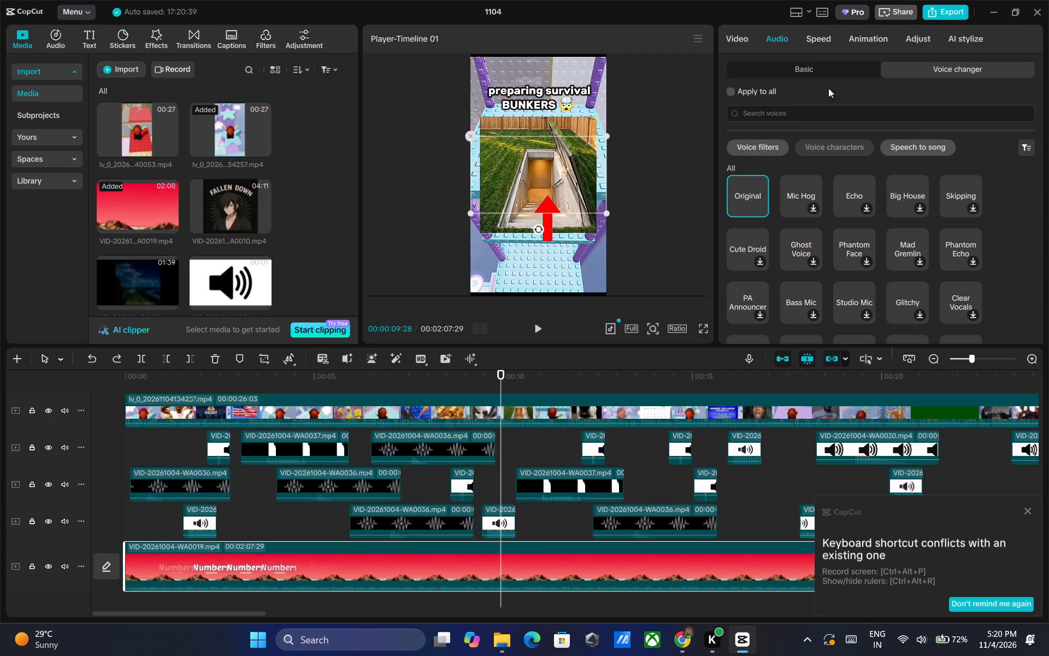
pyautogui.click(800, 65)
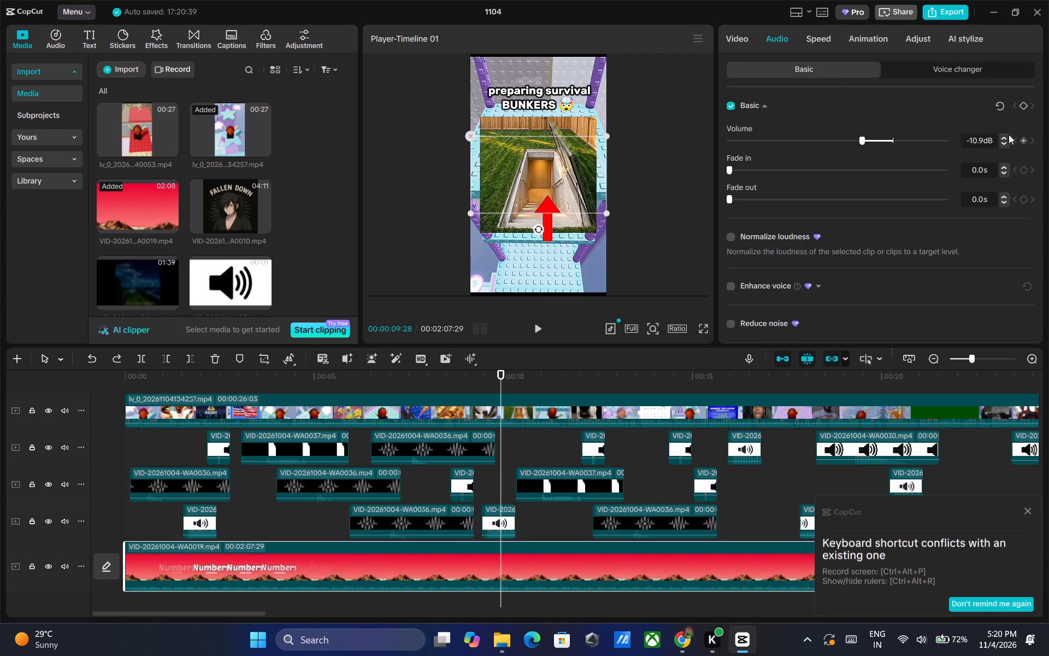
pyautogui.tripleClick(1004, 141)
pyautogui.doubleClick(1004, 141)
pyautogui.tripleClick(1004, 141)
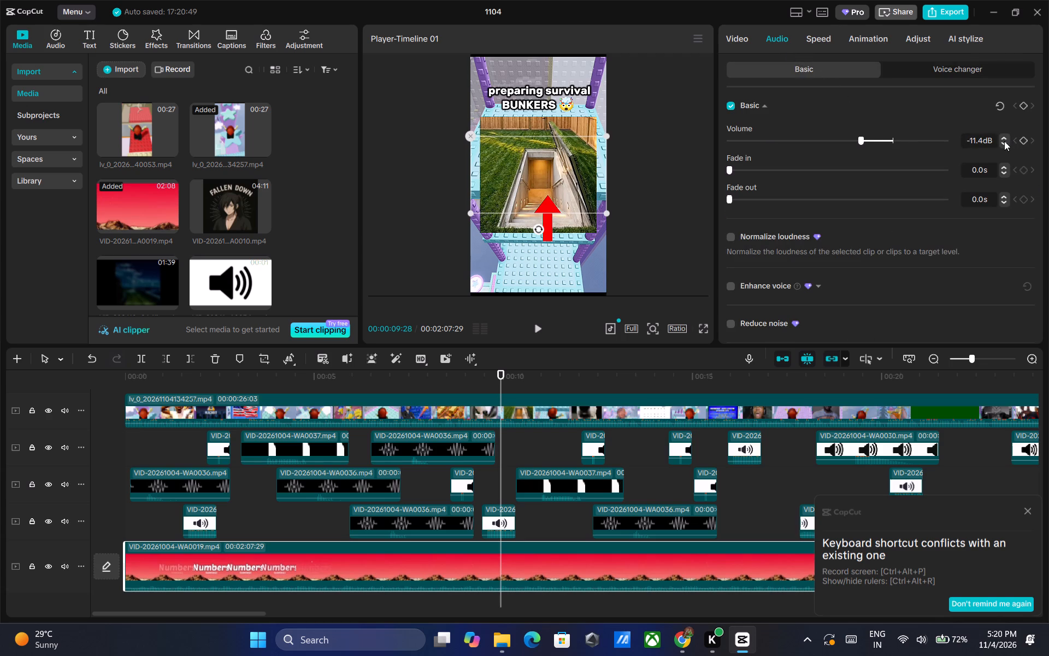
pyautogui.tripleClick(1004, 141)
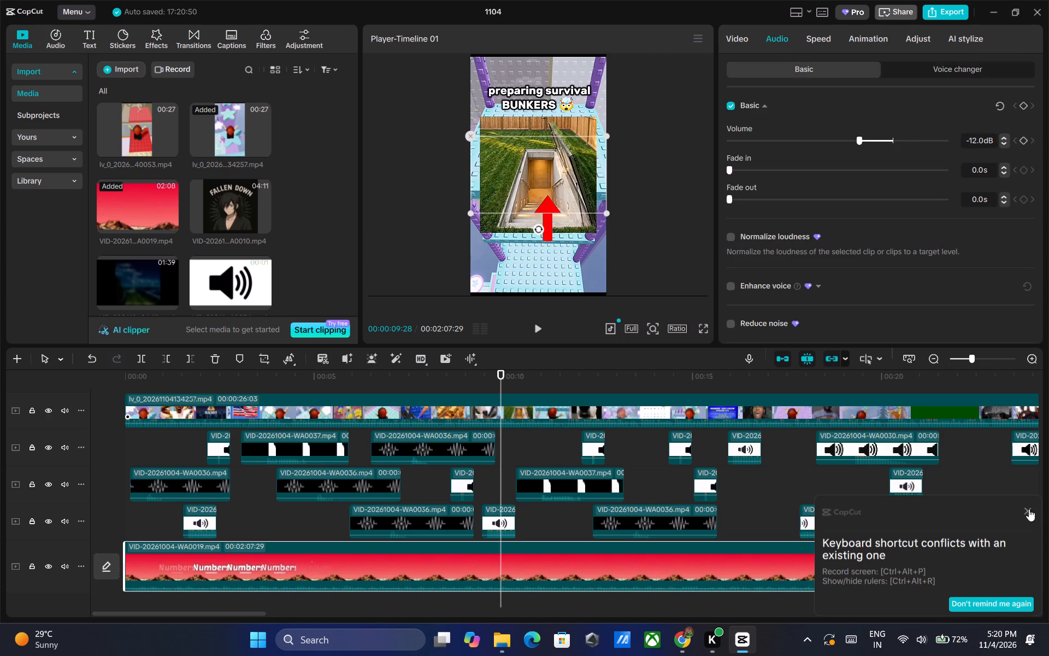
# Dismiss the shortcut conflict notification, play the edit full screen from the beginning to check the sound balance, and exit full screen.
pyautogui.click(1029, 507)
pyautogui.click(1028, 511)
pyautogui.moveTo(502, 370); pyautogui.dragTo(311, 373)
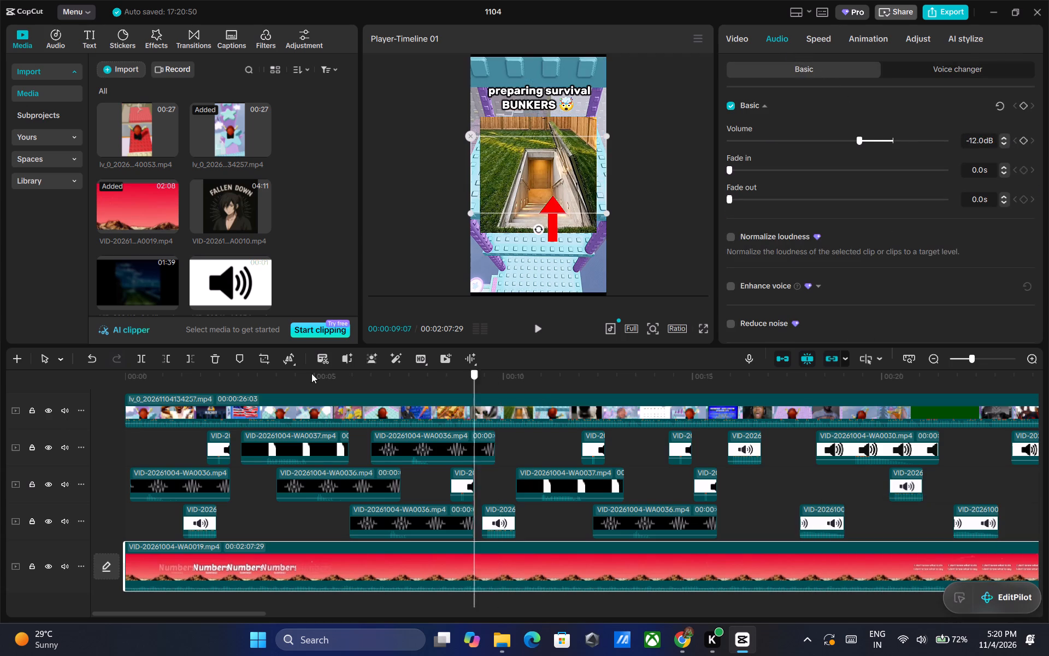
pyautogui.moveTo(311, 373); pyautogui.dragTo(56, 420)
pyautogui.click(538, 329)
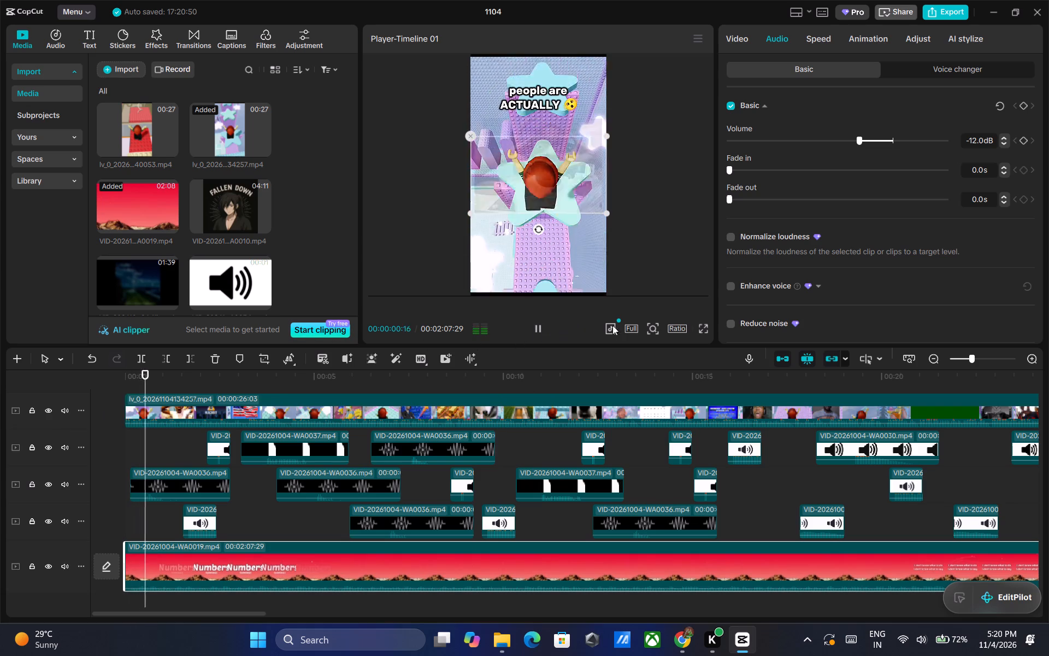
pyautogui.click(706, 327)
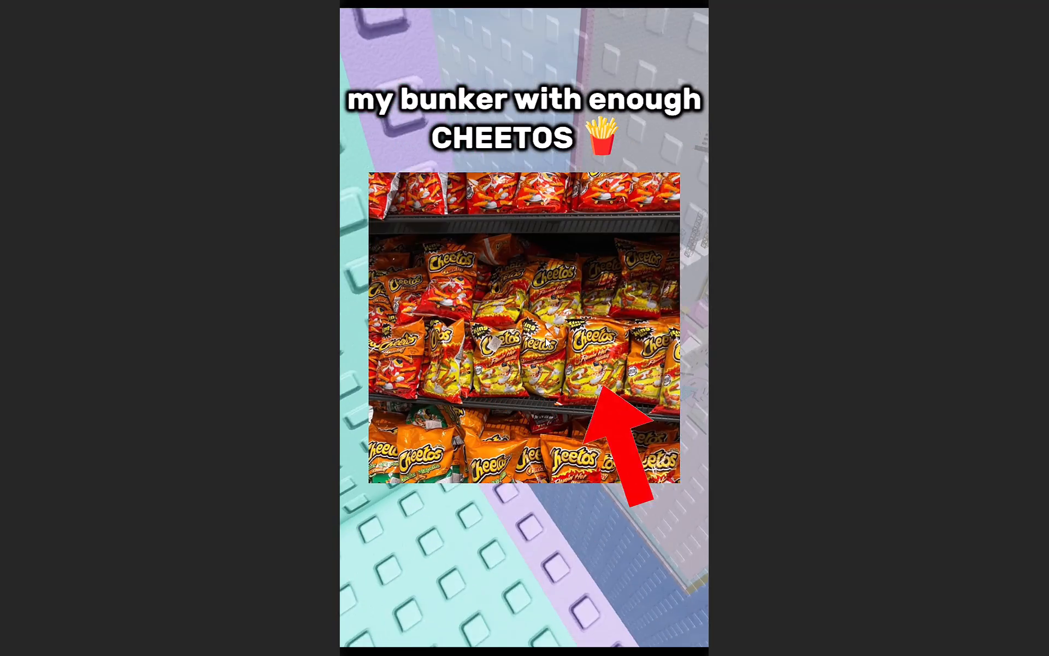
pyautogui.click(579, 392)
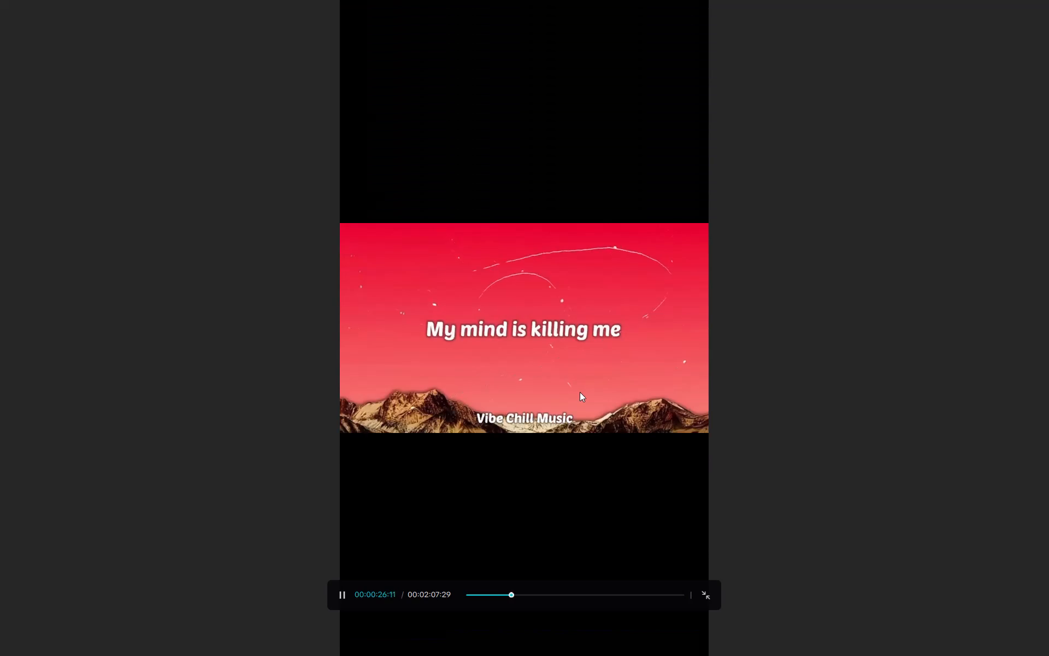
pyautogui.click(709, 594)
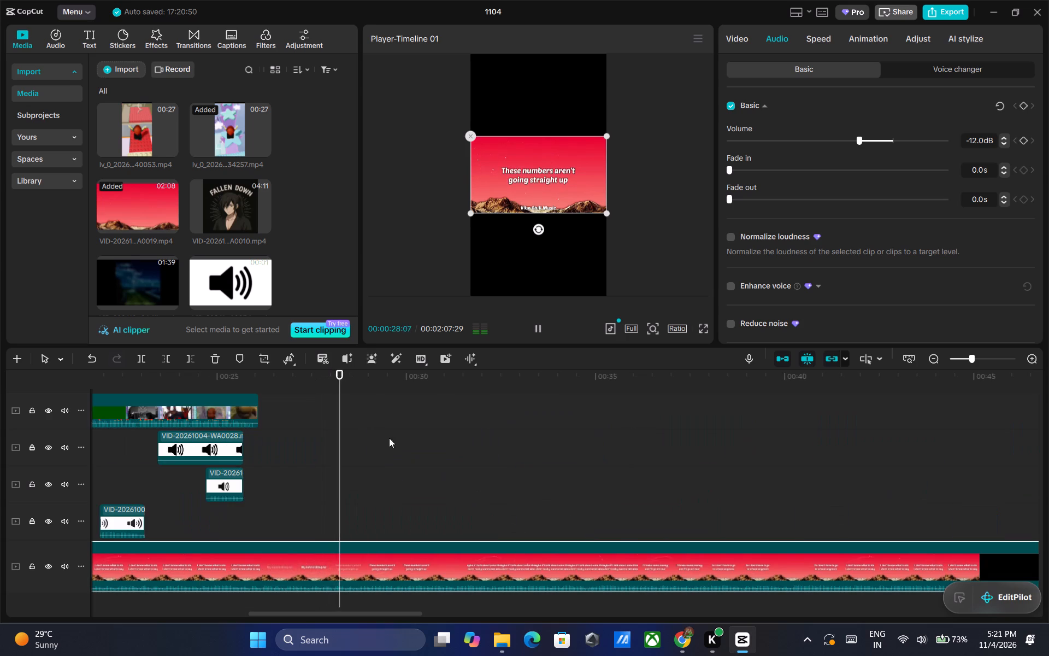
# Split the WA0019 backing clip at 00:00:25:26 and delete the part after the cut.
pyautogui.moveTo(353, 382); pyautogui.dragTo(250, 371)
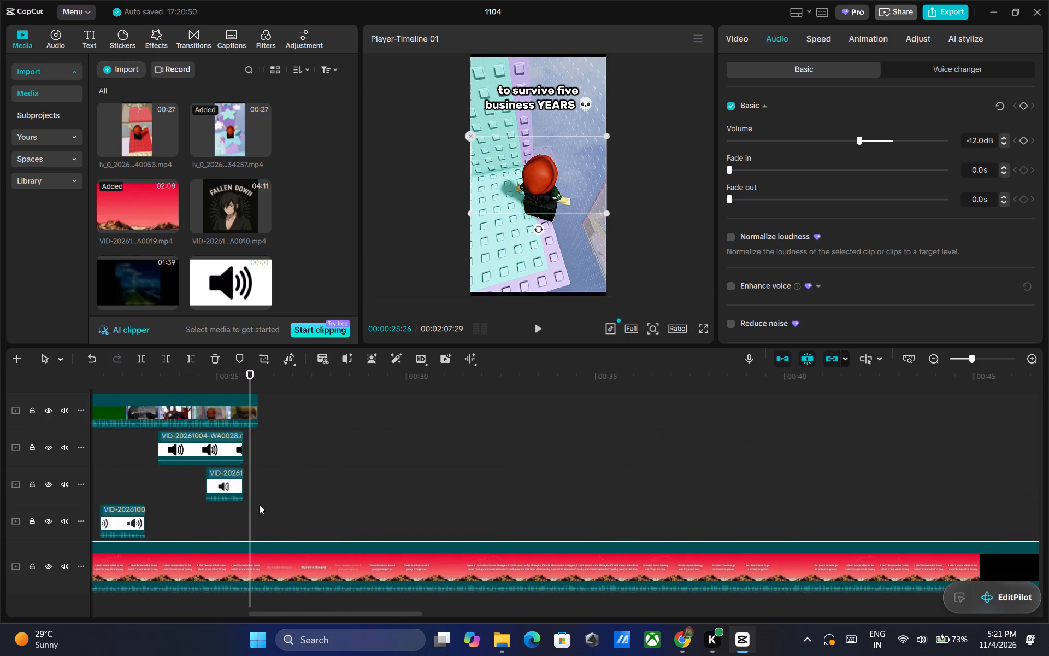
pyautogui.hotkey('ctrl', 'b')
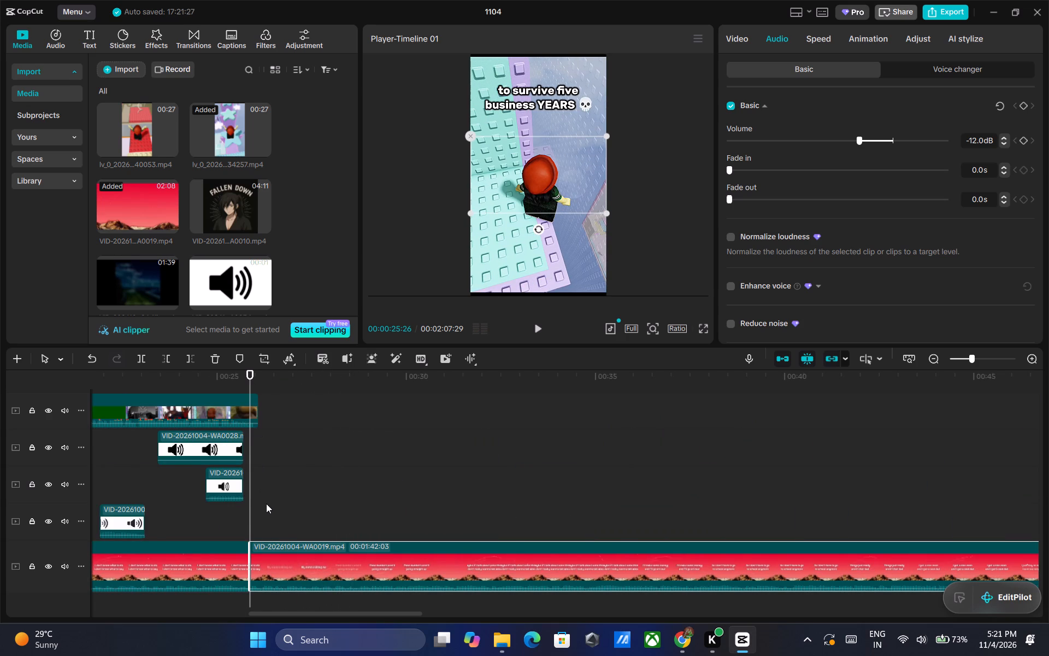
pyautogui.press('Delete')
# Lower the trimmed WA0019 backing clip's volume to -12.5 dB.
pyautogui.click(313, 565)
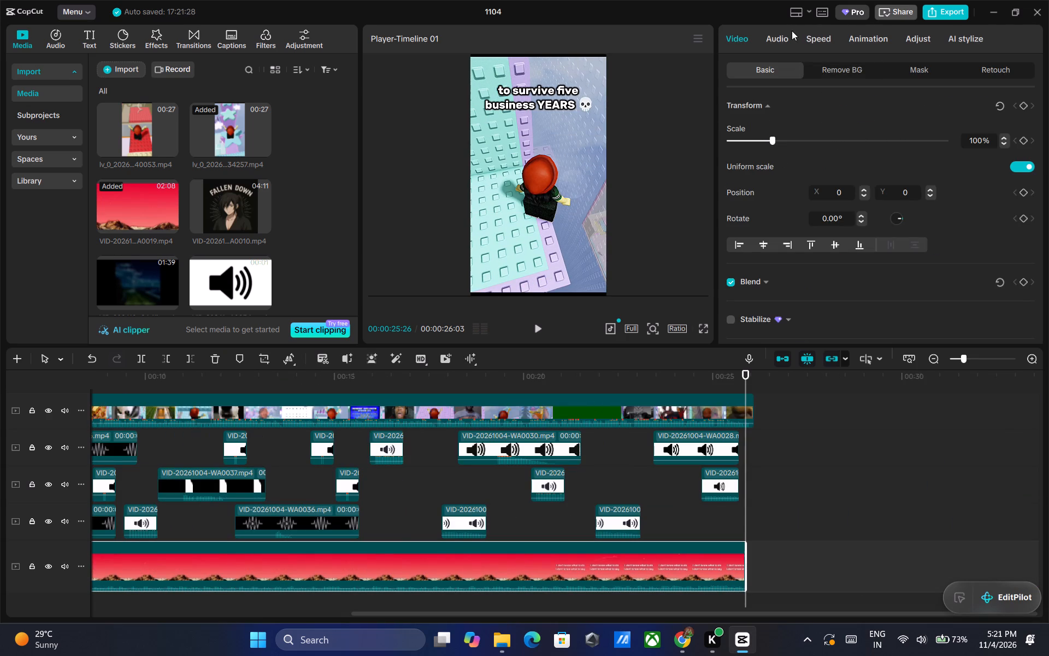
pyautogui.click(782, 35)
pyautogui.tripleClick(1007, 144)
pyautogui.doubleClick(1004, 144)
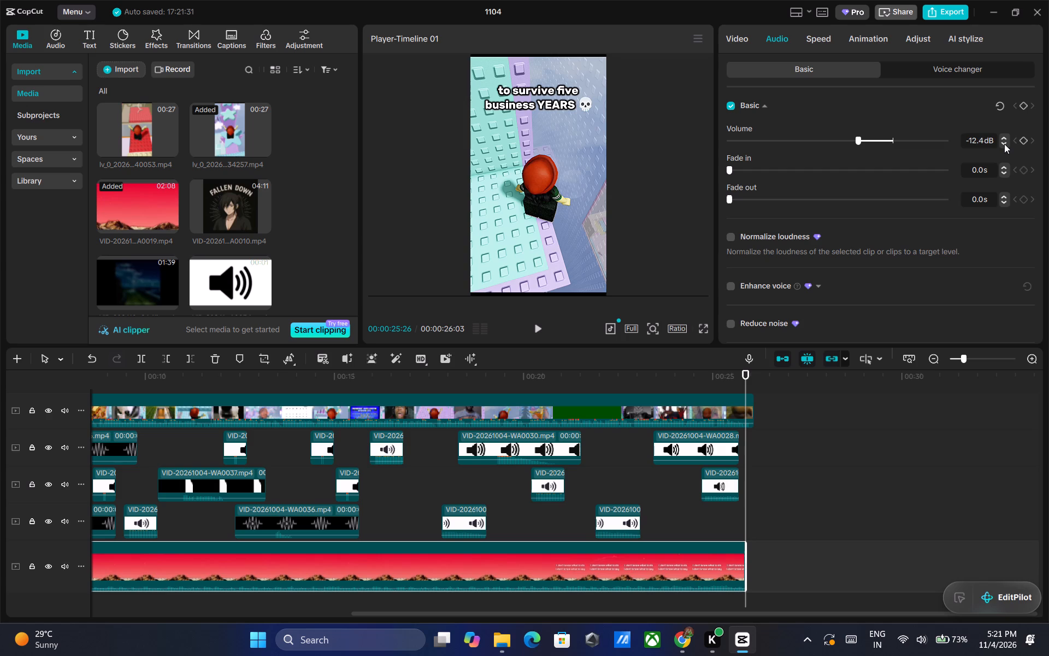
# Play the first two seconds of the edit from the beginning to check the backing volume.
pyautogui.moveTo(745, 378); pyautogui.dragTo(0, 378)
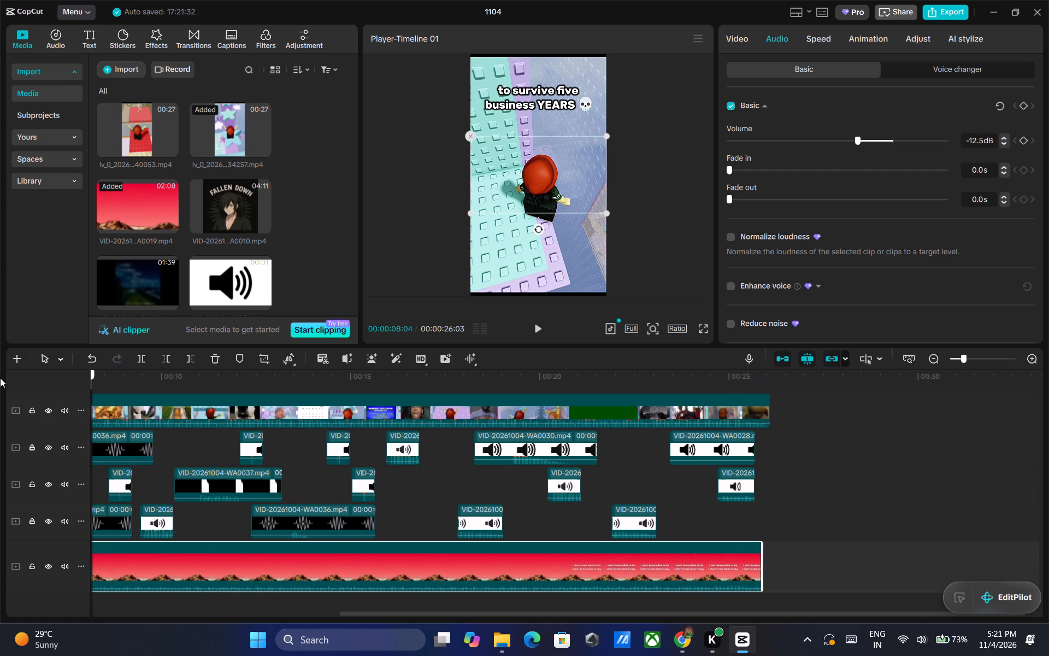
pyautogui.moveTo(0, 378); pyautogui.dragTo(0, 380)
pyautogui.click(537, 328)
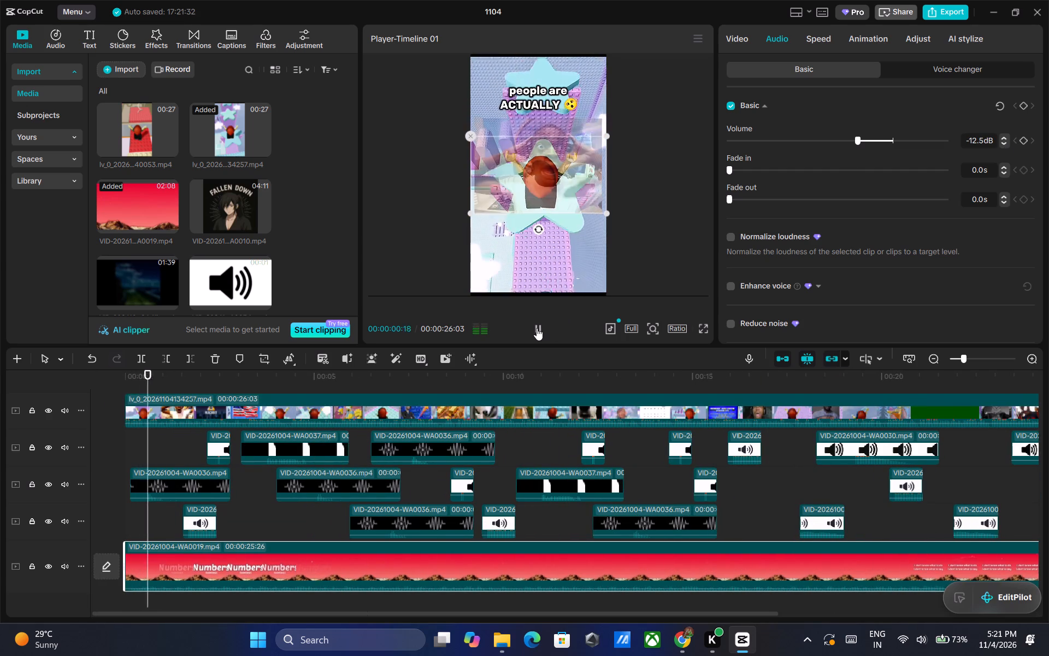
pyautogui.click(537, 328)
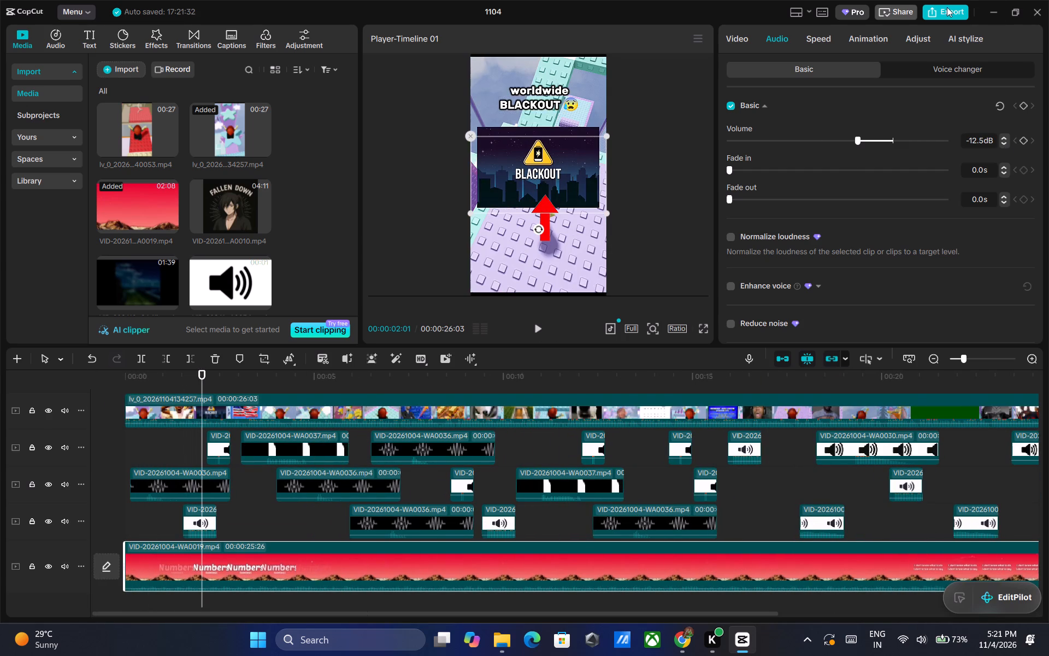
# Choose a frame rate, export the timeline as 1104 in 1080P HEVC mp4, and close the export dialog.
pyautogui.click(946, 7)
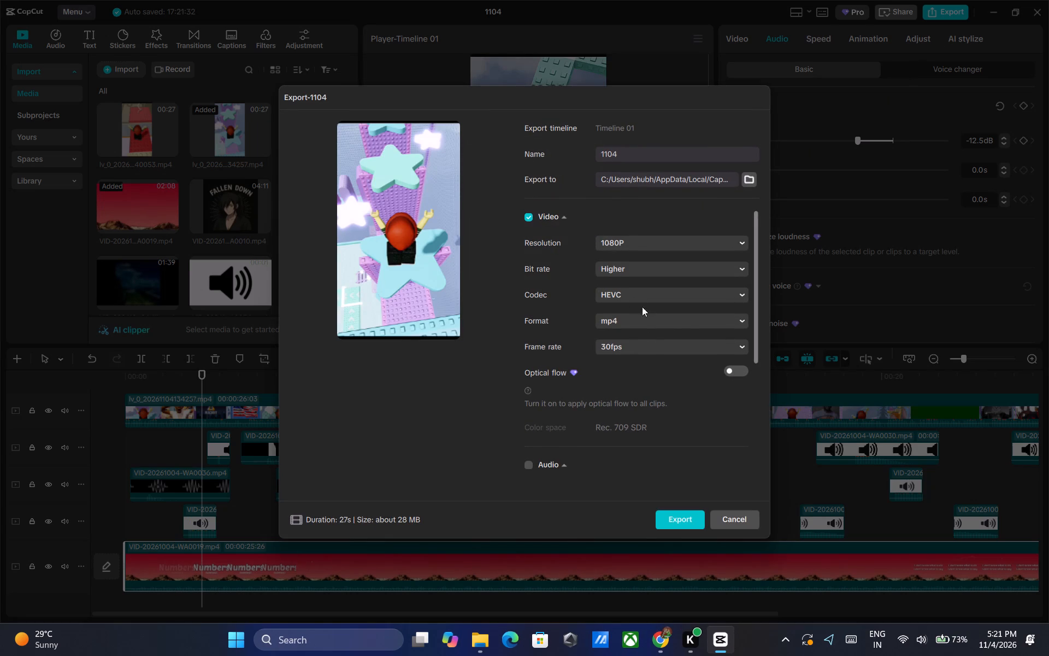
pyautogui.click(646, 348)
pyautogui.click(635, 501)
pyautogui.click(669, 518)
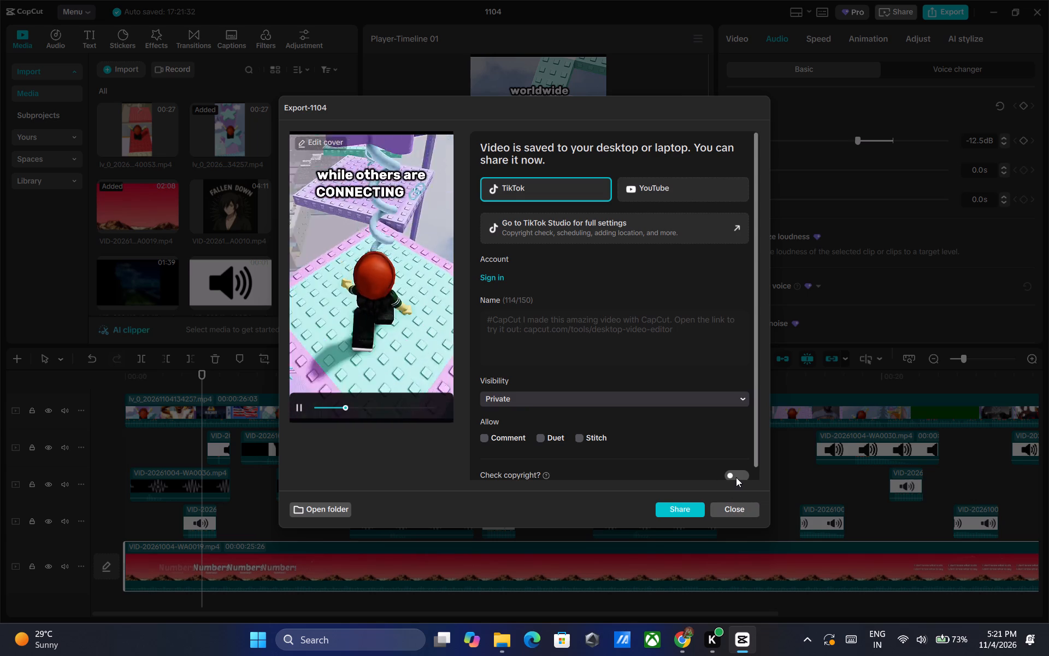
pyautogui.click(744, 509)
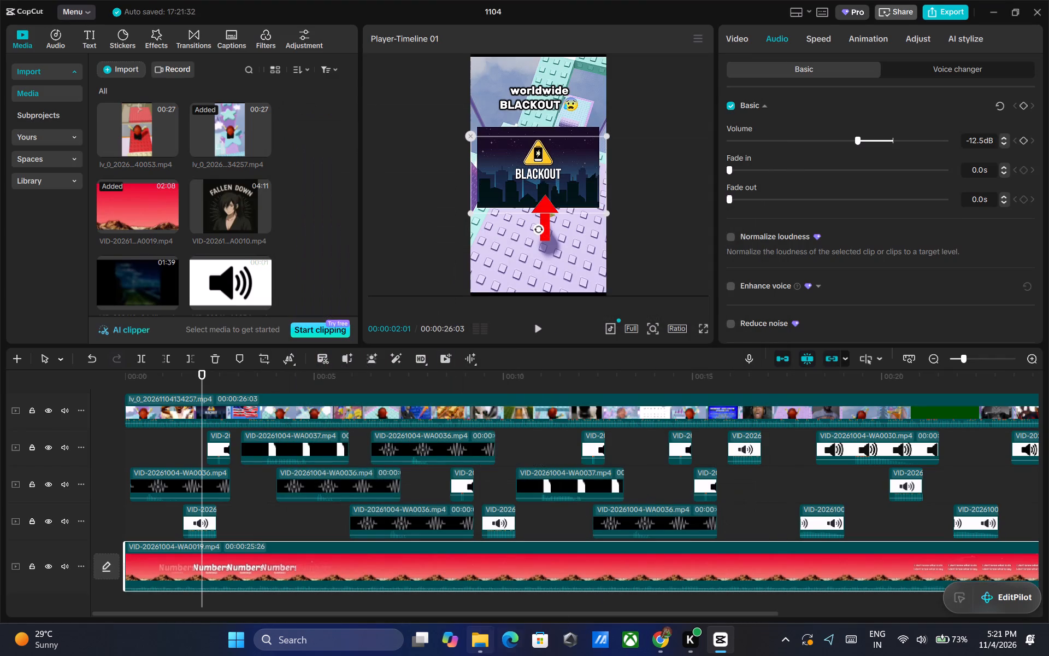
# Switch to File Explorer, open CapCut's Videos export folder, and send the 1104 video to My Phone.
pyautogui.click(486, 646)
pyautogui.click(470, 593)
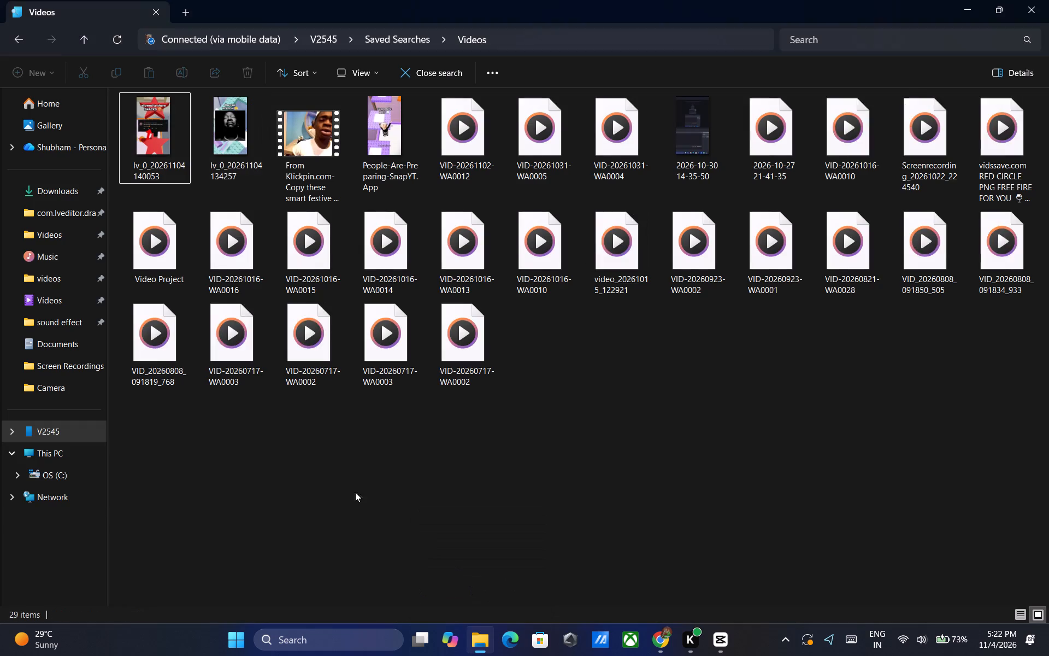
pyautogui.click(67, 273)
pyautogui.click(65, 235)
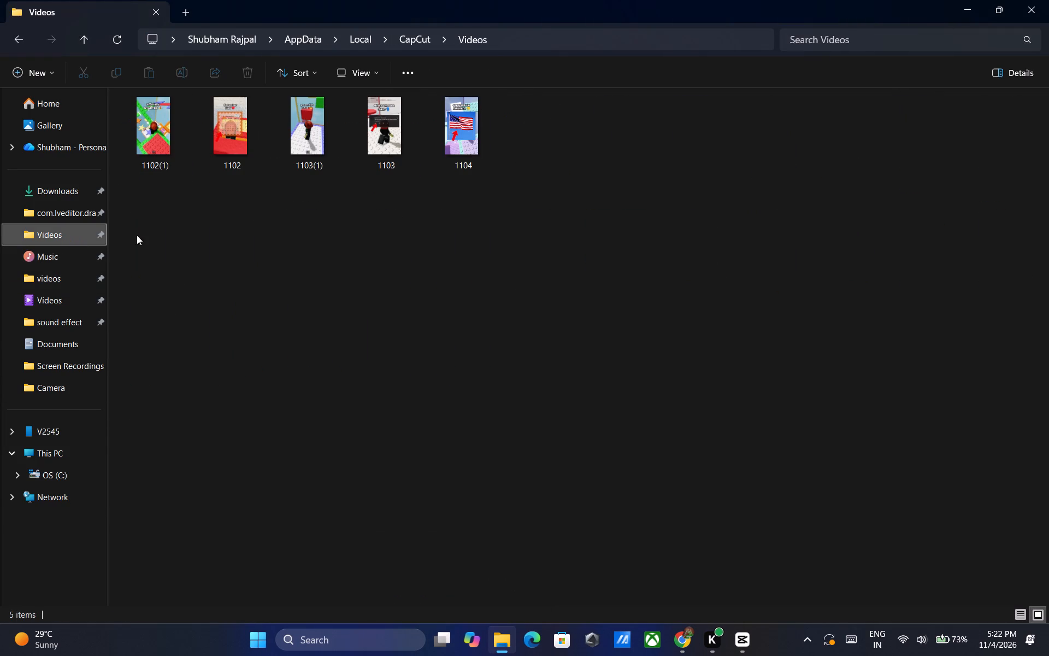
pyautogui.moveTo(451, 153); pyautogui.dragTo(59, 414)
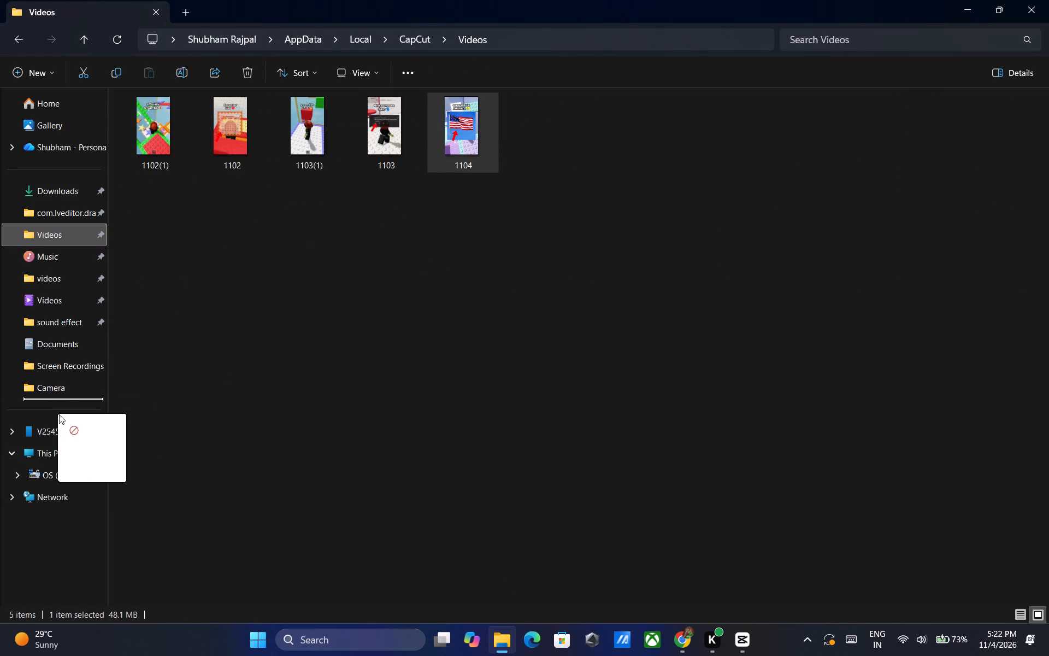
pyautogui.moveTo(59, 414); pyautogui.dragTo(265, 320)
pyautogui.click(447, 158)
pyautogui.rightClick(447, 158)
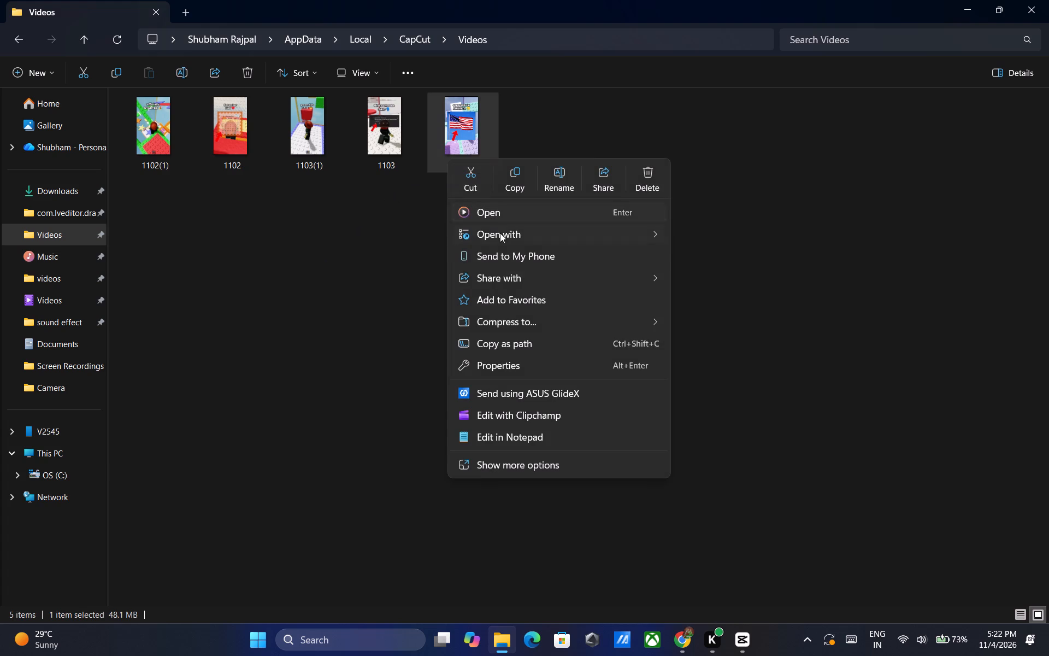
pyautogui.click(512, 263)
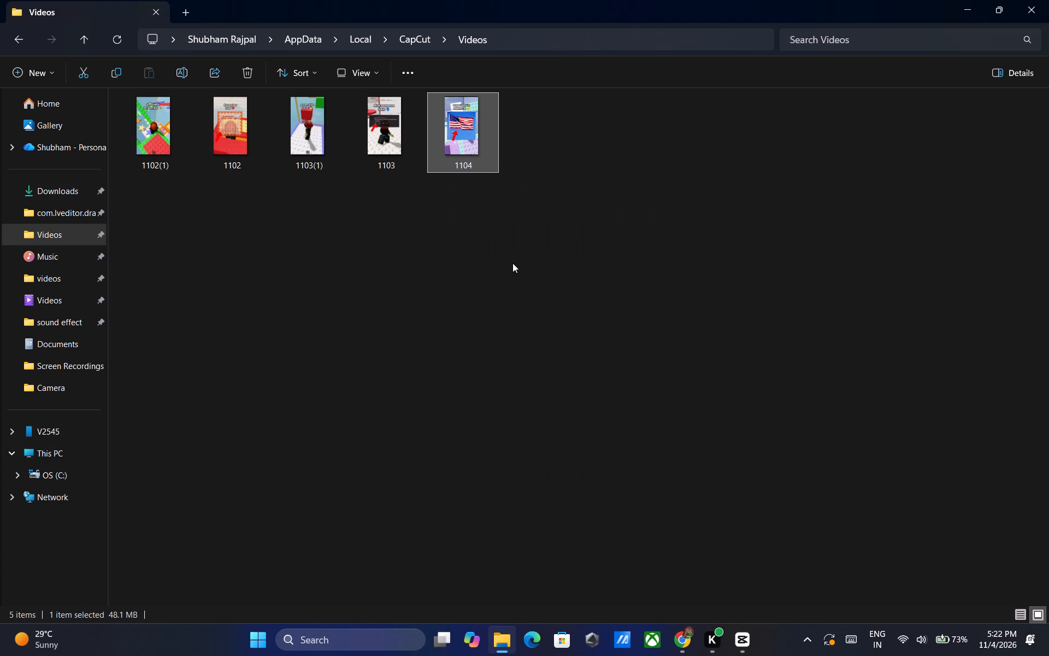
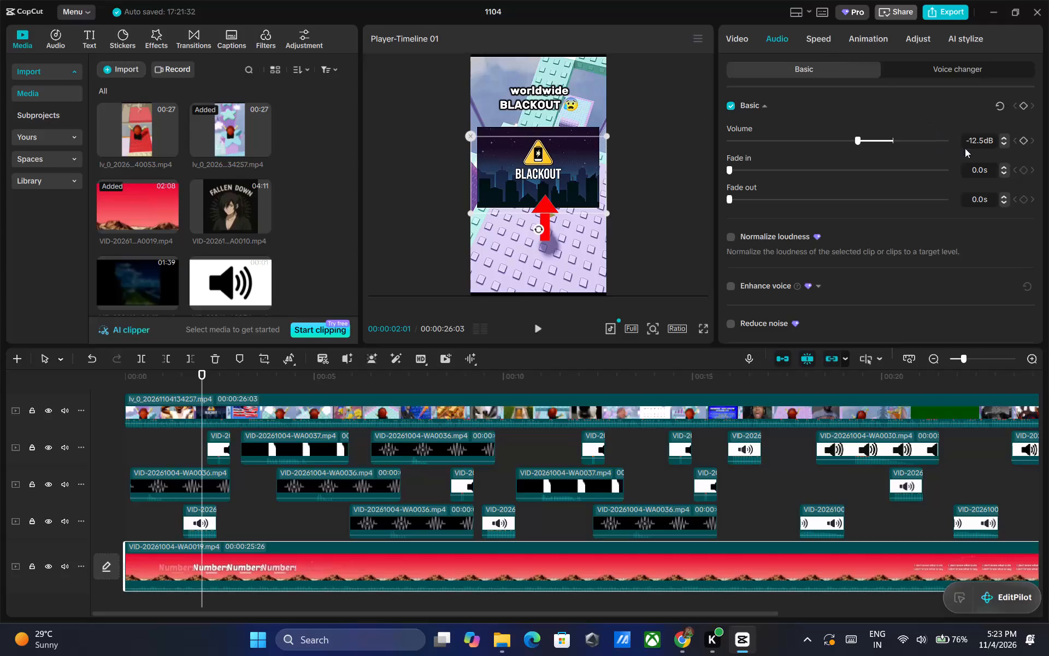
# Lower the WA0019 backing clip's volume to -13.5 dB.
pyautogui.tripleClick(1004, 143)
pyautogui.tripleClick(1004, 143)
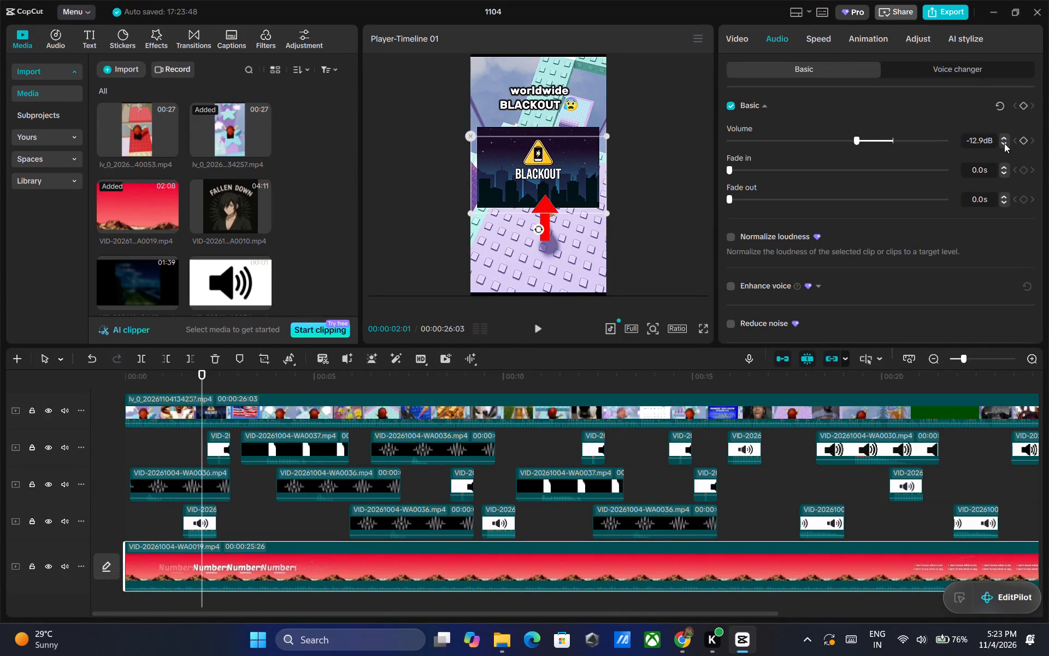
pyautogui.tripleClick(1004, 143)
pyautogui.click(1004, 143)
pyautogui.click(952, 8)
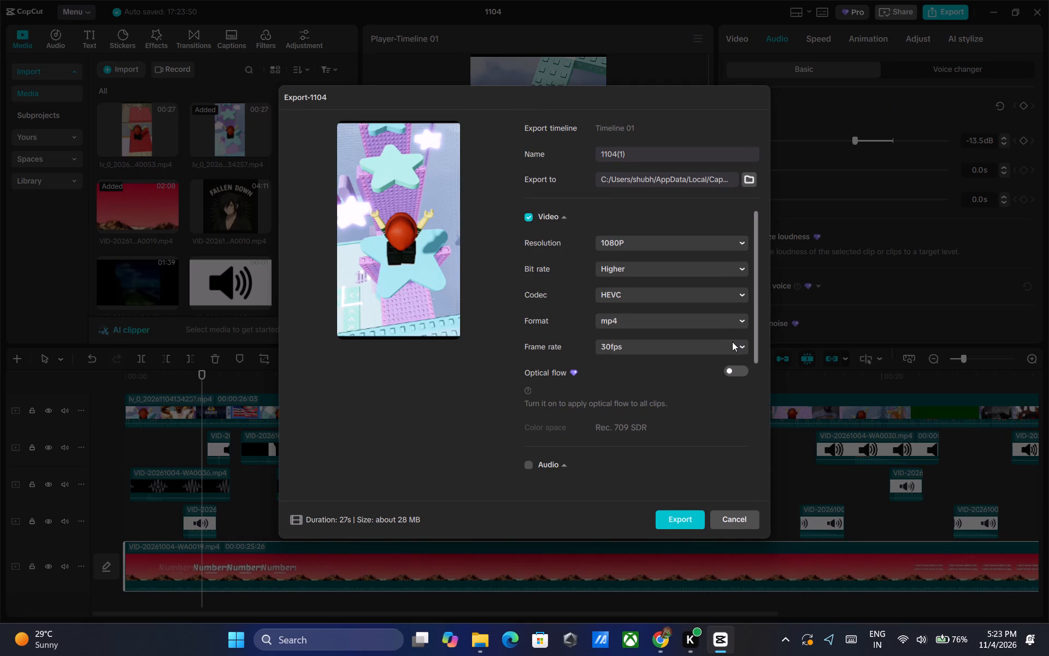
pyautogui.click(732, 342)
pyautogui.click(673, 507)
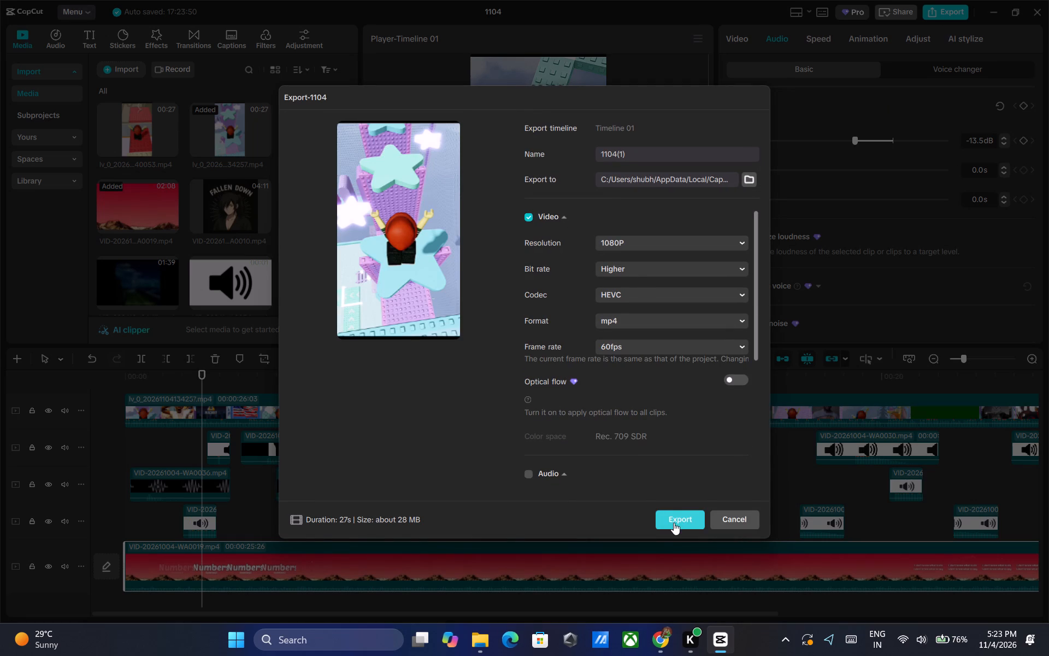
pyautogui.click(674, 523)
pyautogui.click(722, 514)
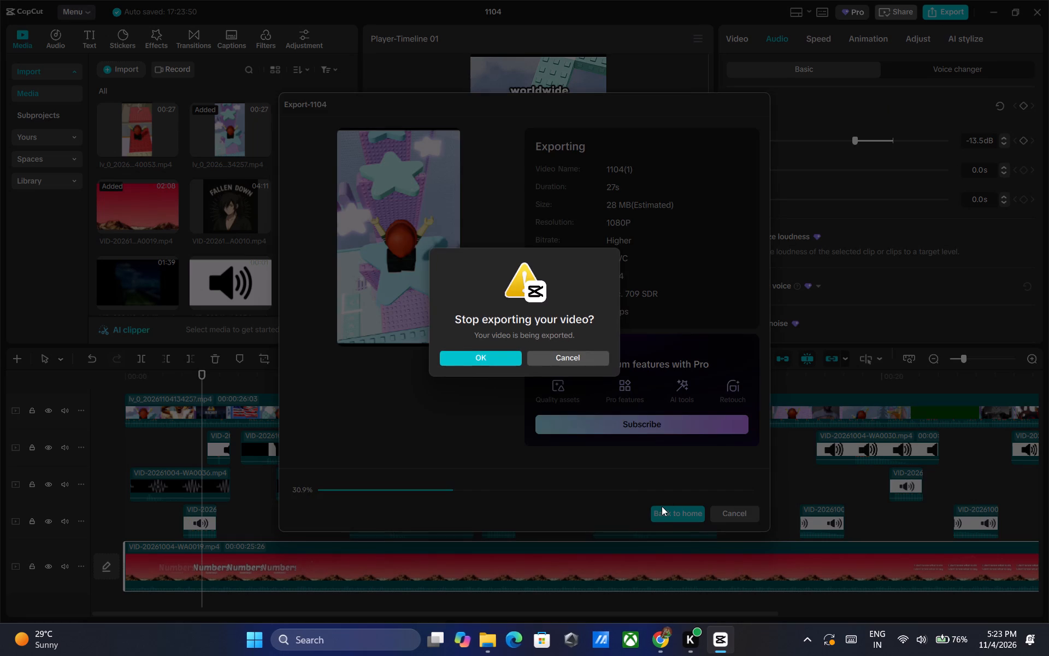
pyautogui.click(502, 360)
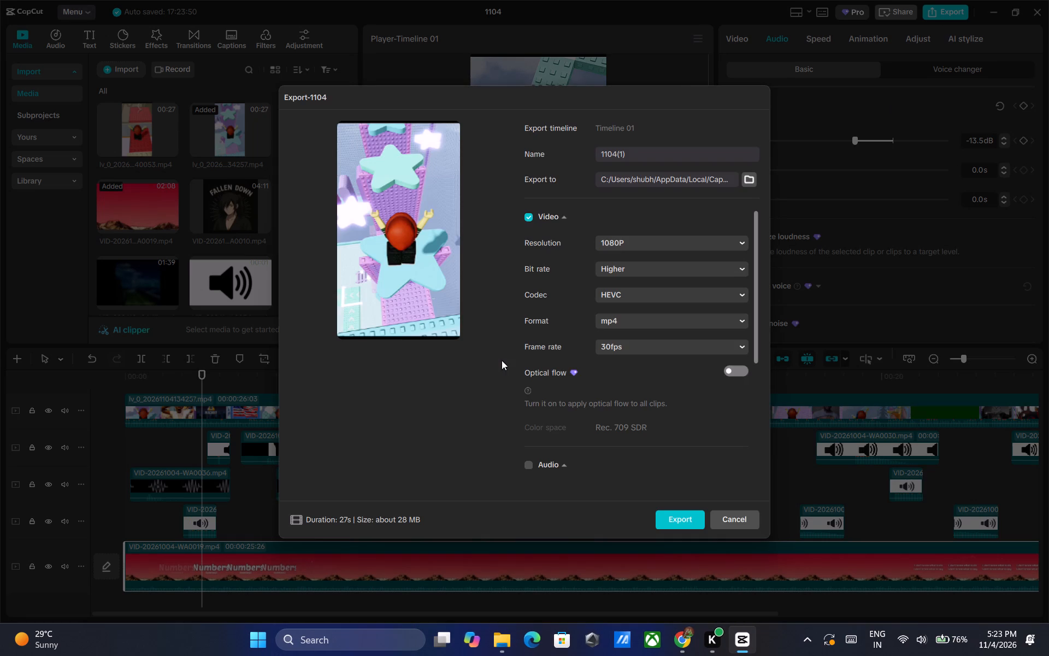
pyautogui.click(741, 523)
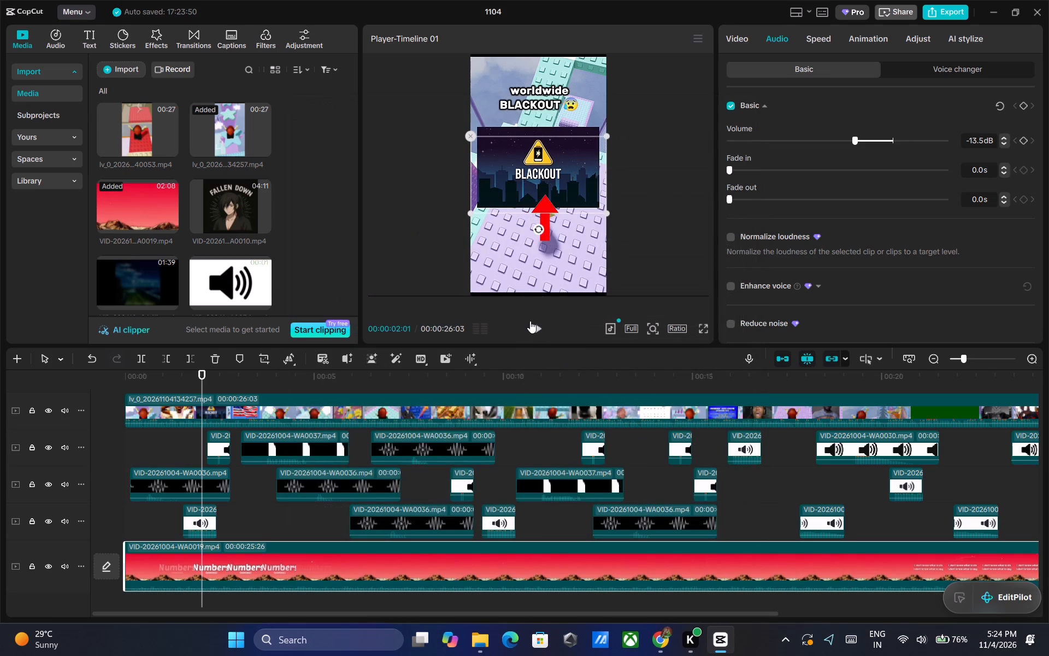
# Play the edit onward from the two-second mark and fine-tune the WA0019 backing clip's volume to -13.8 dB.
pyautogui.click(539, 322)
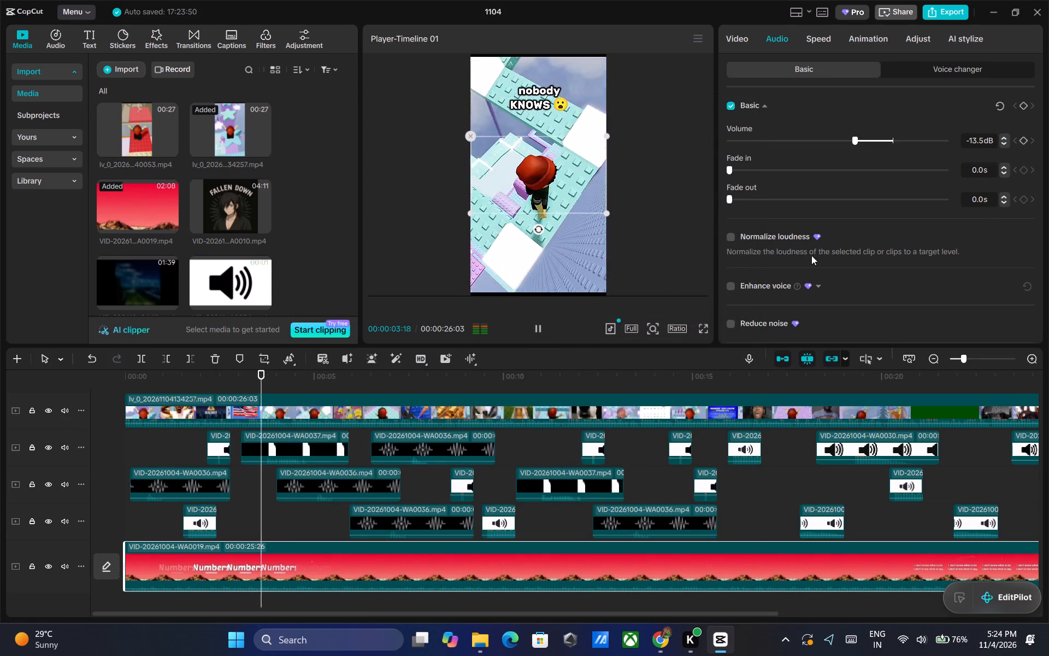
pyautogui.tripleClick(1004, 142)
pyautogui.click(1004, 142)
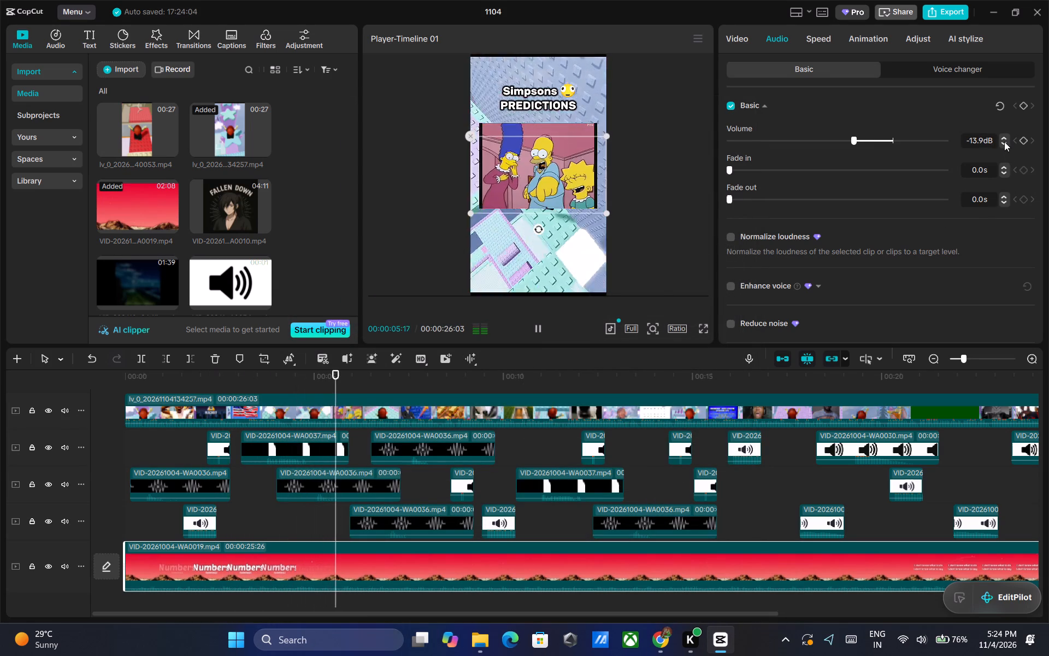
pyautogui.click(1004, 142)
pyautogui.tripleClick(1003, 137)
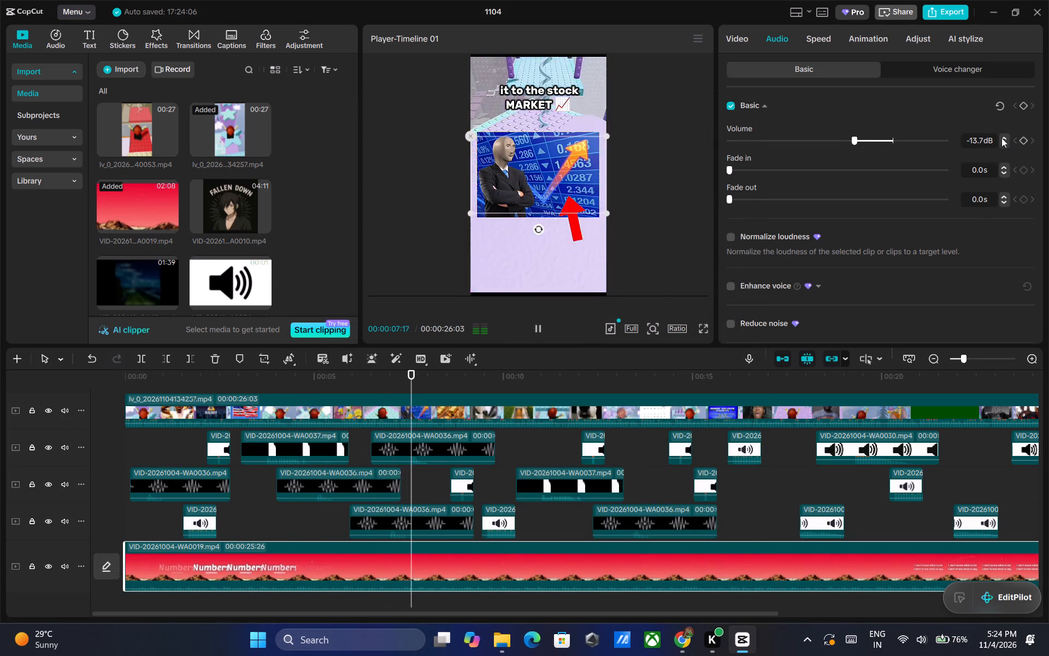
pyautogui.click(953, 7)
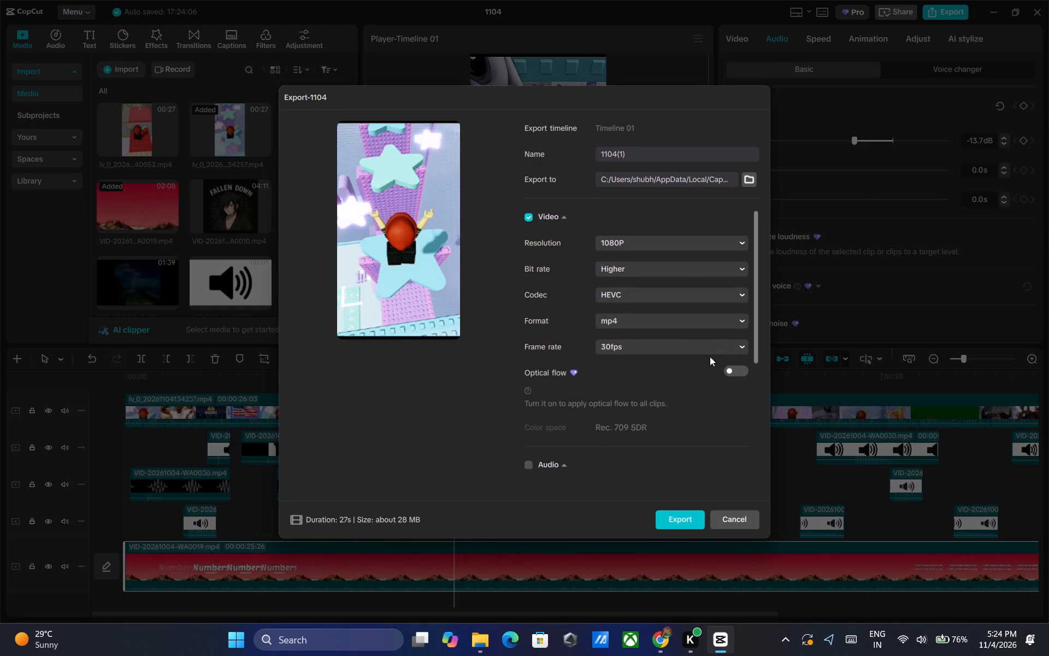
pyautogui.click(737, 523)
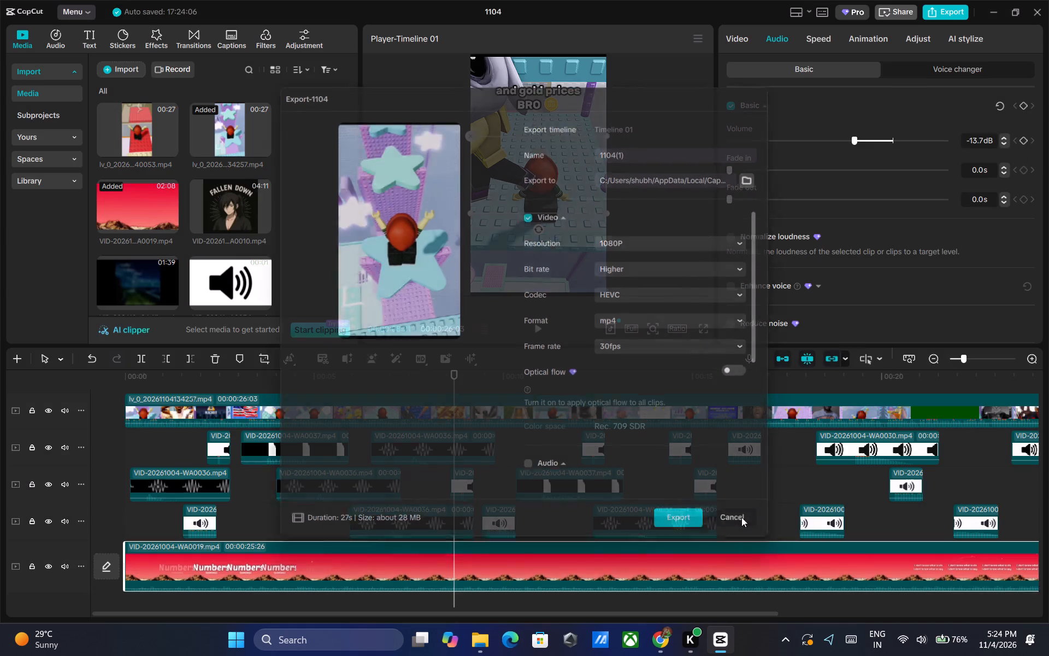
pyautogui.click(1006, 144)
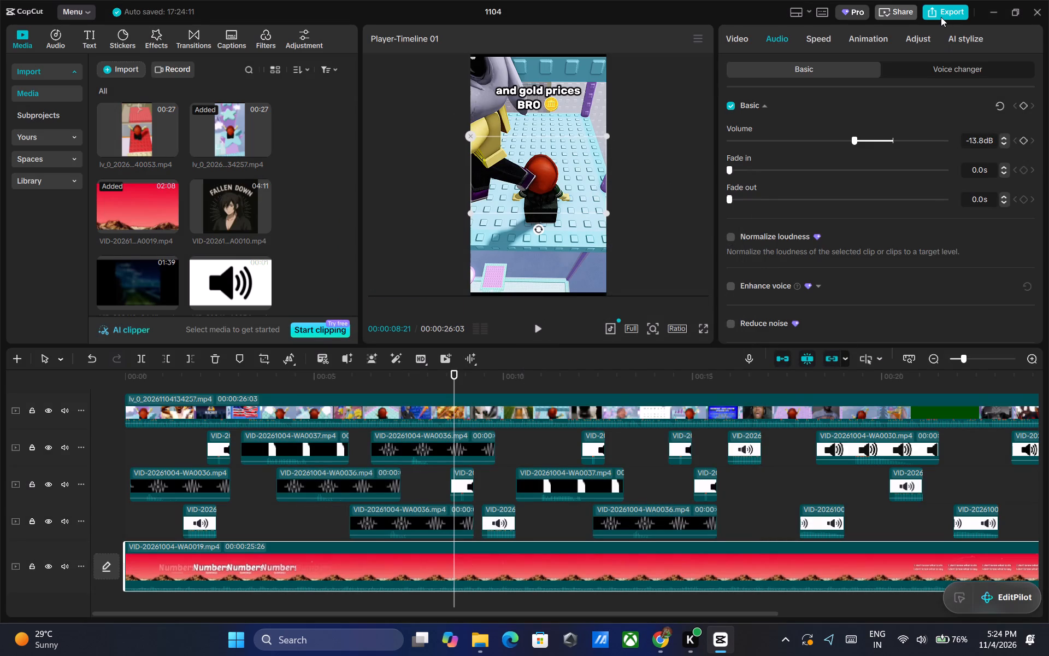
# Export the timeline again in 1080P HEVC mp4 at 60fps and close the export dialog.
pyautogui.click(941, 17)
pyautogui.click(667, 348)
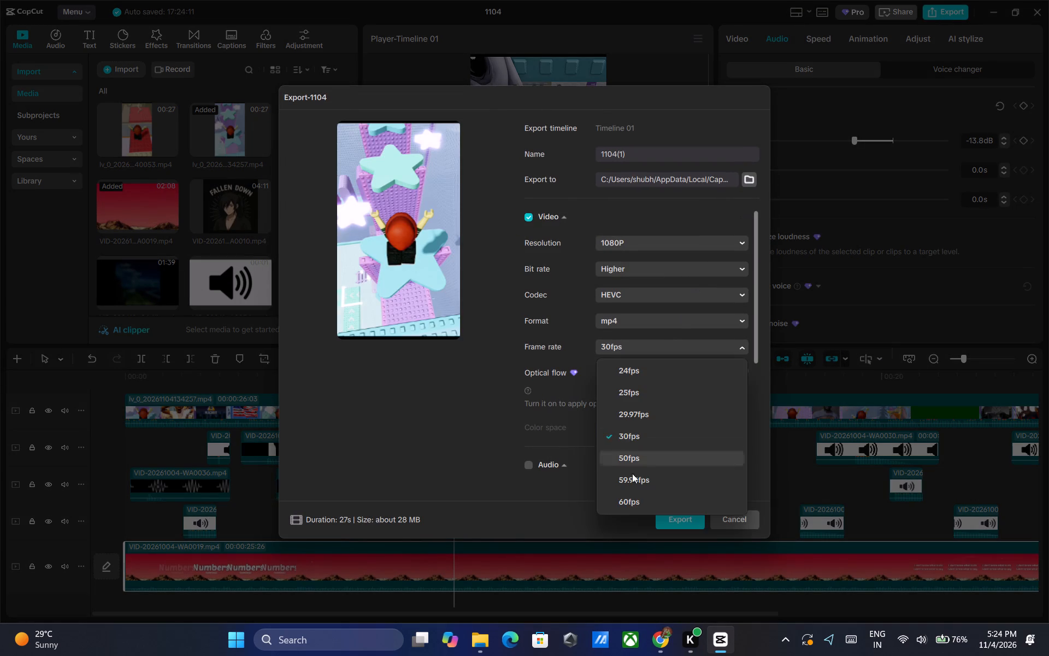
pyautogui.click(629, 500)
pyautogui.click(662, 516)
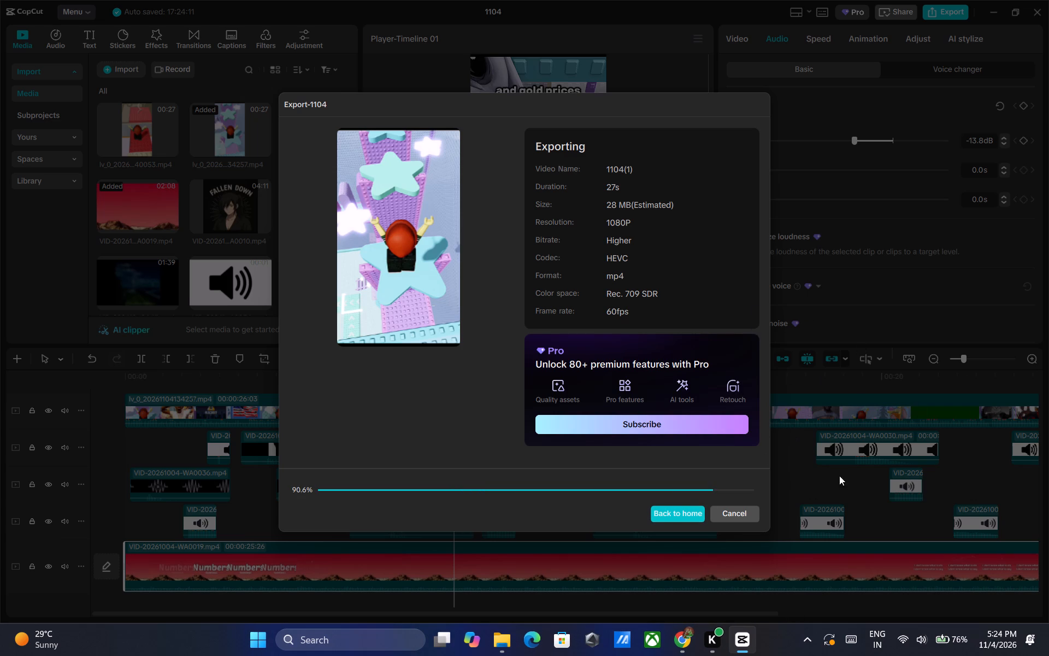
pyautogui.click(751, 510)
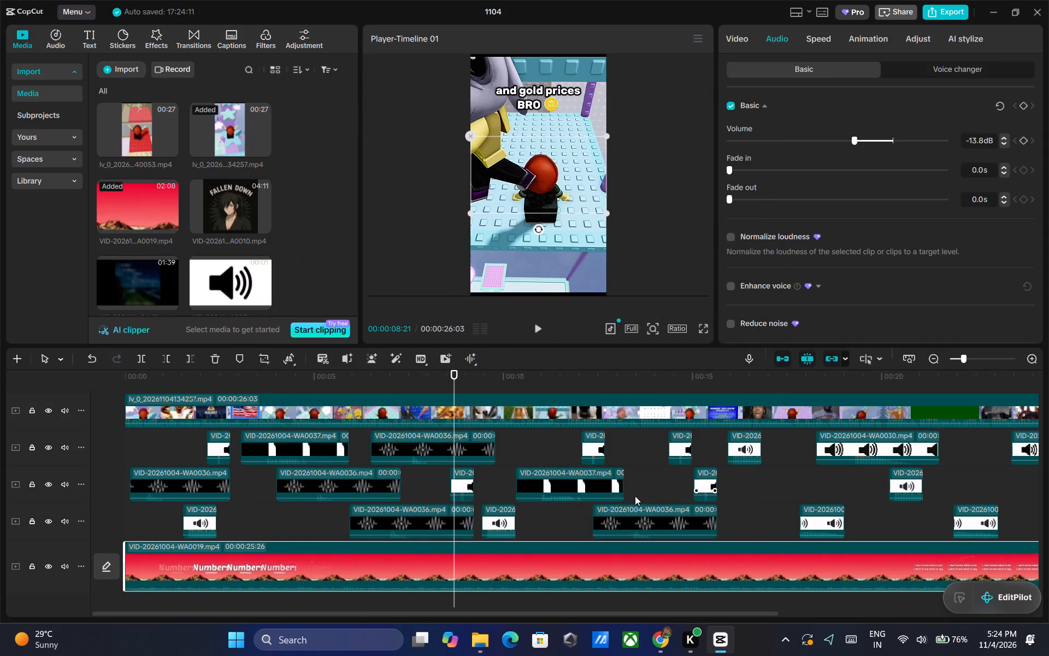
# Set aside three sound effects past the video's end, around 28 s: the speaker clips near 18 s and 22 s and the short clip near 14 s.
pyautogui.keyDown('ctrl'); pyautogui.scroll(-1, 690, 482); pyautogui.keyUp('ctrl')
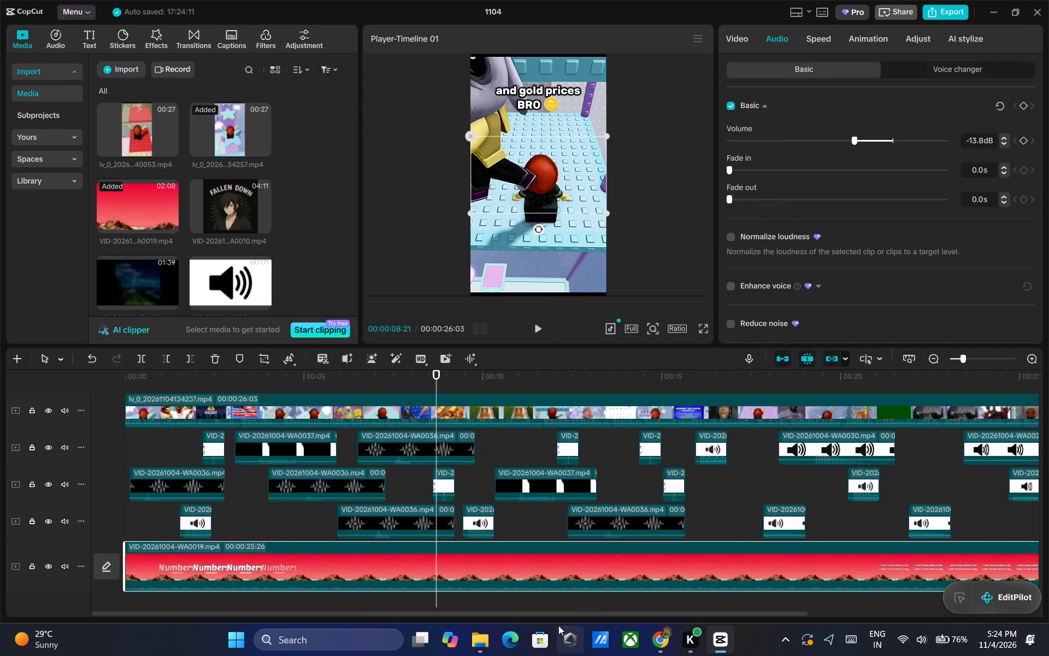
pyautogui.moveTo(555, 614); pyautogui.dragTo(664, 619)
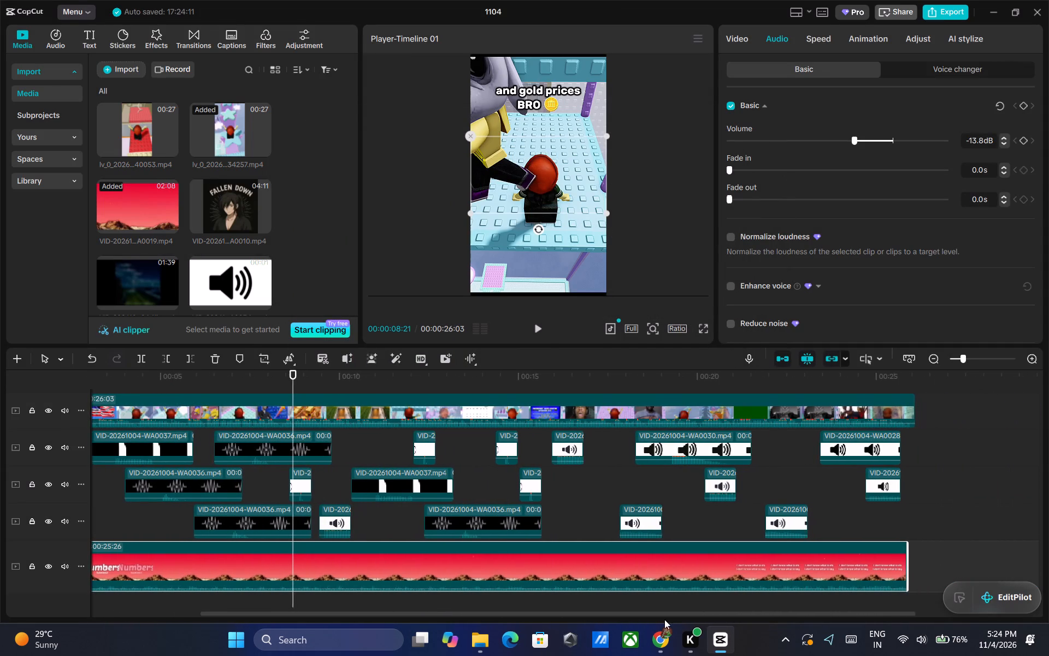
pyautogui.moveTo(664, 619); pyautogui.dragTo(681, 620)
pyautogui.moveTo(615, 517); pyautogui.dragTo(958, 466)
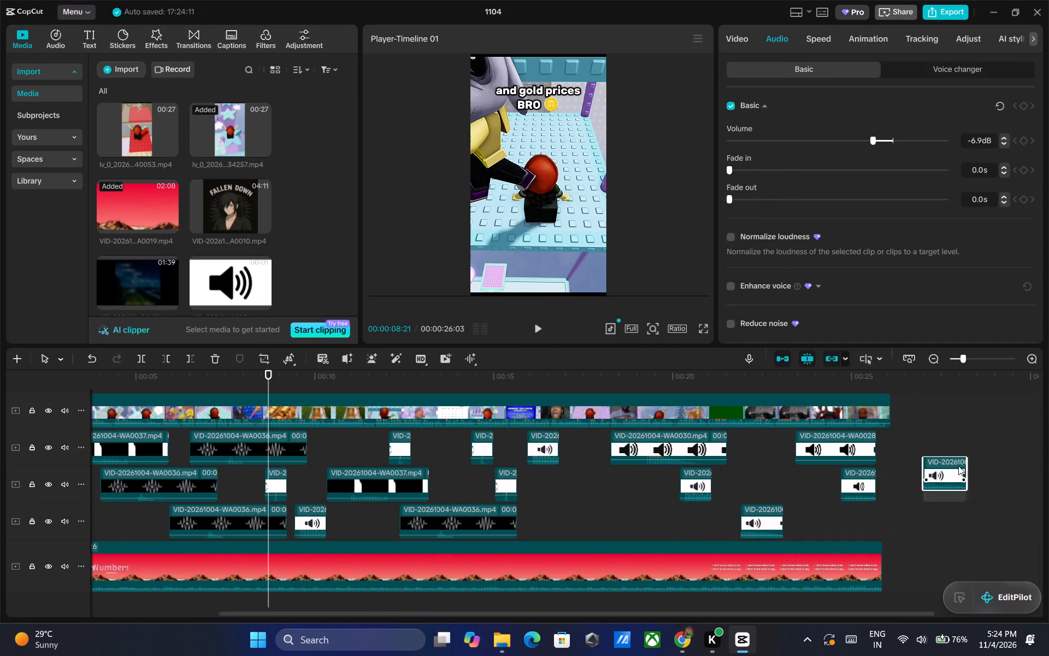
pyautogui.moveTo(958, 466); pyautogui.dragTo(966, 462)
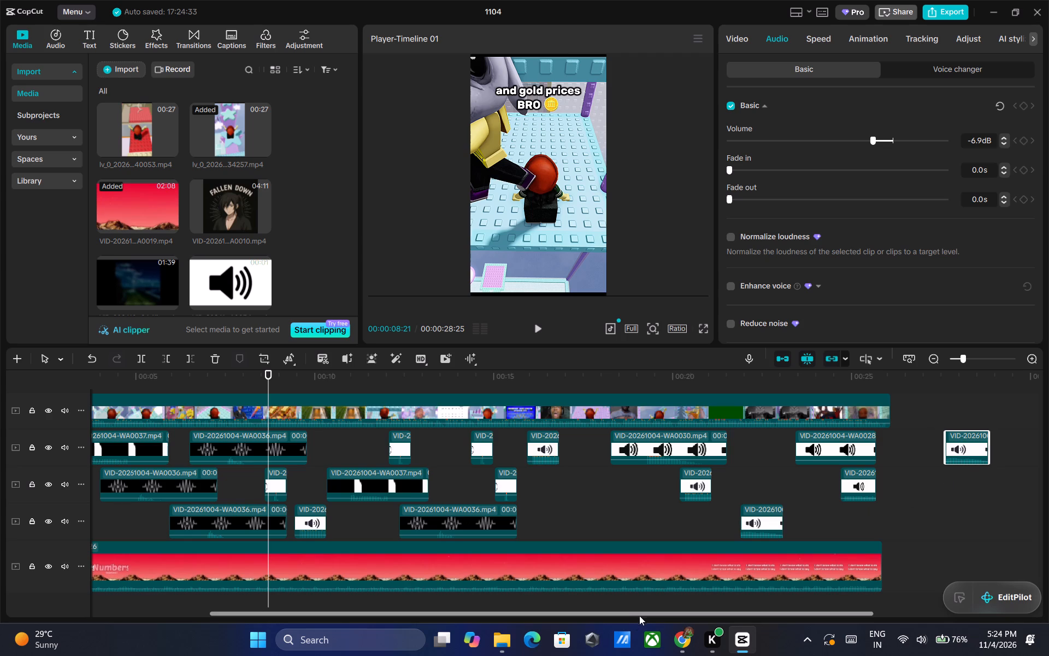
pyautogui.moveTo(640, 614); pyautogui.dragTo(482, 614)
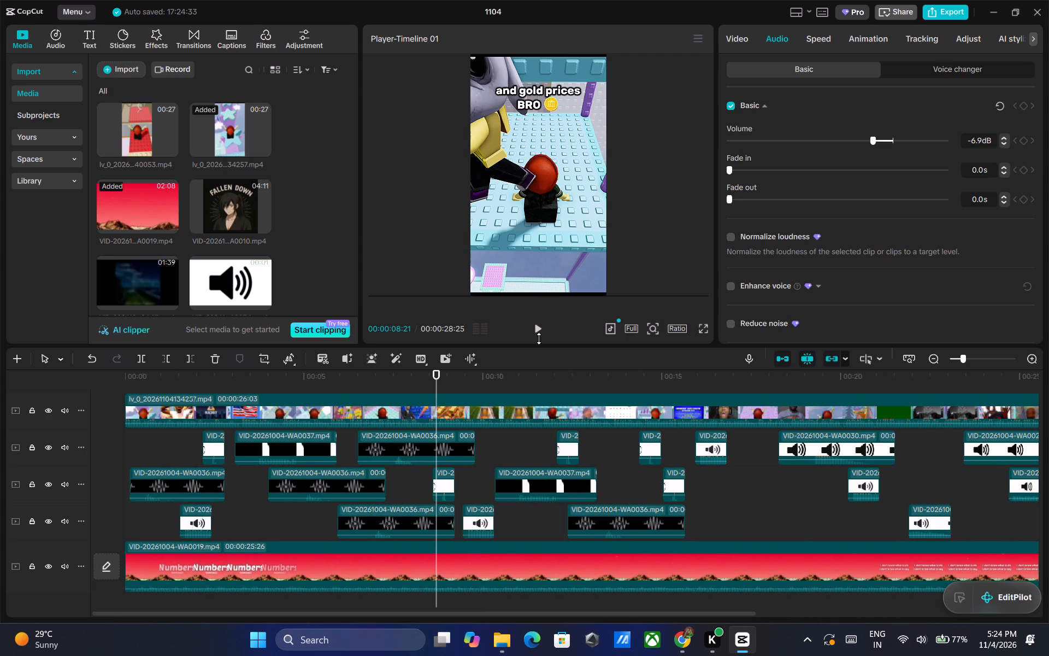
pyautogui.moveTo(497, 613); pyautogui.dragTo(588, 622)
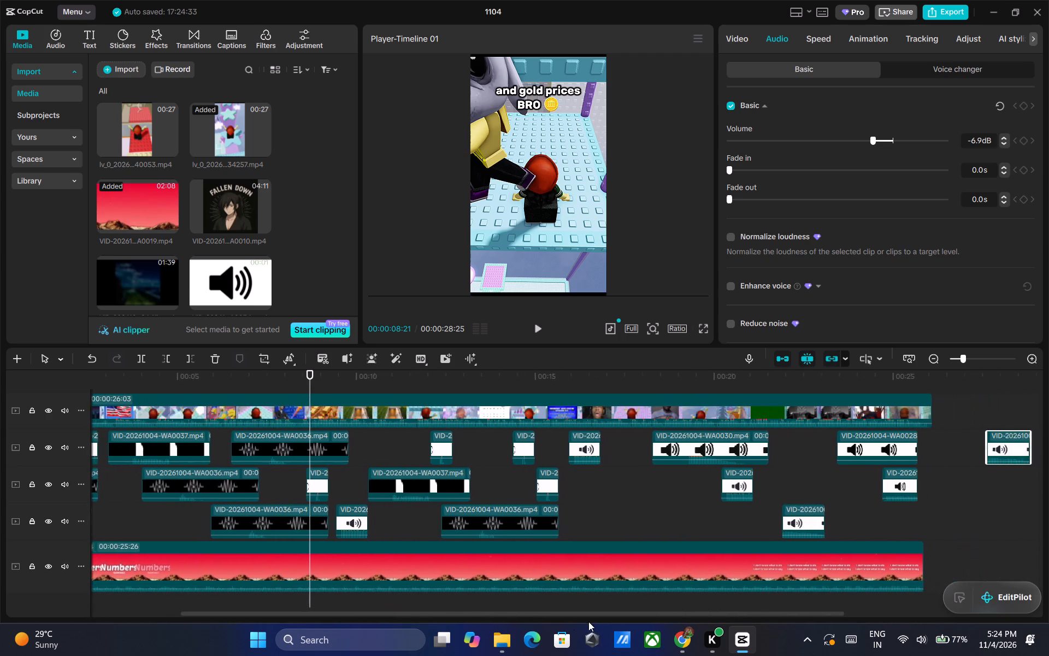
pyautogui.moveTo(588, 622); pyautogui.dragTo(596, 623)
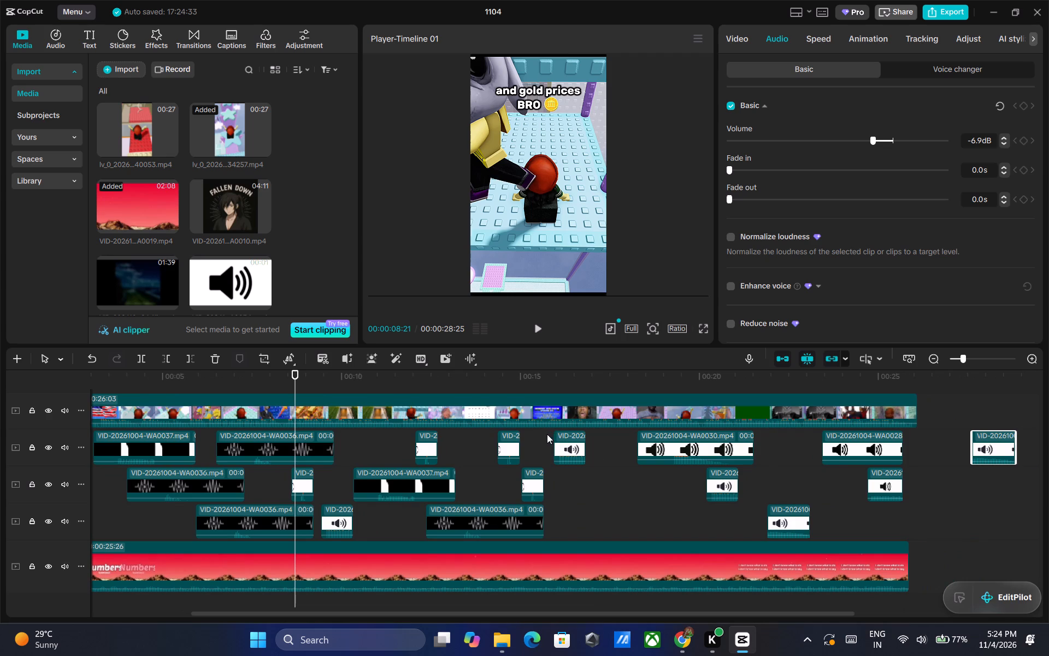
pyautogui.click(547, 434)
pyautogui.click(753, 525)
pyautogui.moveTo(799, 513); pyautogui.dragTo(969, 509)
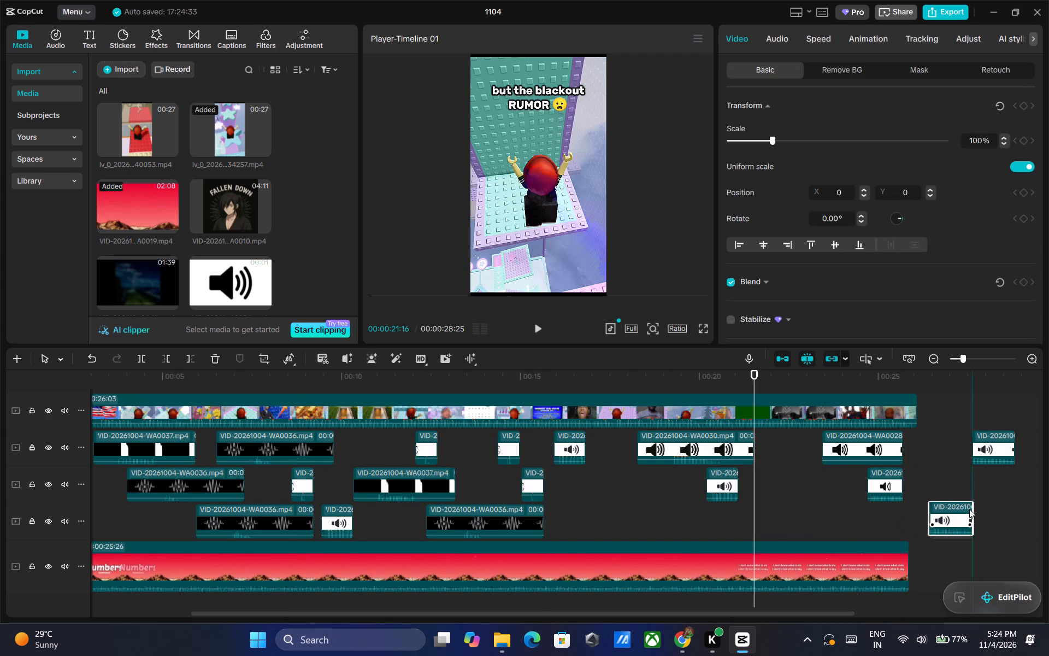
pyautogui.moveTo(969, 509); pyautogui.dragTo(1006, 511)
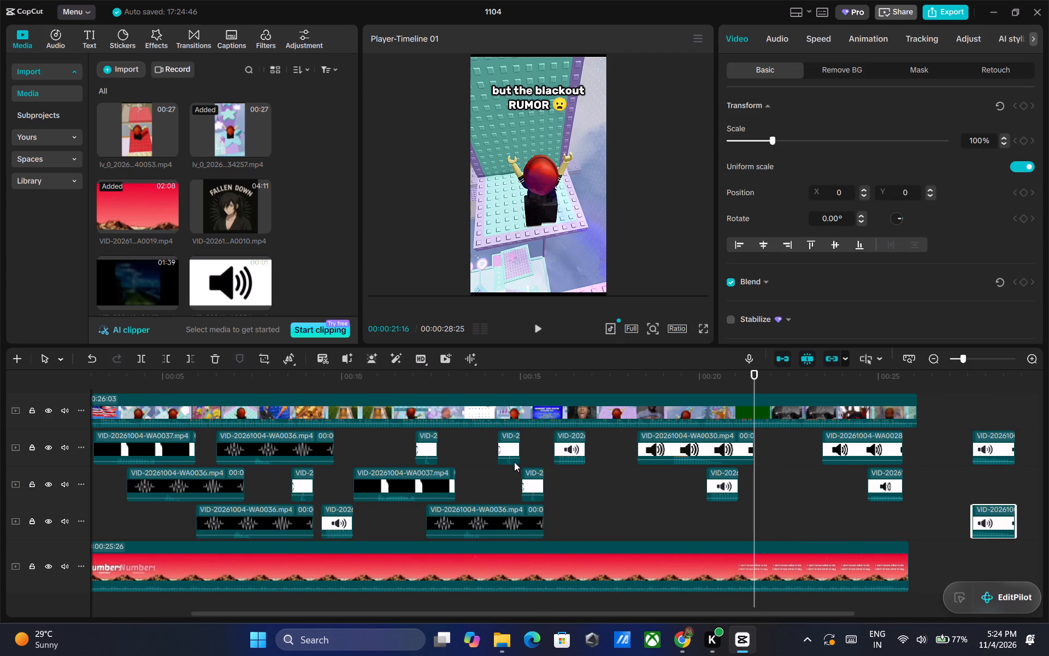
pyautogui.moveTo(505, 443); pyautogui.dragTo(997, 475)
pyautogui.moveTo(943, 403); pyautogui.dragTo(880, 432)
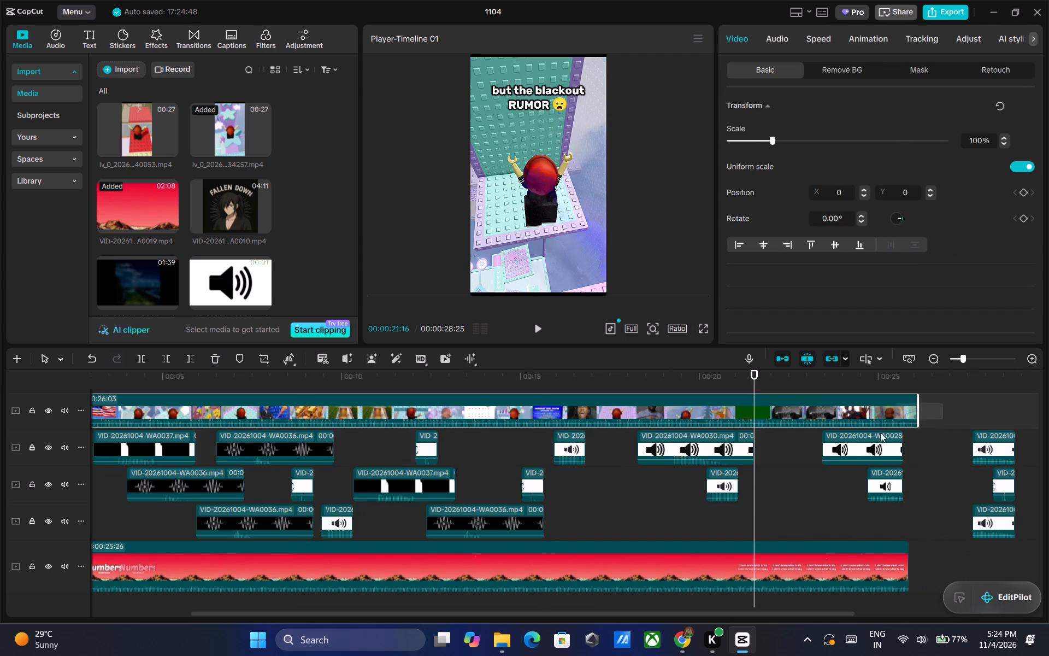
pyautogui.moveTo(880, 432); pyautogui.dragTo(36, 599)
pyautogui.press('Delete')
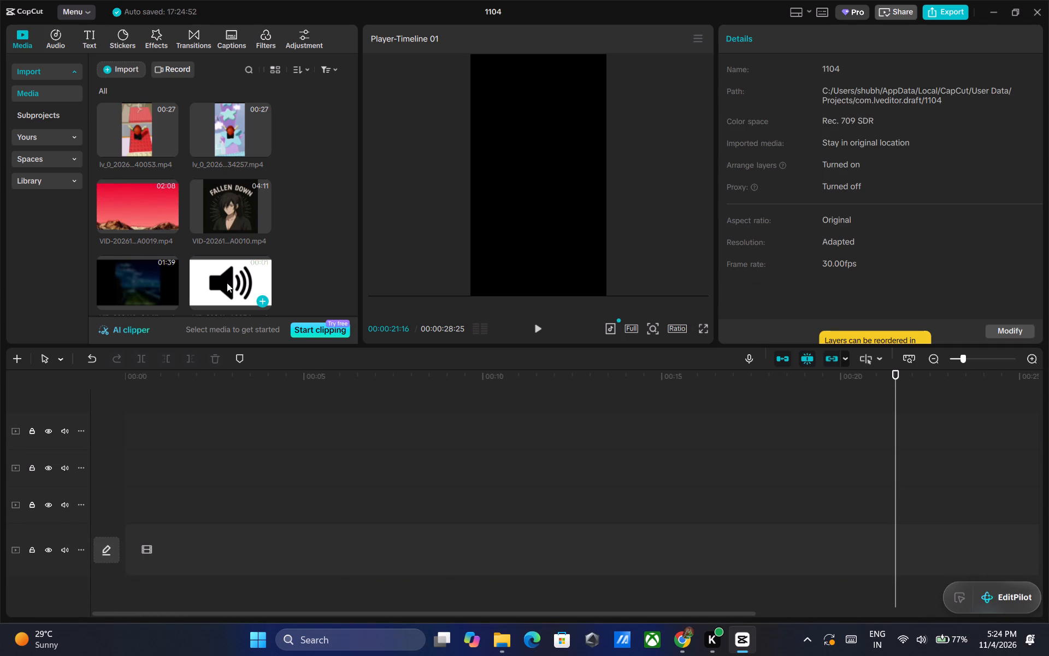
pyautogui.scroll(1, 173, 219)
pyautogui.scroll(-1, 173, 219)
pyautogui.scroll(5, 173, 219)
pyautogui.moveTo(146, 124); pyautogui.dragTo(102, 435)
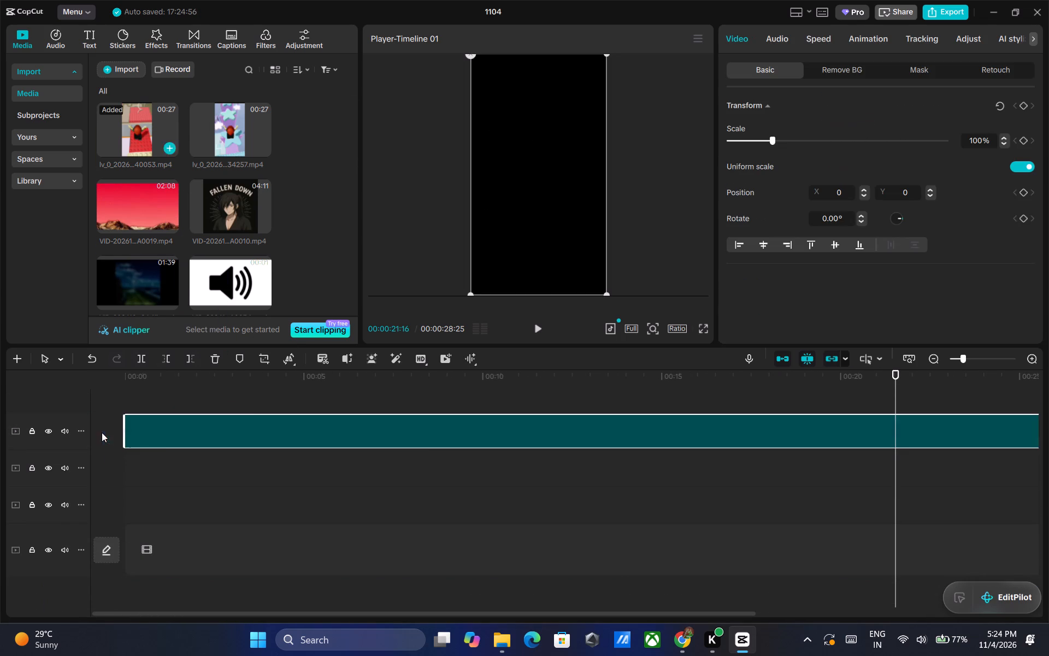
# Play about the first second of the new video from the beginning to find the first sound-effect cue.
pyautogui.keyDown('ctrl'); pyautogui.scroll(-1, 469, 505); pyautogui.keyUp('ctrl')
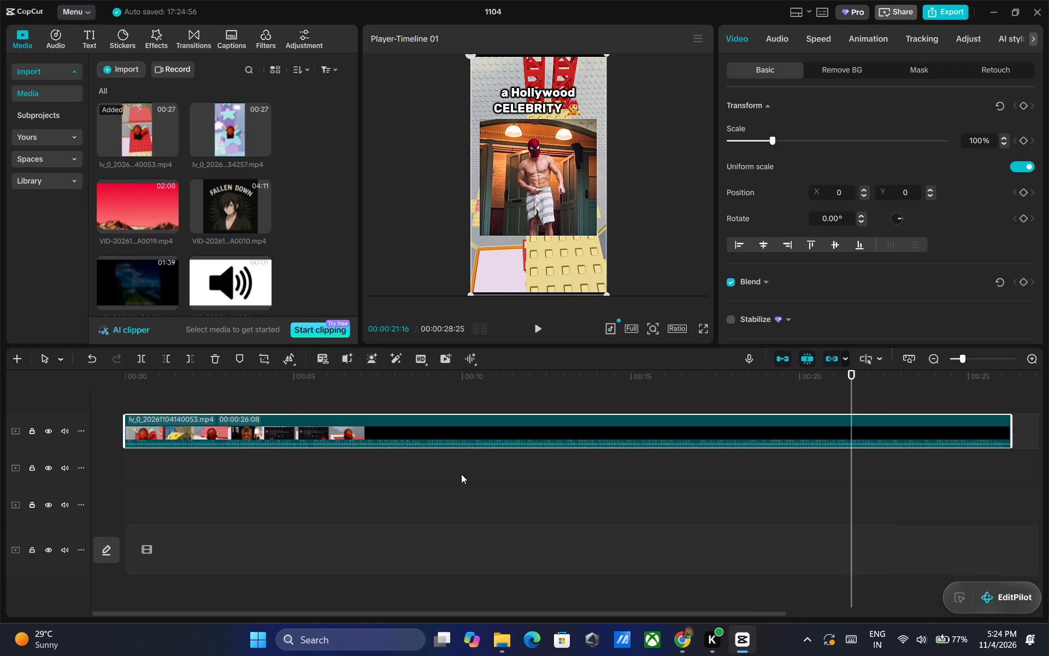
pyautogui.click(399, 383)
pyautogui.moveTo(399, 383); pyautogui.dragTo(74, 383)
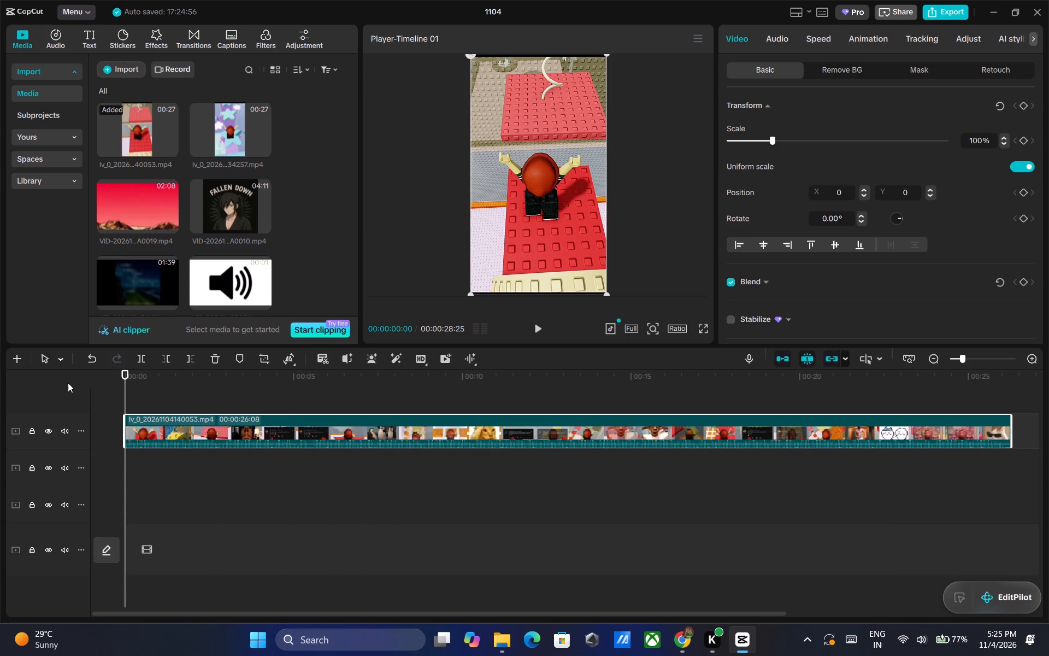
pyautogui.click(537, 328)
pyautogui.click(537, 328)
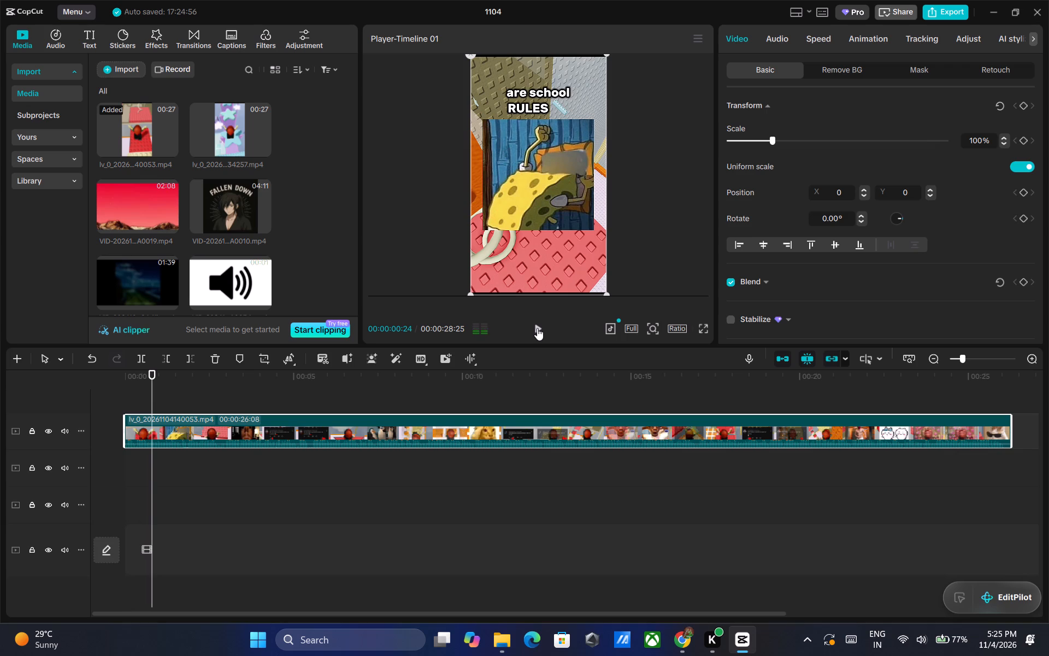
# Add the WA0036 sound effect at the start of the track below the video and cut away its part before 00:00:00:20.
pyautogui.click(151, 374)
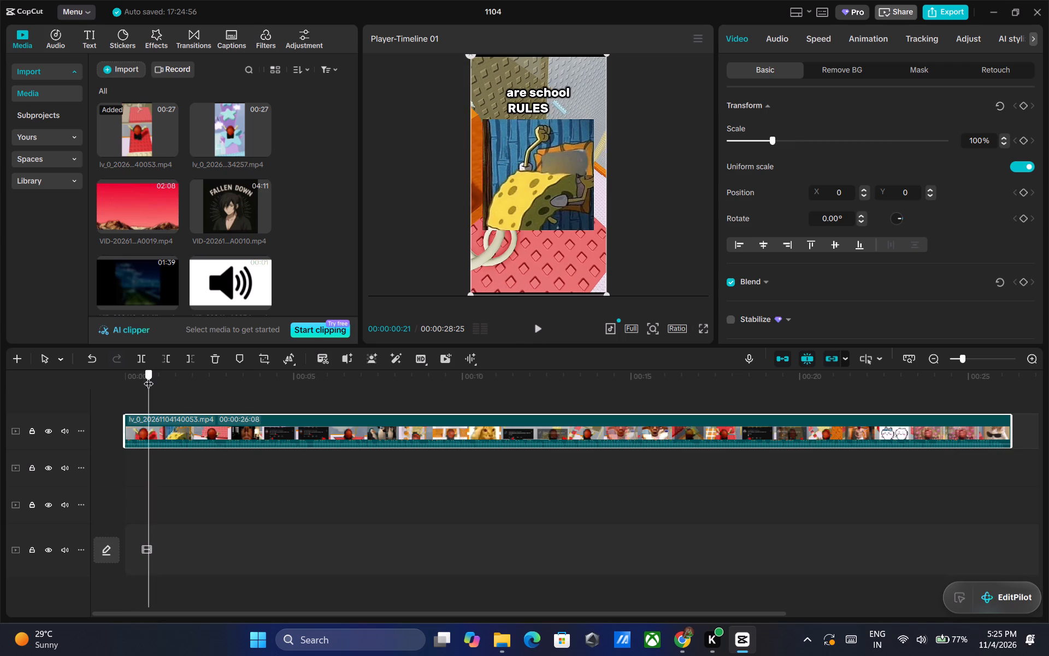
pyautogui.scroll(-7, 240, 217)
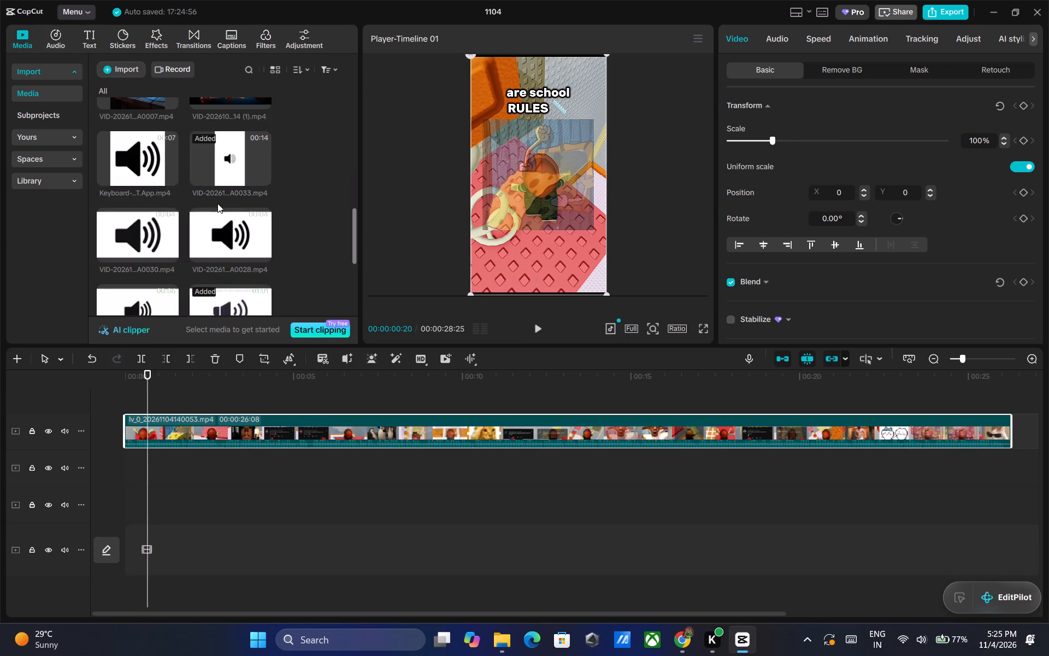
pyautogui.scroll(-4, 210, 203)
pyautogui.moveTo(146, 188); pyautogui.dragTo(134, 475)
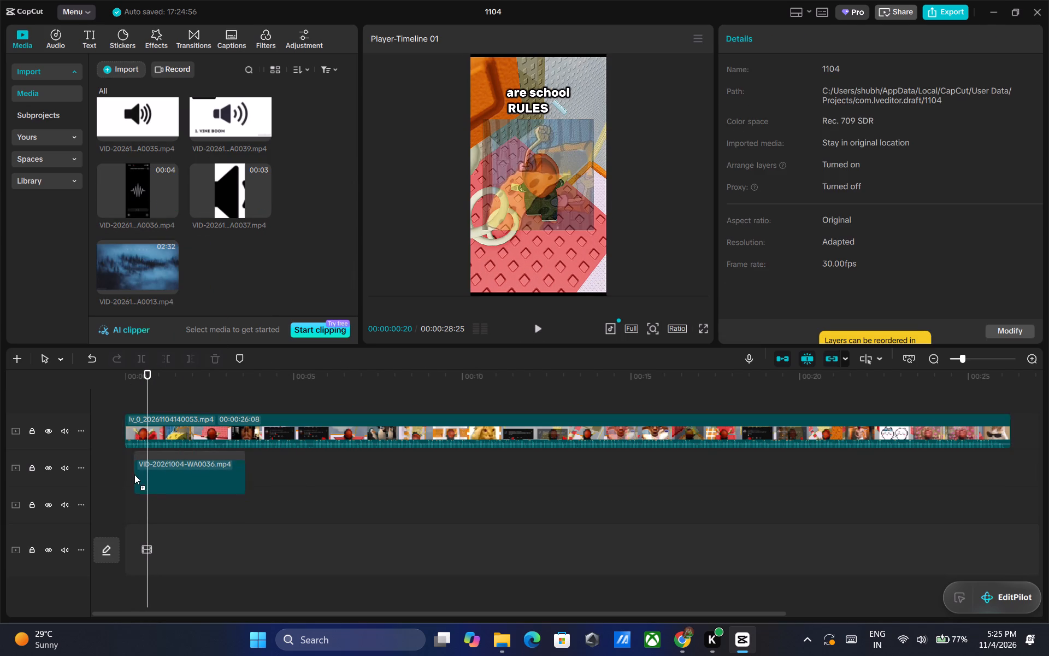
pyautogui.moveTo(134, 475); pyautogui.dragTo(138, 472)
pyautogui.moveTo(180, 464); pyautogui.dragTo(151, 464)
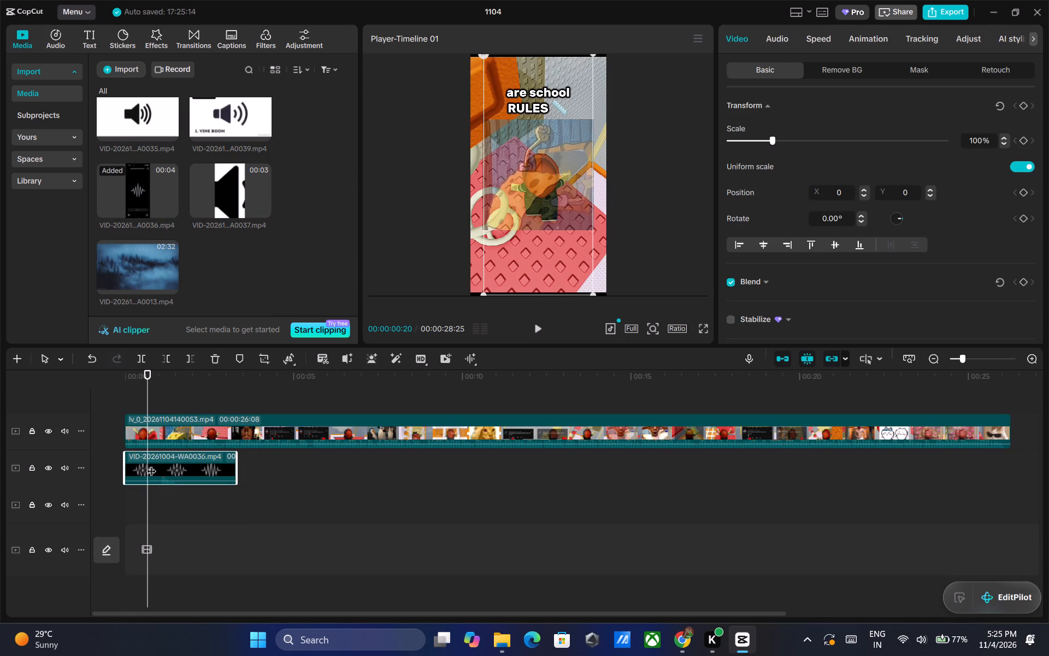
pyautogui.hotkey('ctrl', 'b')
pyautogui.click(135, 462)
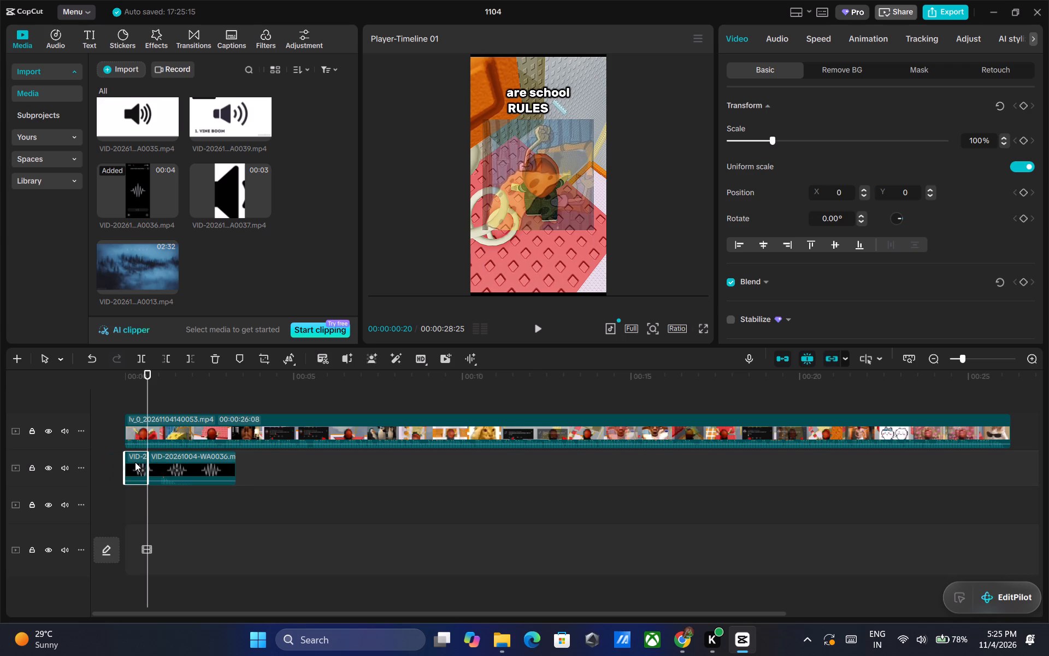
pyautogui.press('Delete')
# Move the trimmed WA0036 clip to start at about 0.2 s and lower its volume to -5.7 dB.
pyautogui.moveTo(173, 459); pyautogui.dragTo(160, 462)
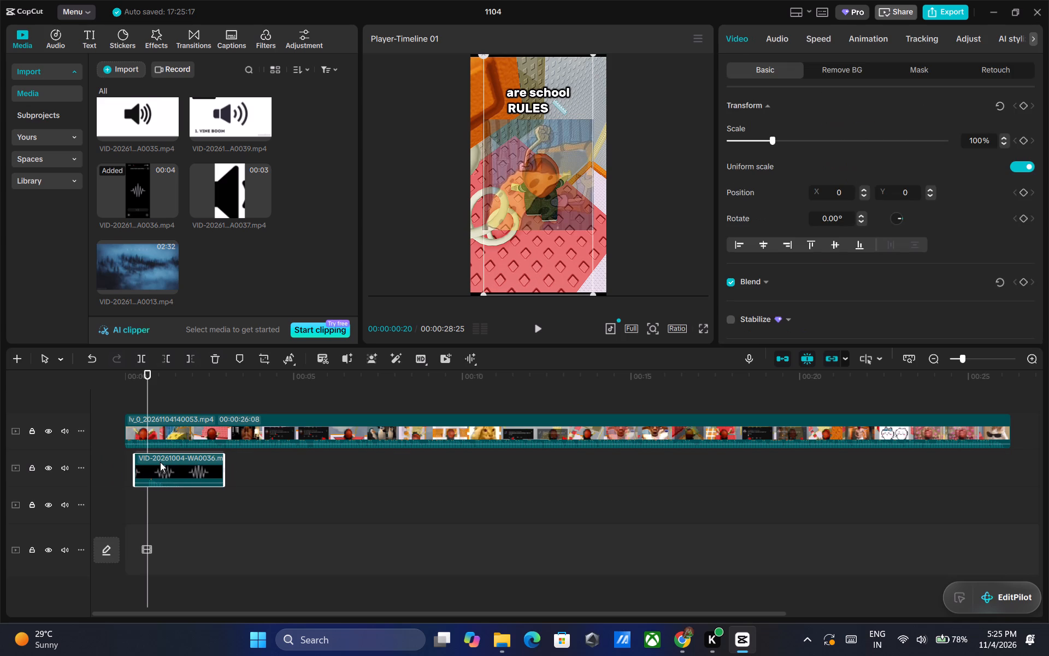
pyautogui.moveTo(160, 462); pyautogui.dragTo(158, 458)
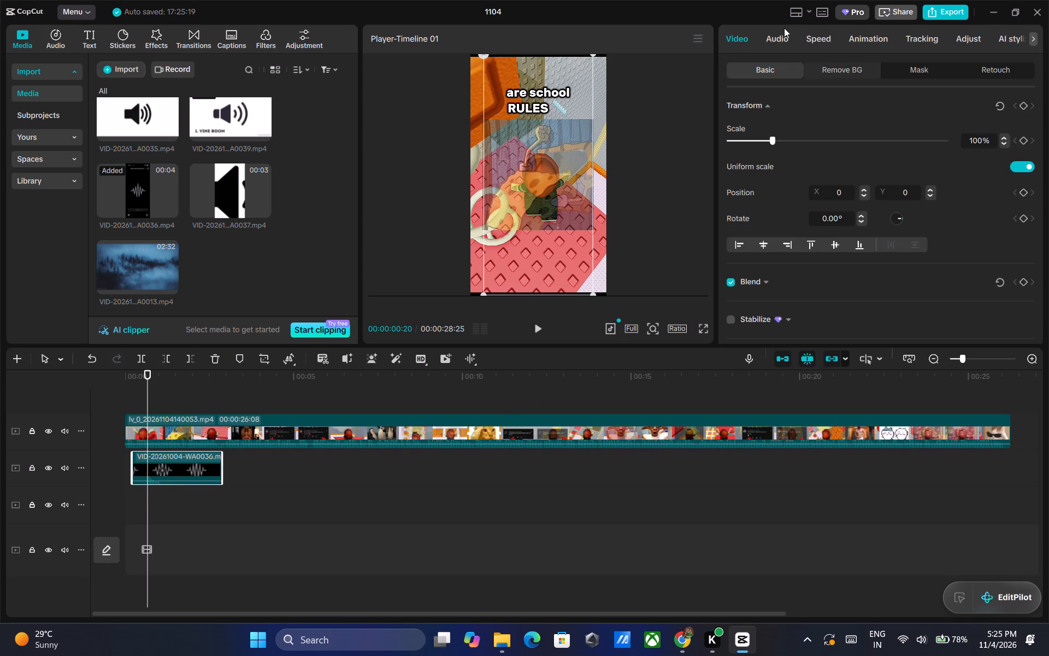
pyautogui.click(773, 37)
pyautogui.click(874, 139)
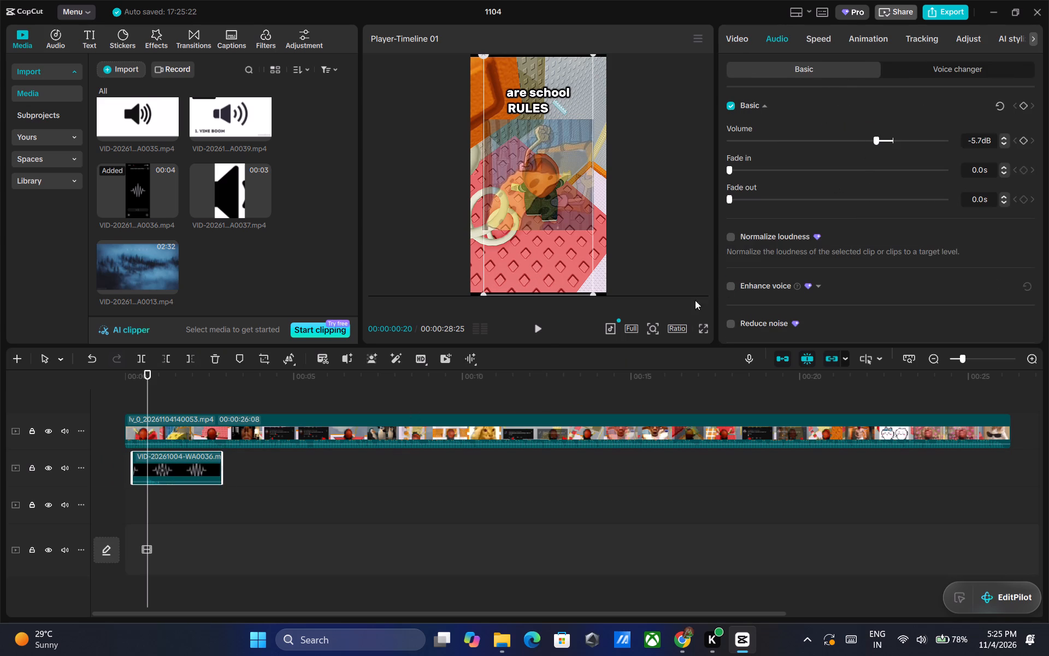
# Add the WA0037 sound effect on the track beneath the WA0036 clip at about 1.6 s and set its volume to -5.3 dB.
pyautogui.click(540, 326)
pyautogui.doubleClick(538, 325)
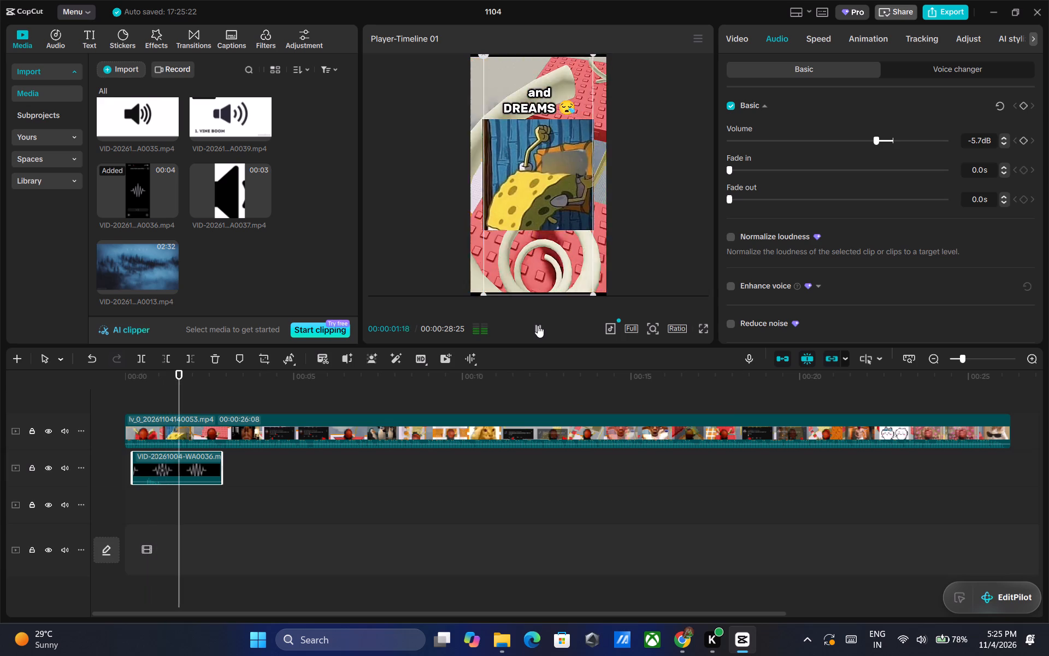
pyautogui.click(538, 325)
pyautogui.tripleClick(538, 325)
pyautogui.click(538, 325)
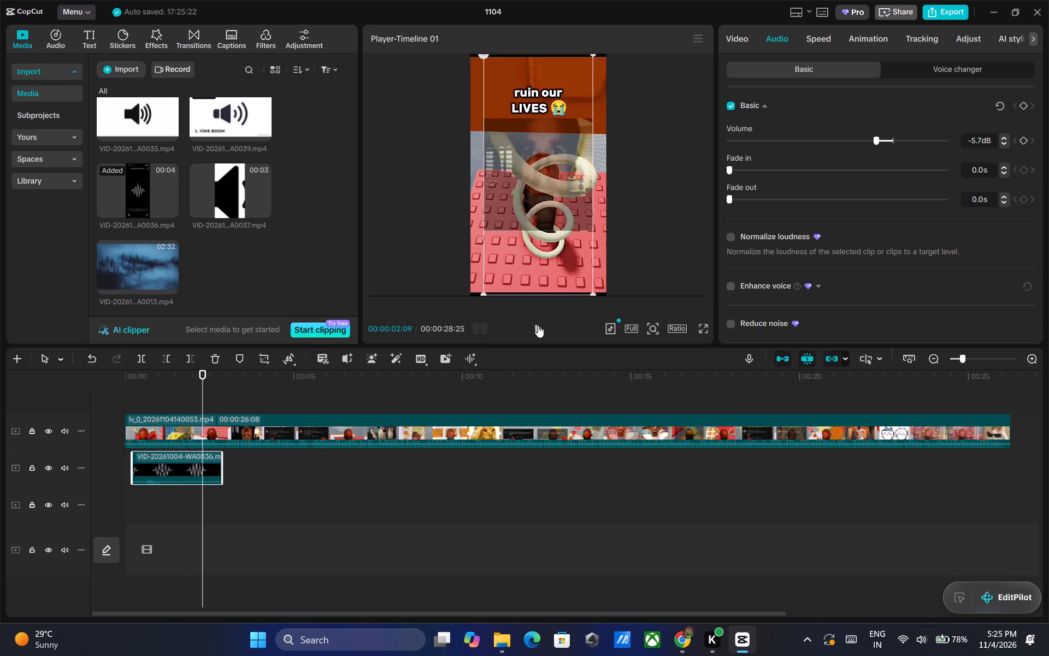
pyautogui.moveTo(235, 188); pyautogui.dragTo(211, 503)
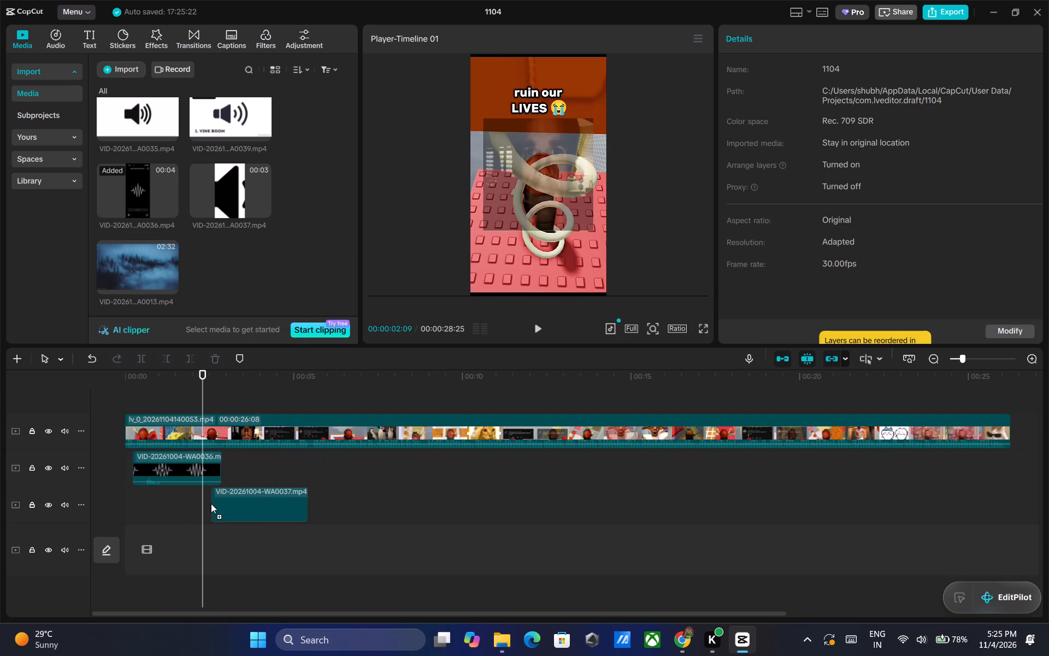
pyautogui.moveTo(211, 503); pyautogui.dragTo(192, 501)
pyautogui.moveTo(240, 496); pyautogui.dragTo(226, 495)
pyautogui.click(776, 38)
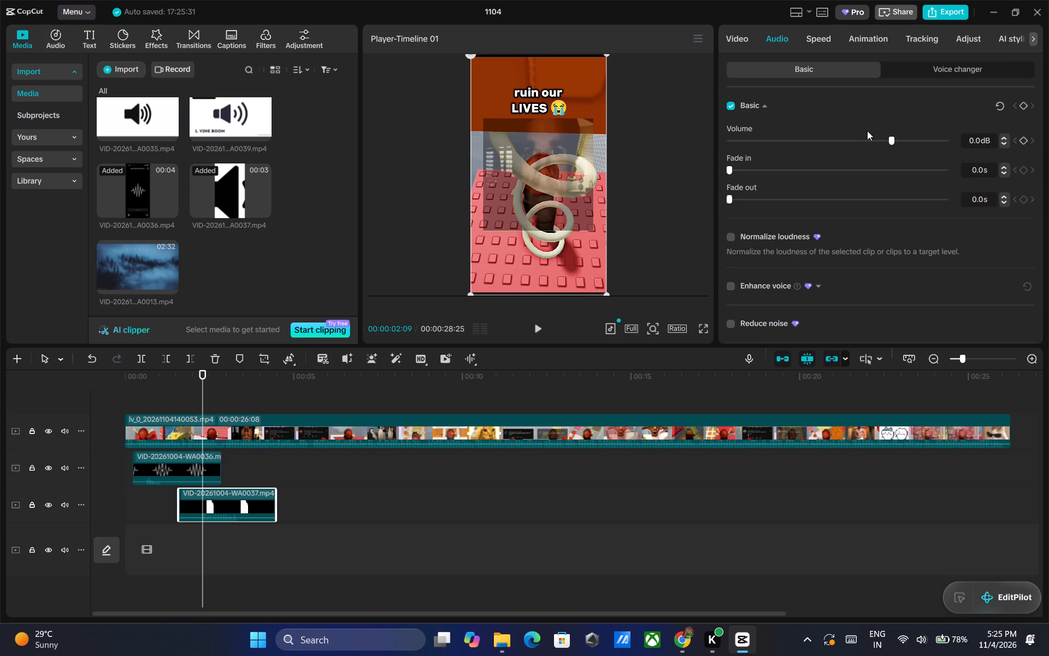
pyautogui.click(875, 142)
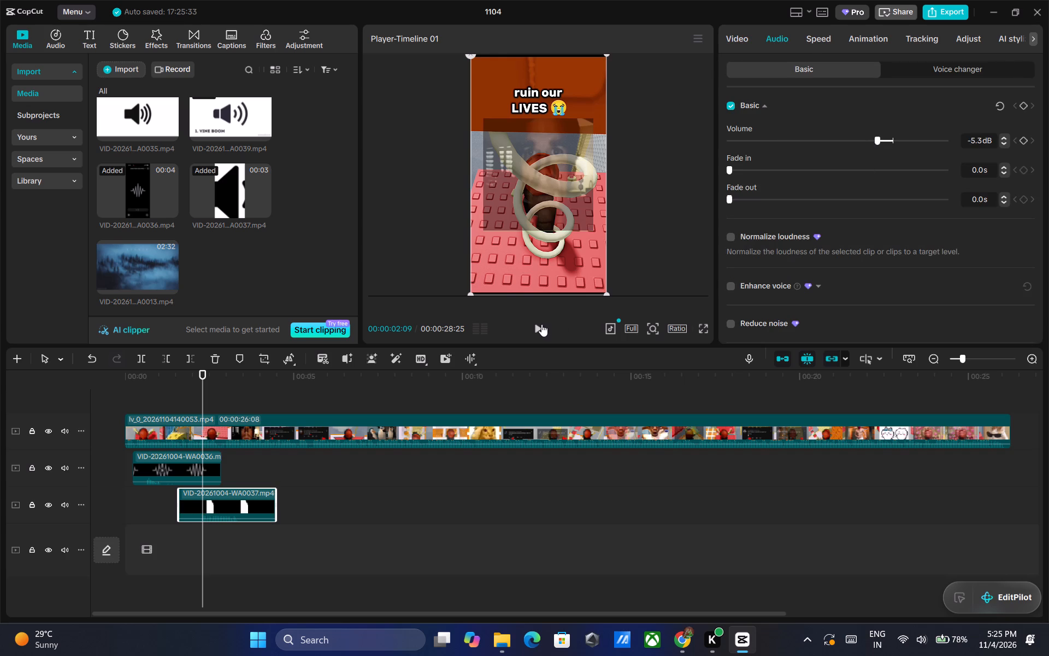
# Add a second WA0036 sound effect on its own track directly below the video at about 2.5 s, with volume -5.1 dB.
pyautogui.click(541, 324)
pyautogui.click(544, 326)
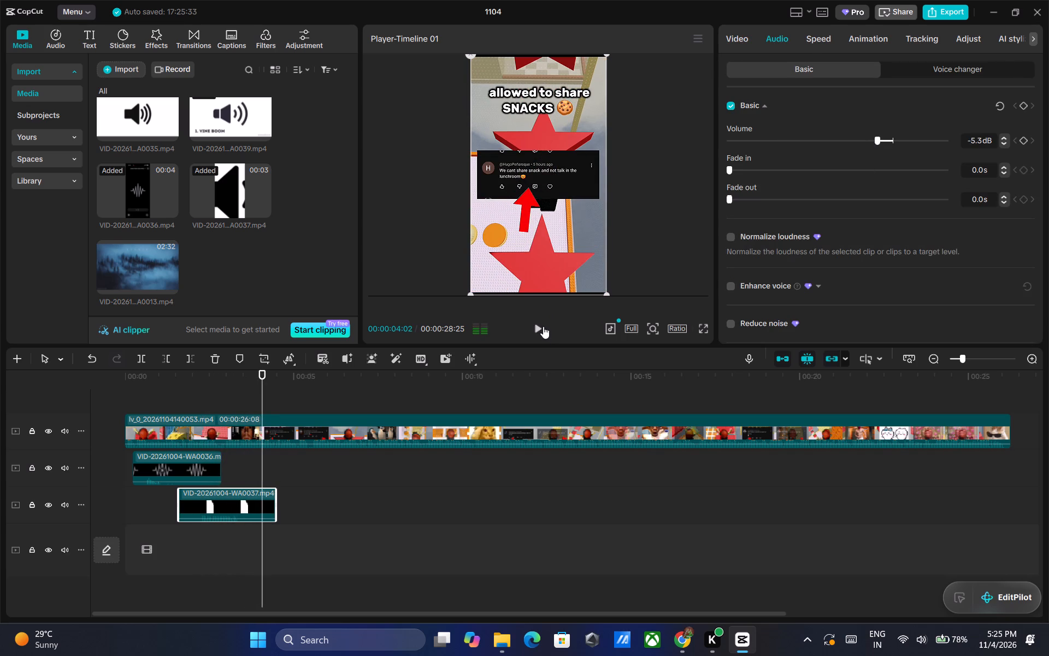
pyautogui.moveTo(262, 374); pyautogui.dragTo(247, 378)
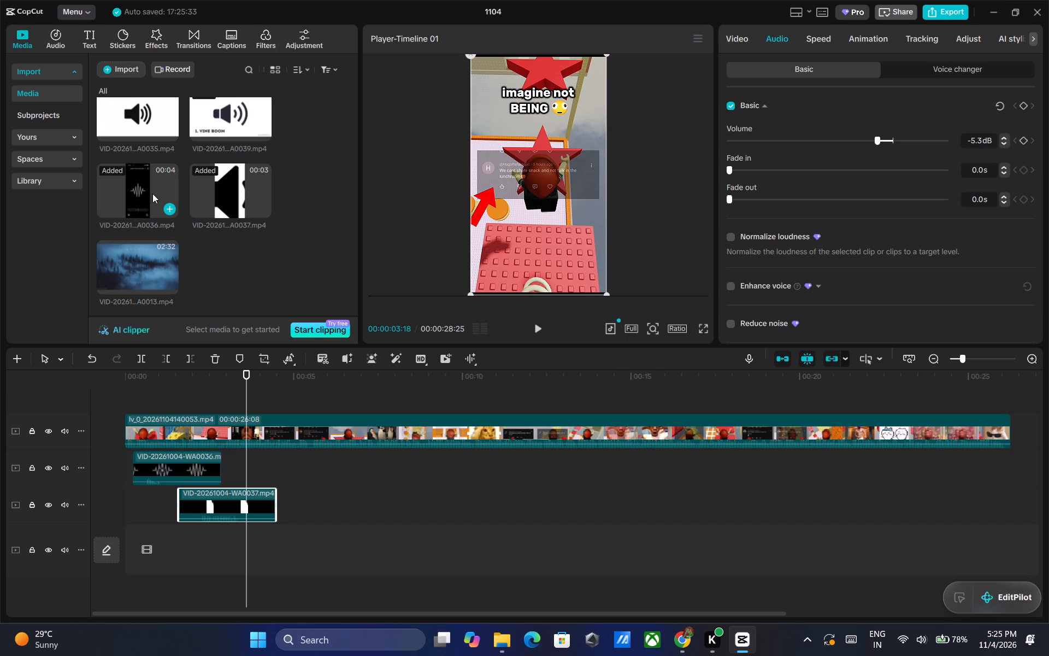
pyautogui.moveTo(146, 191); pyautogui.dragTo(238, 457)
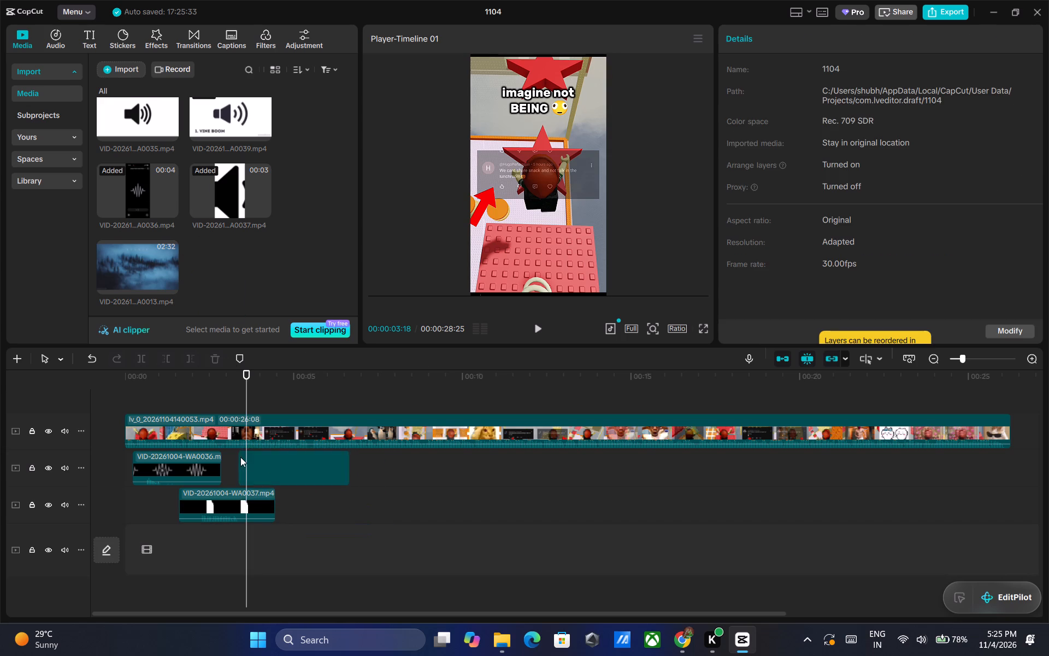
pyautogui.moveTo(284, 462); pyautogui.dragTo(260, 449)
pyautogui.moveTo(263, 450); pyautogui.dragTo(255, 452)
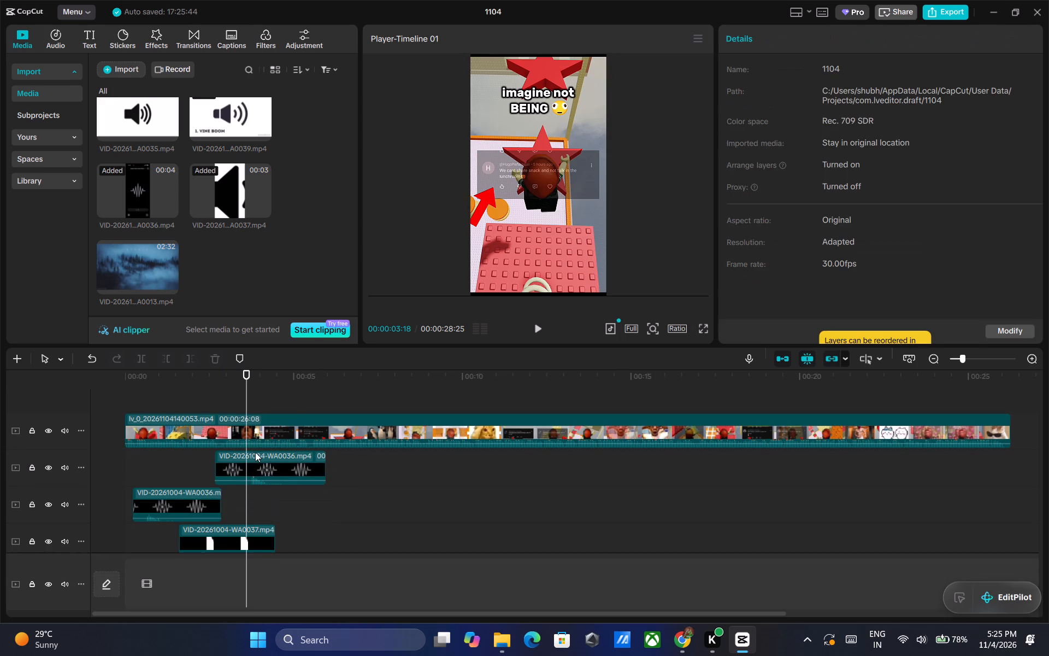
pyautogui.moveTo(255, 452); pyautogui.dragTo(252, 452)
pyautogui.click(272, 460)
pyautogui.moveTo(272, 460); pyautogui.dragTo(266, 459)
pyautogui.moveTo(254, 375); pyautogui.dragTo(246, 376)
pyautogui.click(265, 462)
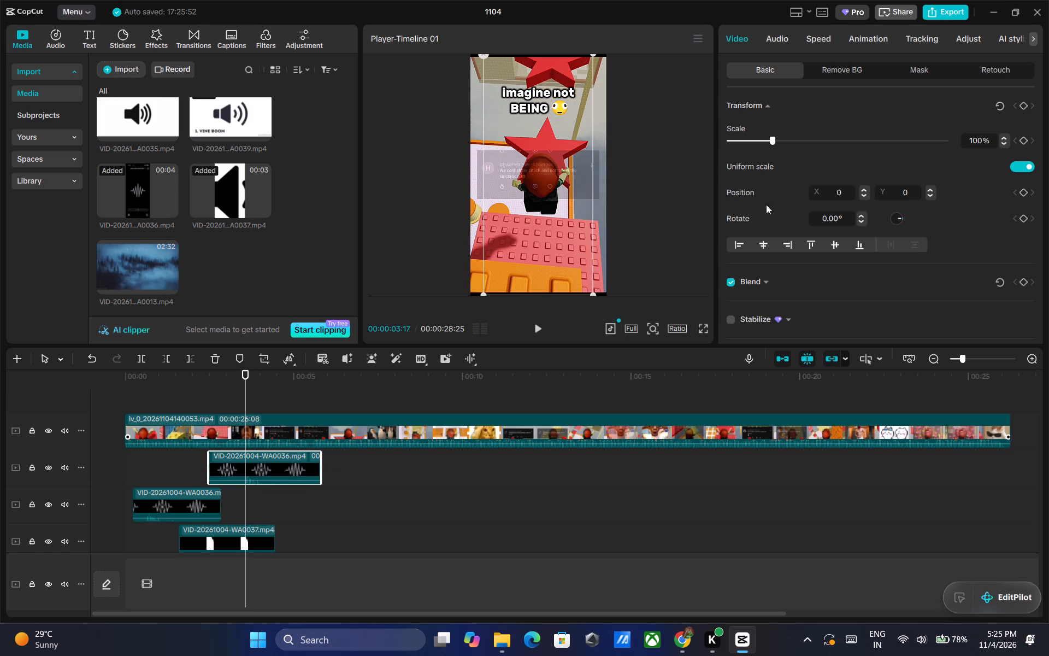
pyautogui.click(780, 37)
pyautogui.click(869, 140)
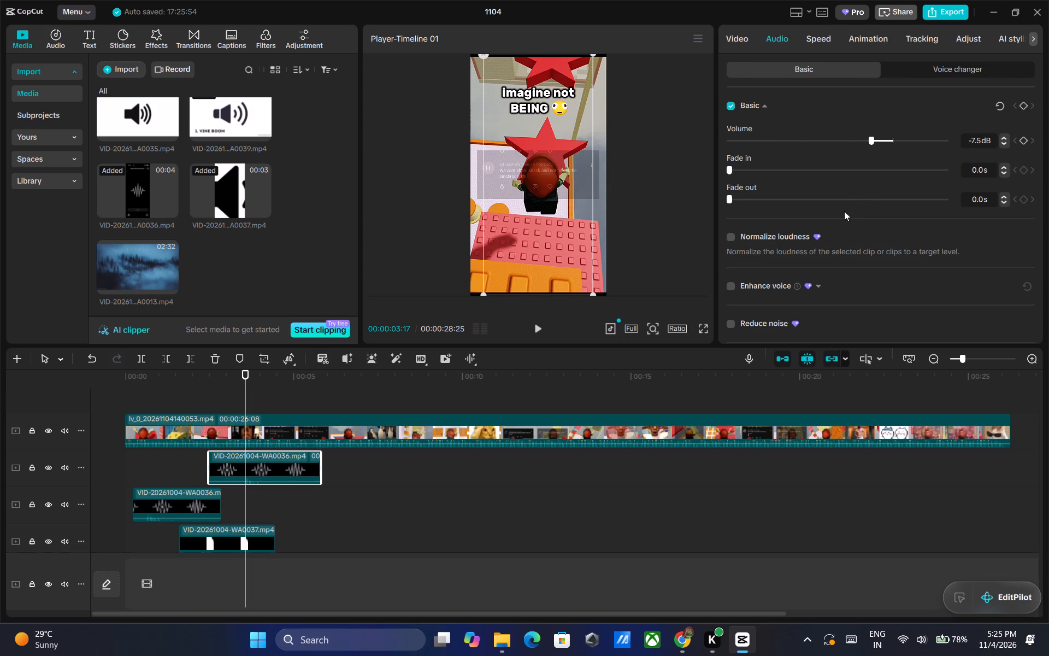
pyautogui.click(875, 140)
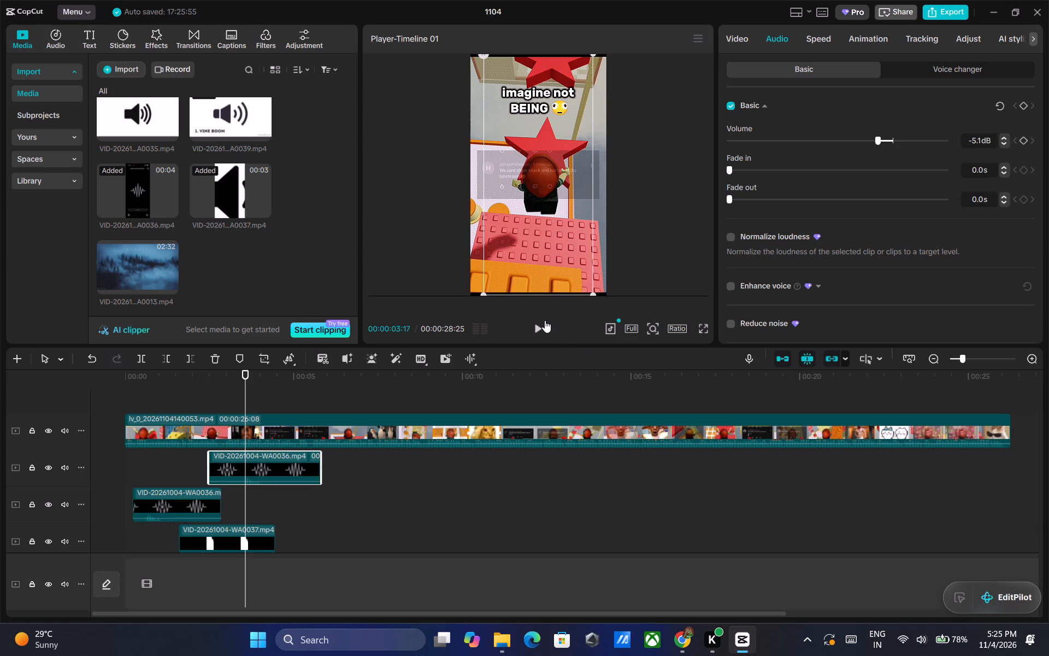
# Play the edit from about 3.5 s to about 6.4 s to check the new effect and find the next cue.
pyautogui.click(541, 323)
pyautogui.click(541, 325)
pyautogui.click(541, 325)
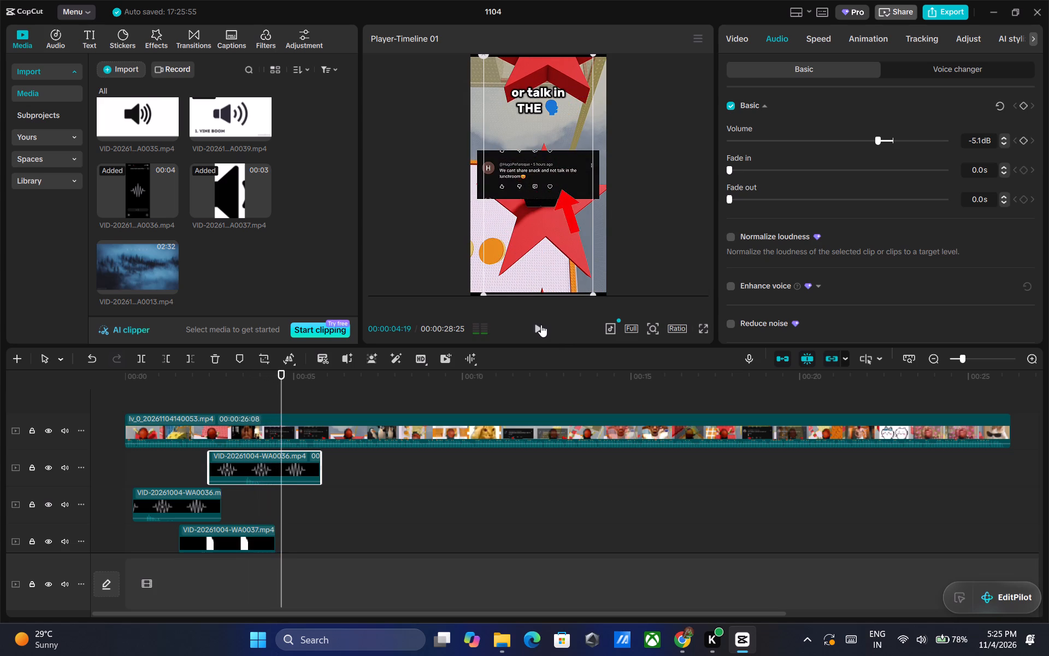
pyautogui.tripleClick(541, 325)
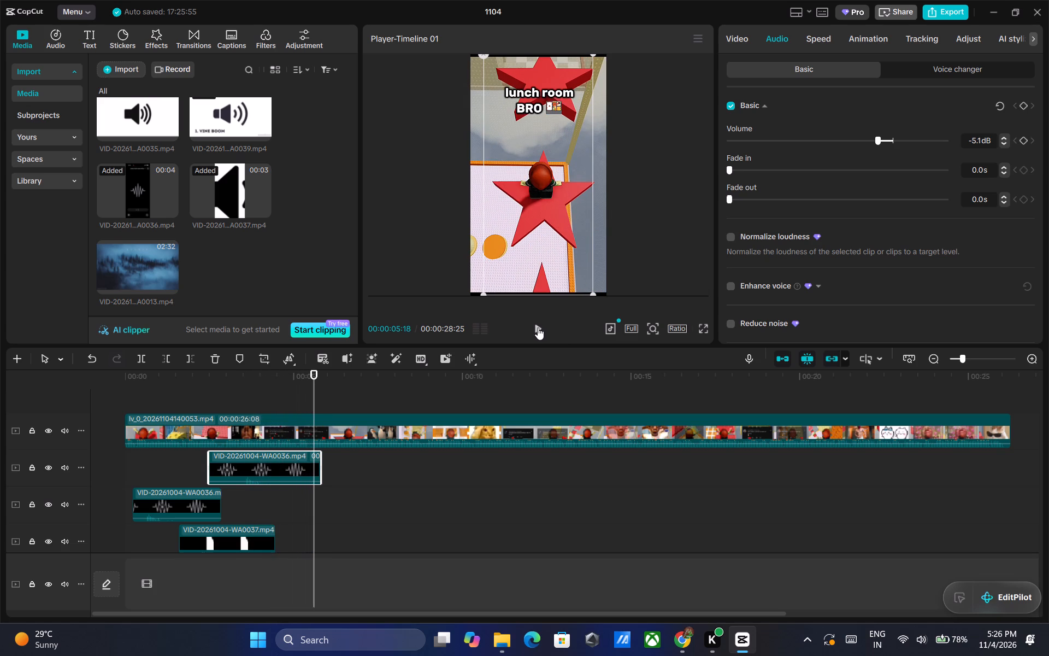
pyautogui.doubleClick(538, 327)
pyautogui.doubleClick(538, 327)
pyautogui.doubleClick(538, 327)
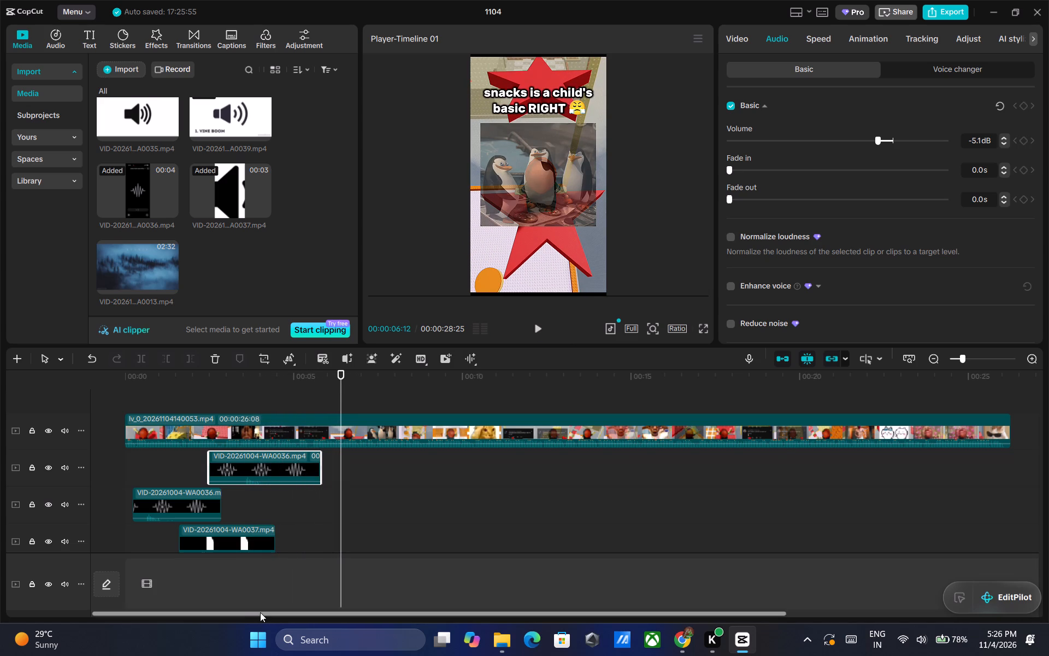
# Play the three sound effects set aside past the video's end, near 28 s, to hear what they contain.
pyautogui.moveTo(260, 612); pyautogui.dragTo(545, 622)
pyautogui.scroll(-2, 766, 475)
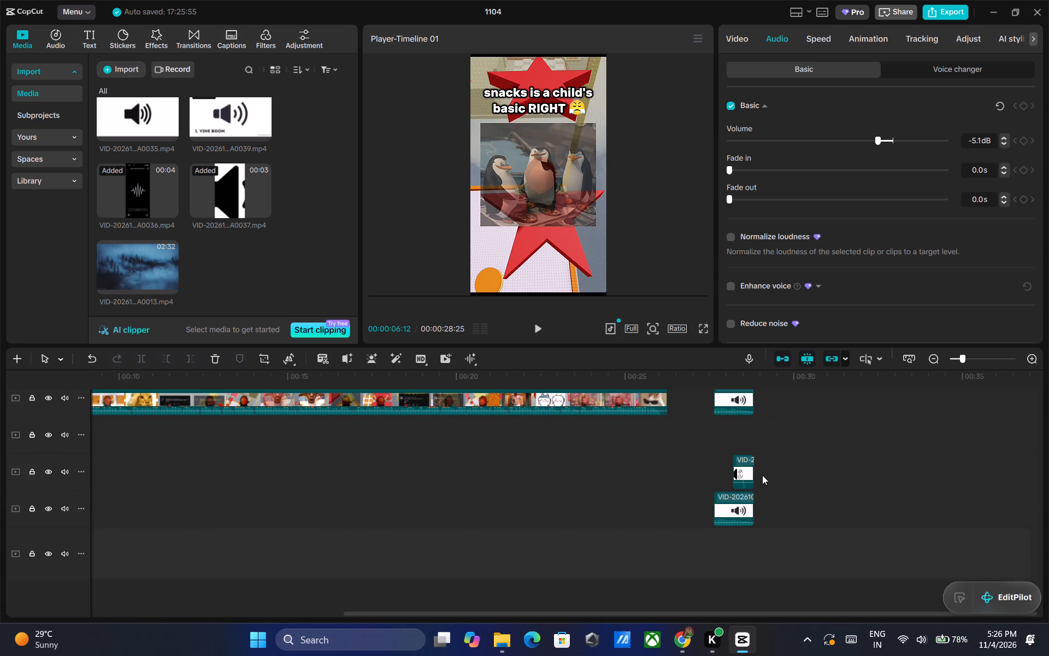
pyautogui.click(732, 502)
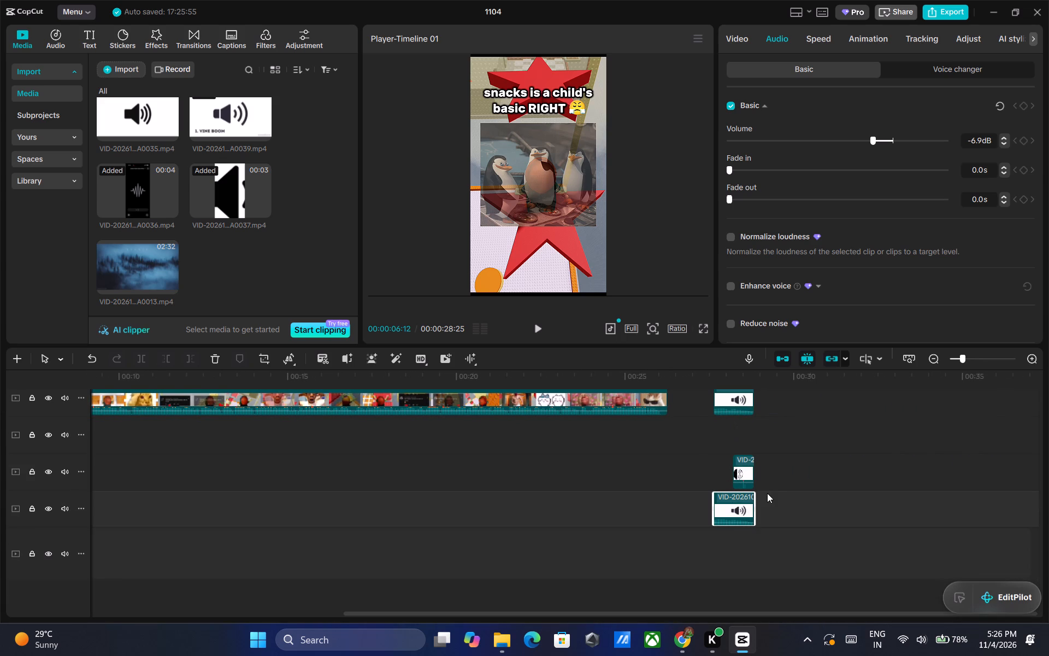
pyautogui.click(708, 453)
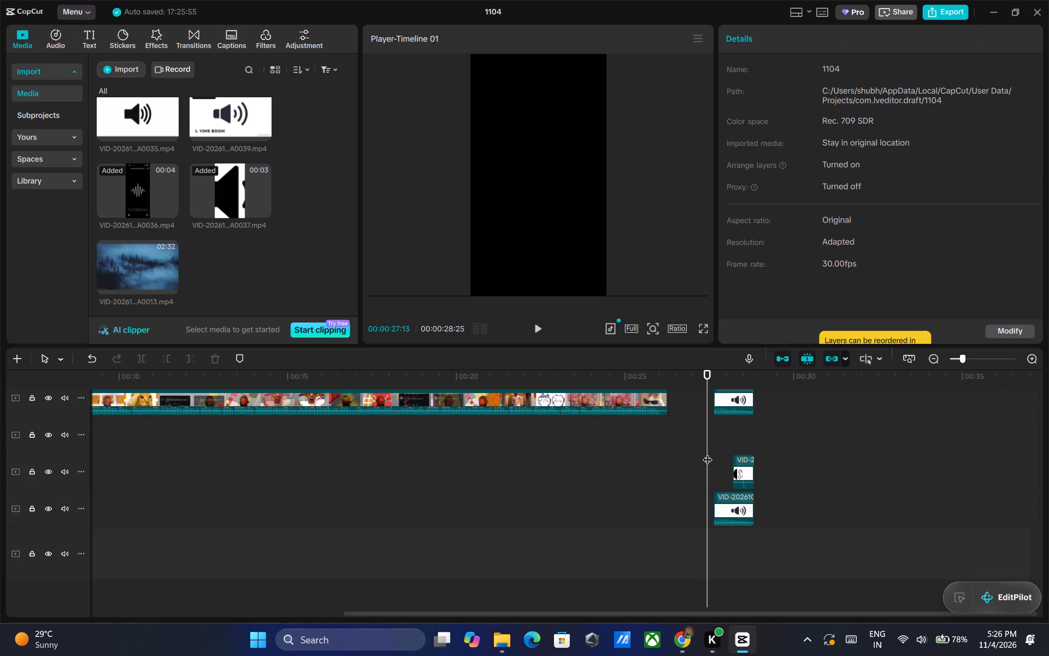
pyautogui.click(536, 320)
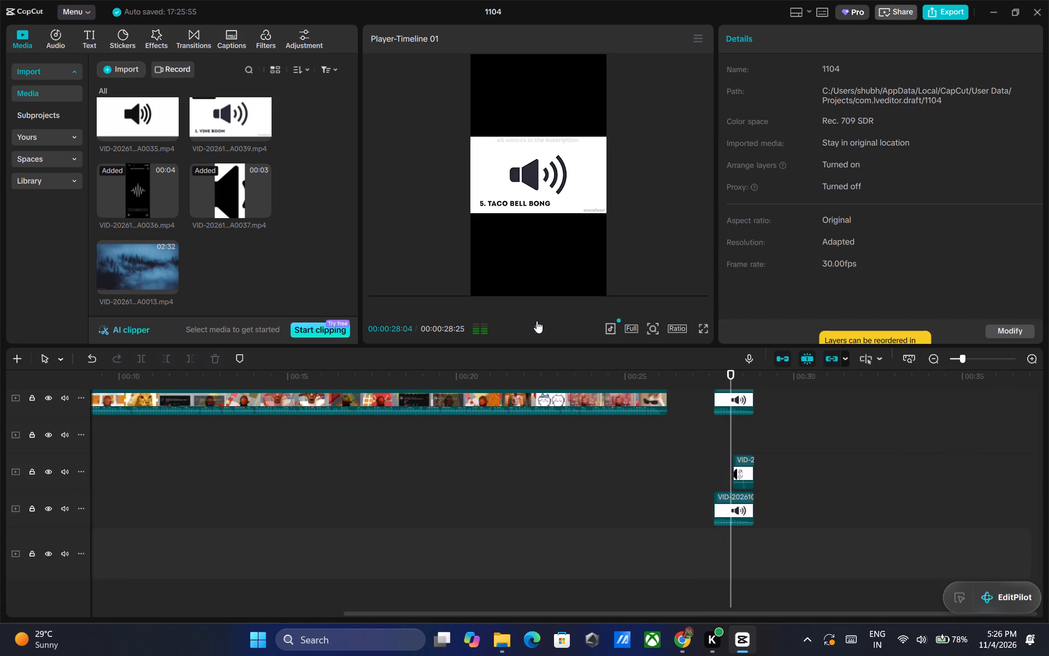
pyautogui.click(537, 321)
pyautogui.click(537, 321)
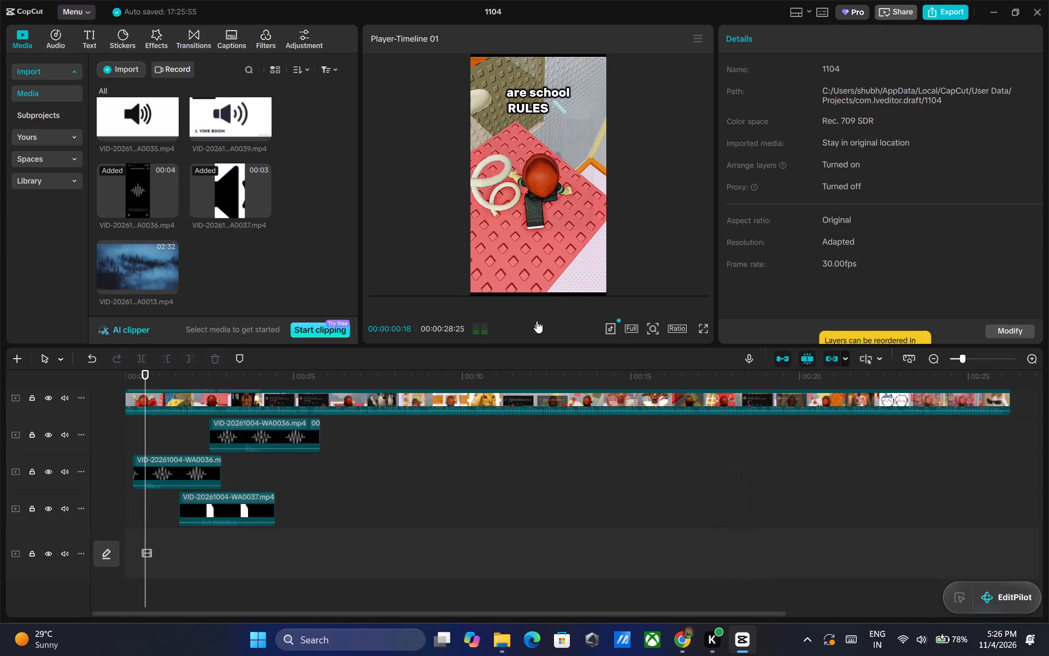
# Add the WA0039 sound compilation past the video's end at about 27.6 s and split it after Vine Boom at 00:00:28:25.
pyautogui.scroll(2, 232, 232)
pyautogui.moveTo(216, 241); pyautogui.dragTo(1004, 507)
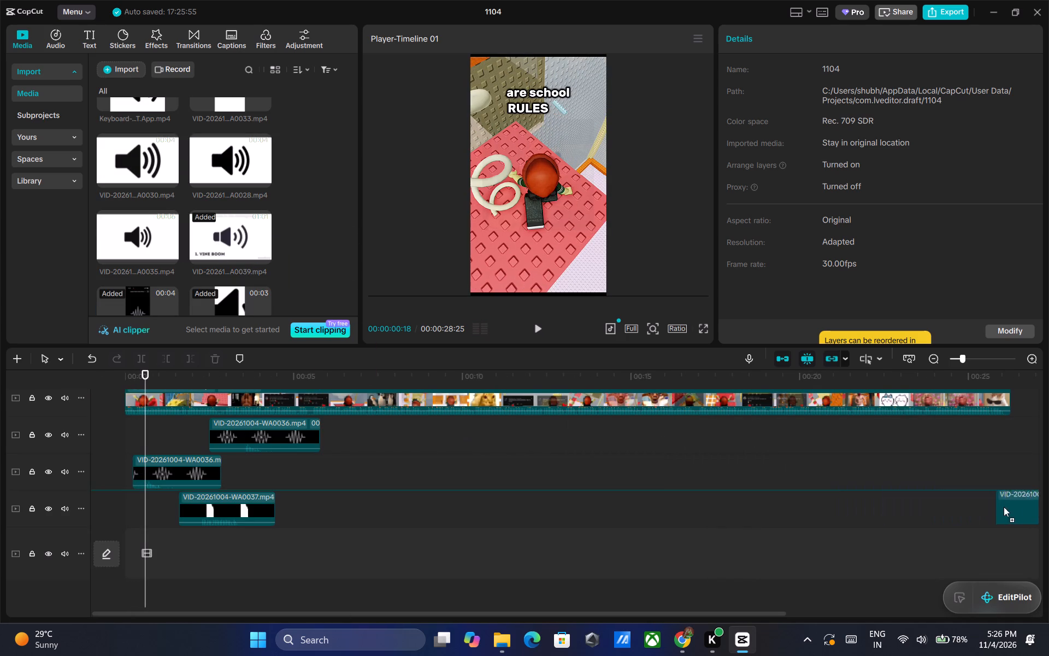
pyautogui.moveTo(1004, 507); pyautogui.dragTo(1048, 456)
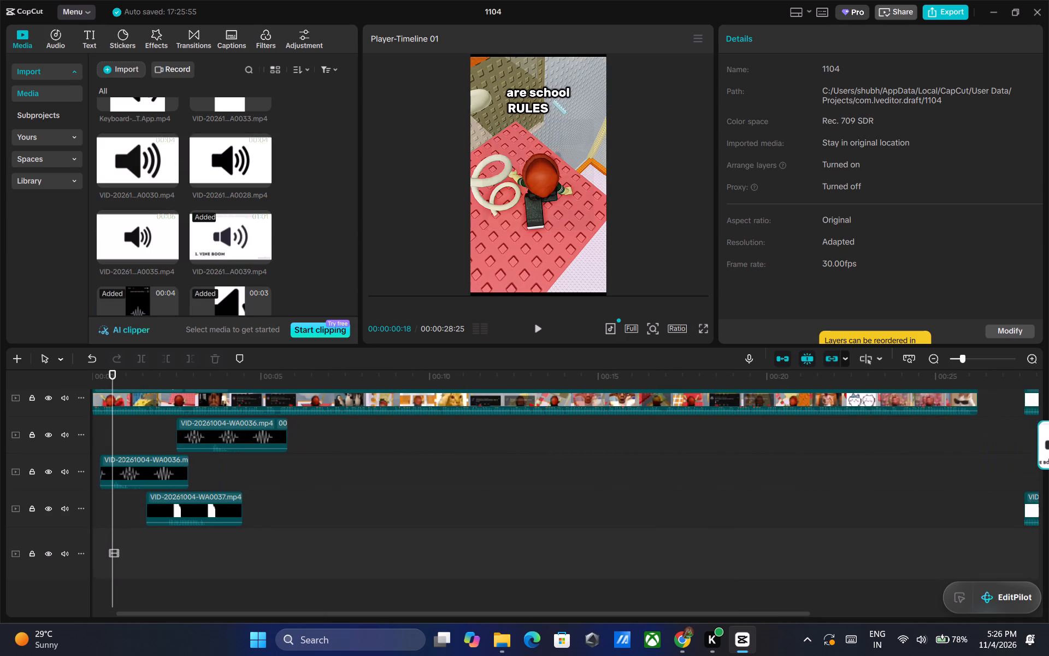
pyautogui.moveTo(1048, 456); pyautogui.dragTo(950, 439)
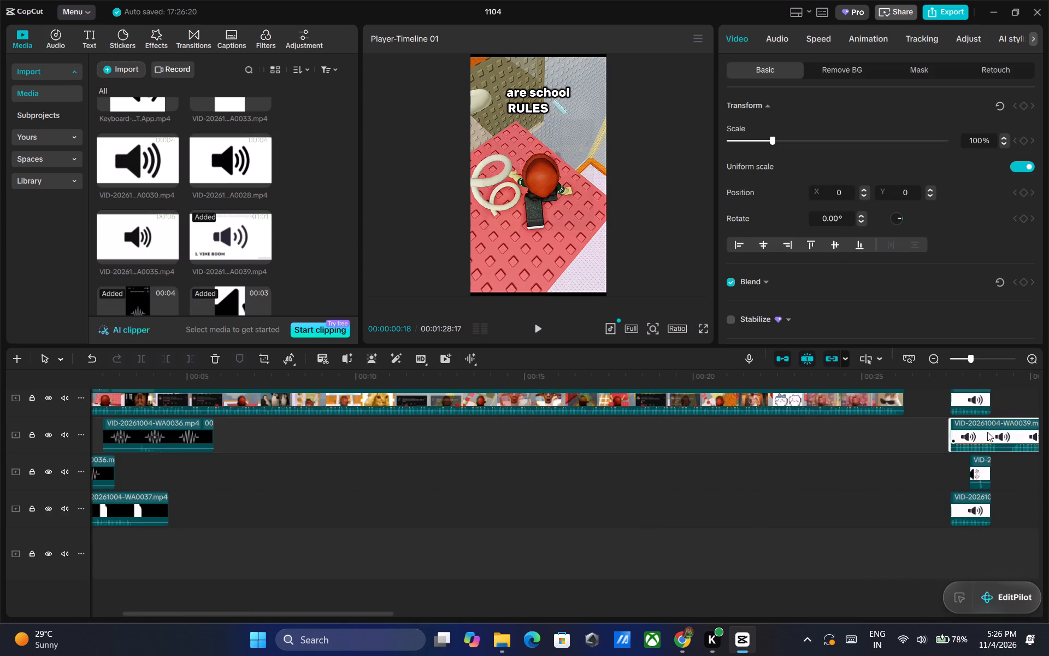
pyautogui.click(1002, 425)
pyautogui.click(1002, 425)
pyautogui.click(1001, 403)
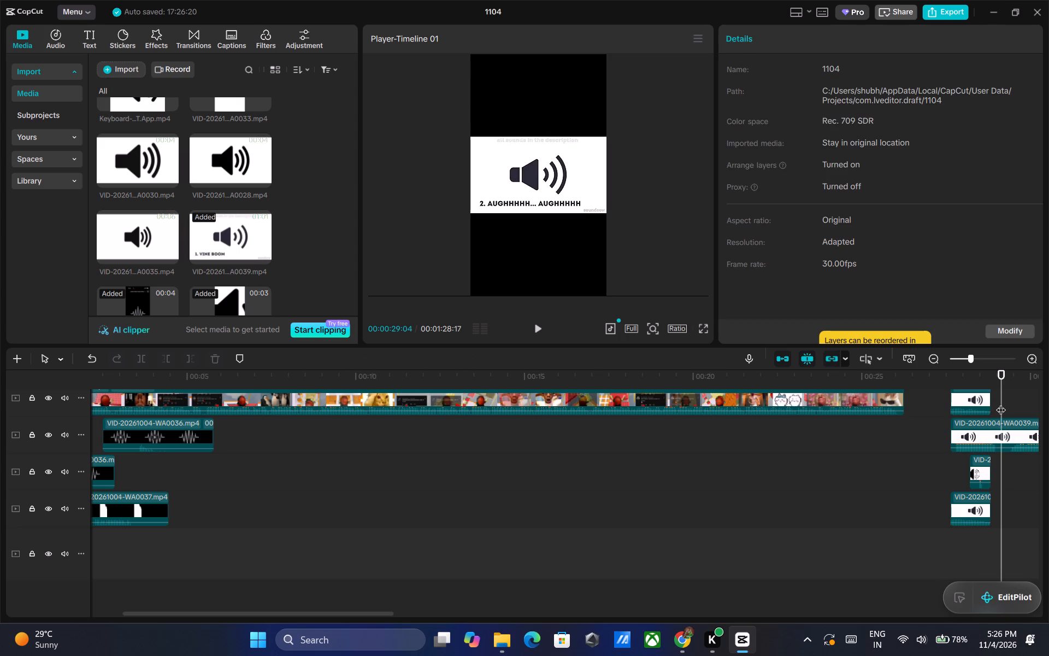
pyautogui.moveTo(1001, 403); pyautogui.dragTo(992, 403)
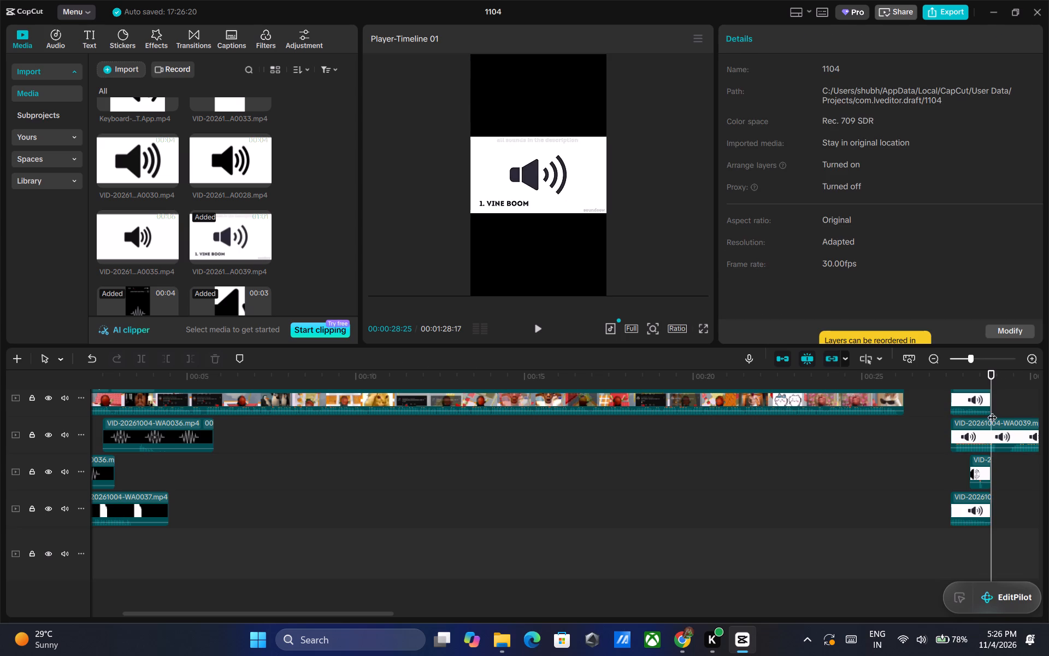
pyautogui.click(1002, 431)
pyautogui.hotkey('ctrl', 'b')
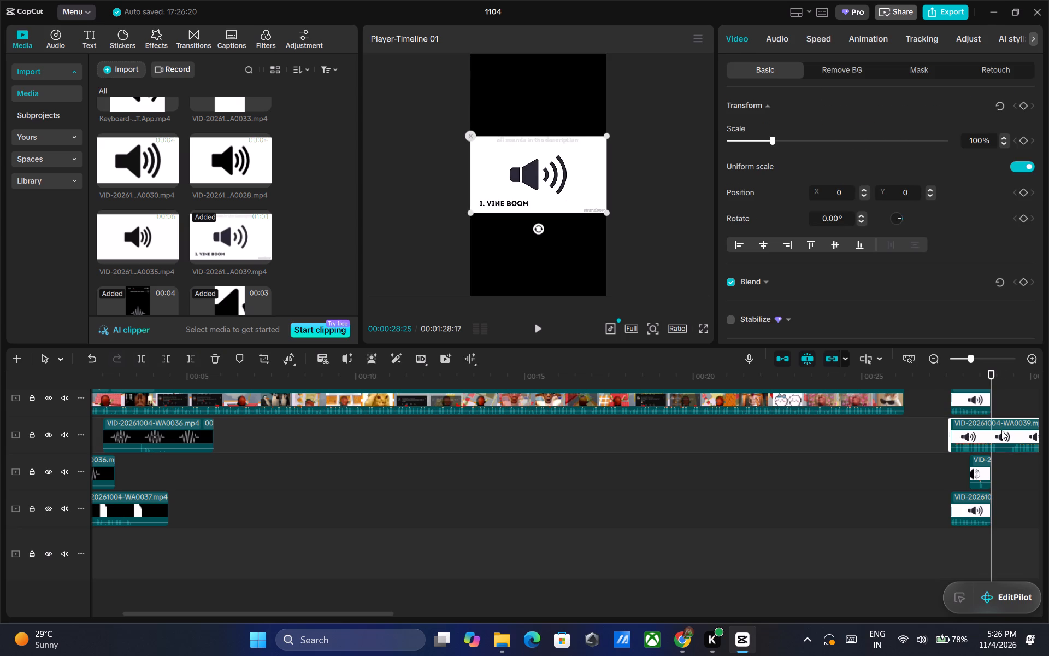
# Move the Vine Boom piece back under the video to about 7.4 s, on the first WA0036 clip's track.
pyautogui.click(977, 424)
pyautogui.moveTo(975, 424); pyautogui.dragTo(293, 482)
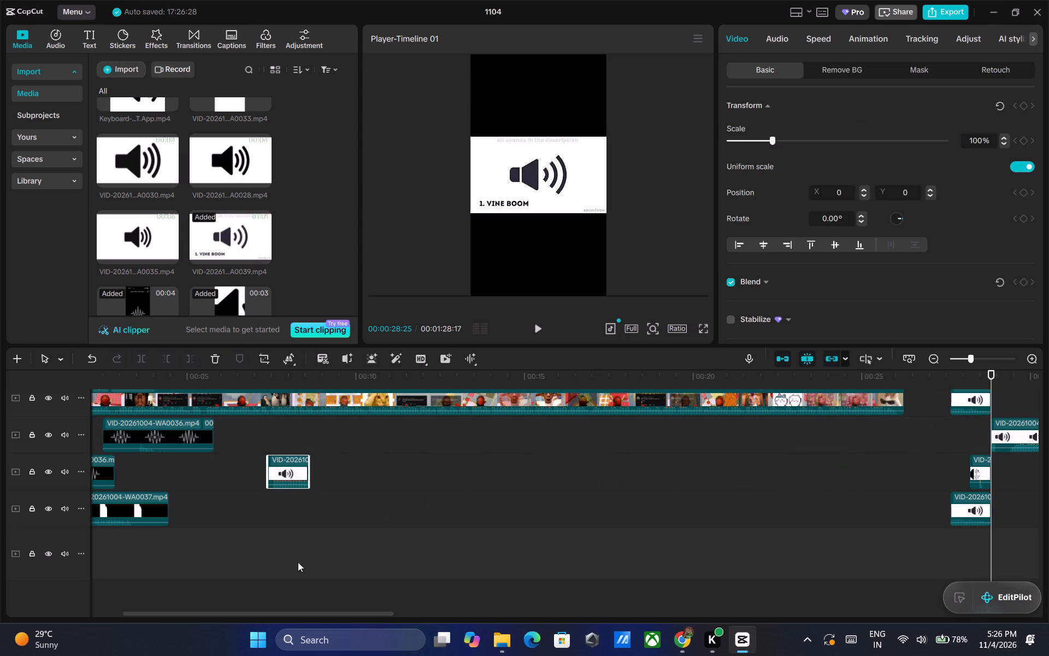
# Move the Vine Boom piece earlier to about 6.1 s, at the "snacks is a child's basic RIGHT" caption.
pyautogui.moveTo(297, 616); pyautogui.dragTo(201, 615)
pyautogui.click(339, 461)
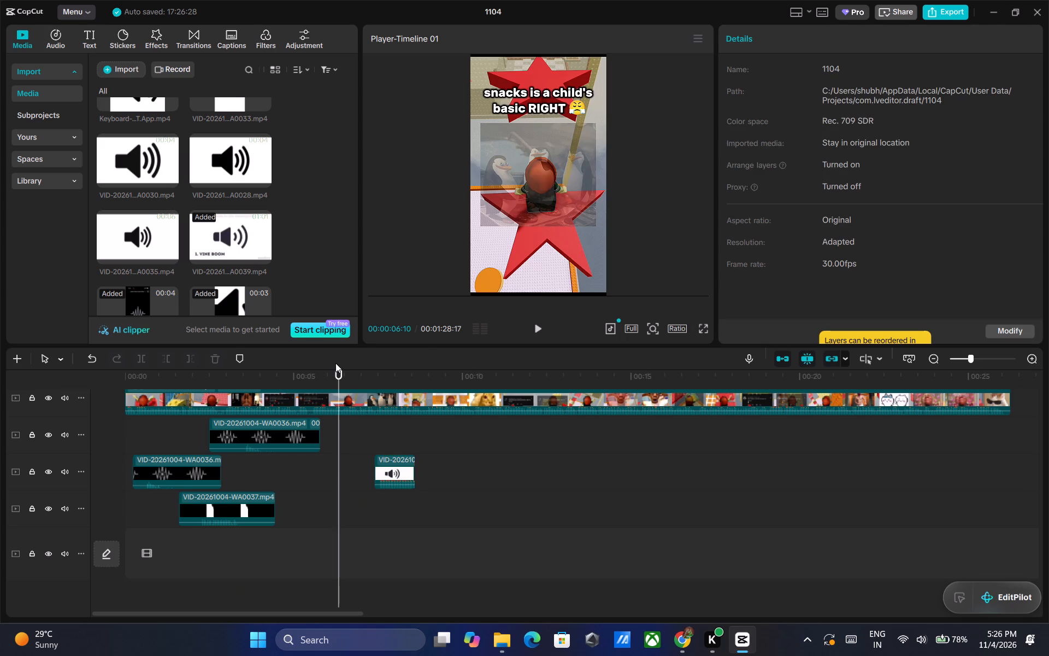
pyautogui.moveTo(338, 372); pyautogui.dragTo(301, 380)
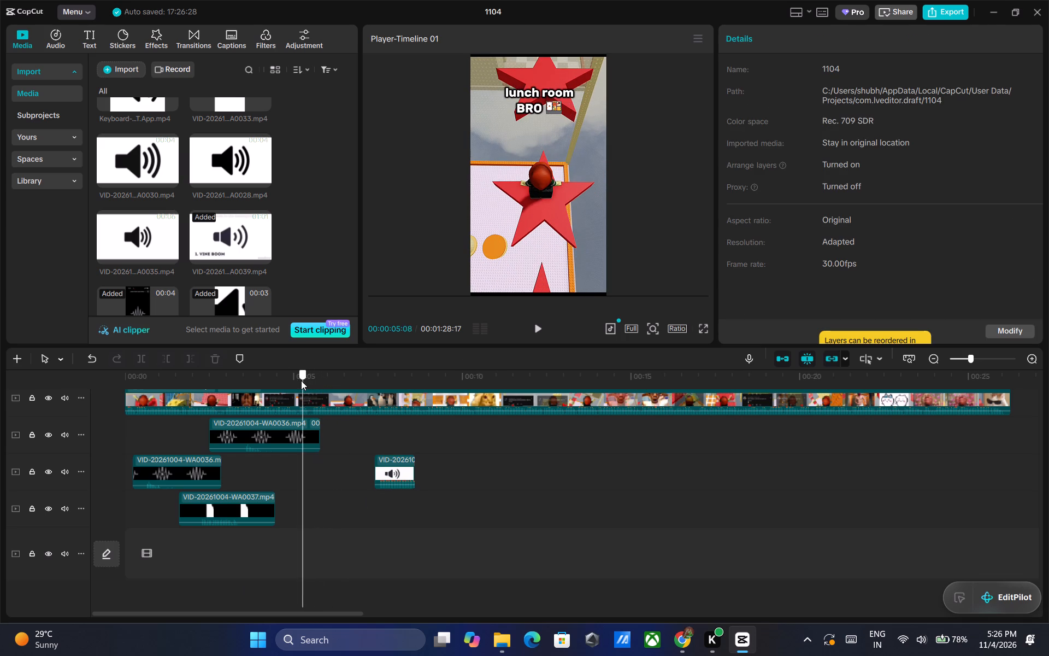
pyautogui.moveTo(301, 380); pyautogui.dragTo(309, 384)
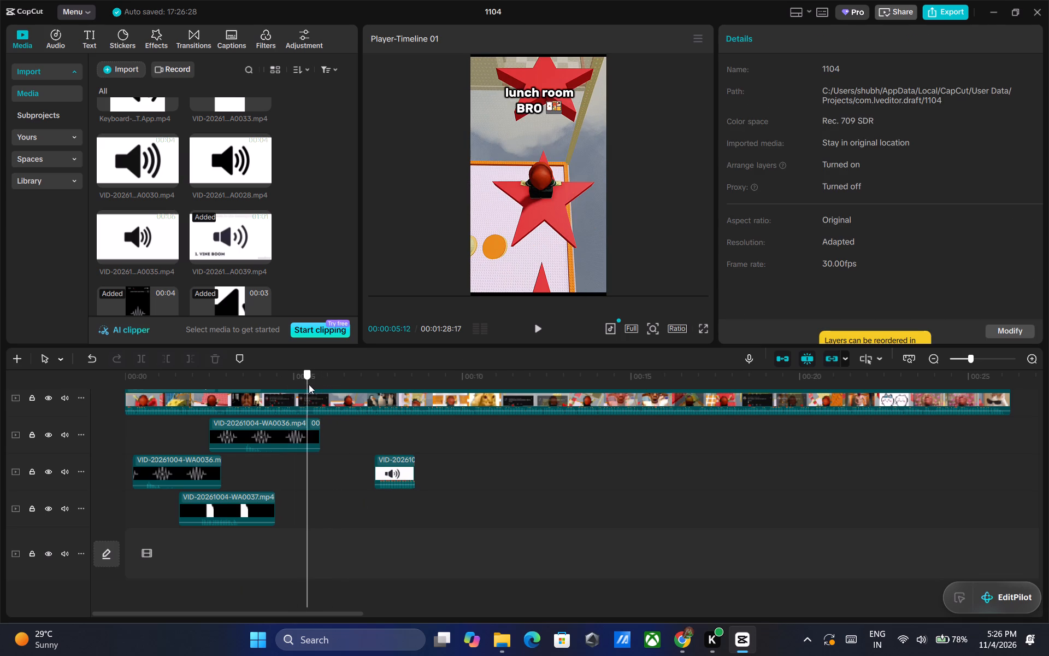
pyautogui.moveTo(309, 384); pyautogui.dragTo(338, 385)
pyautogui.moveTo(398, 462); pyautogui.dragTo(356, 458)
# Lower the Vine Boom piece's volume to -6.7 dB and play the edit from 00:00:06:10 to about 8 s.
pyautogui.click(781, 40)
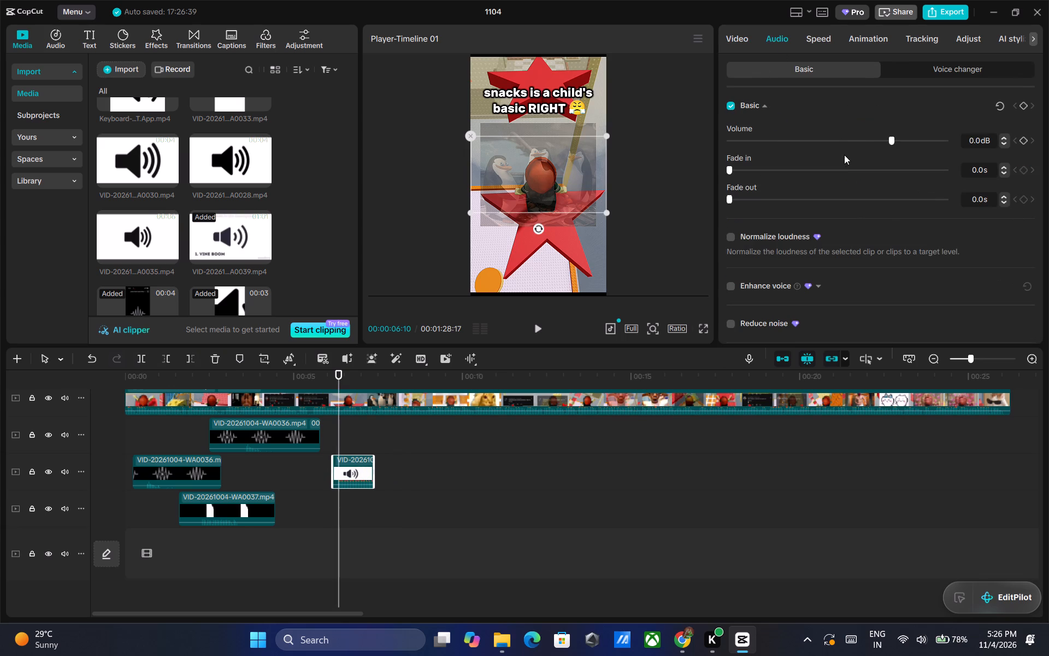
pyautogui.click(874, 142)
pyautogui.click(867, 139)
pyautogui.click(873, 138)
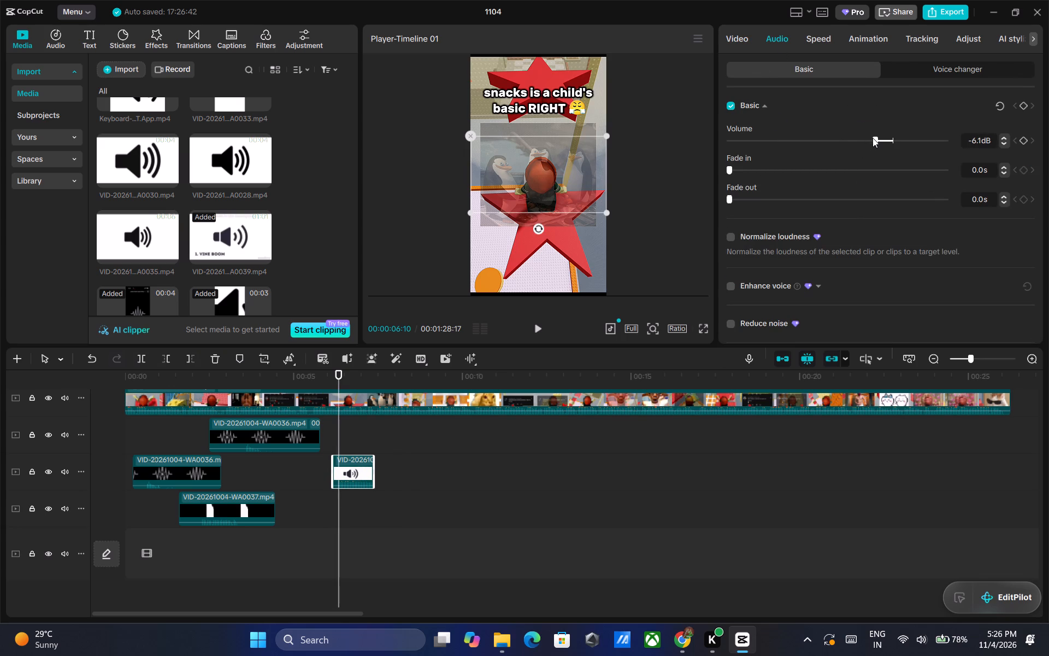
pyautogui.click(871, 138)
pyautogui.click(534, 325)
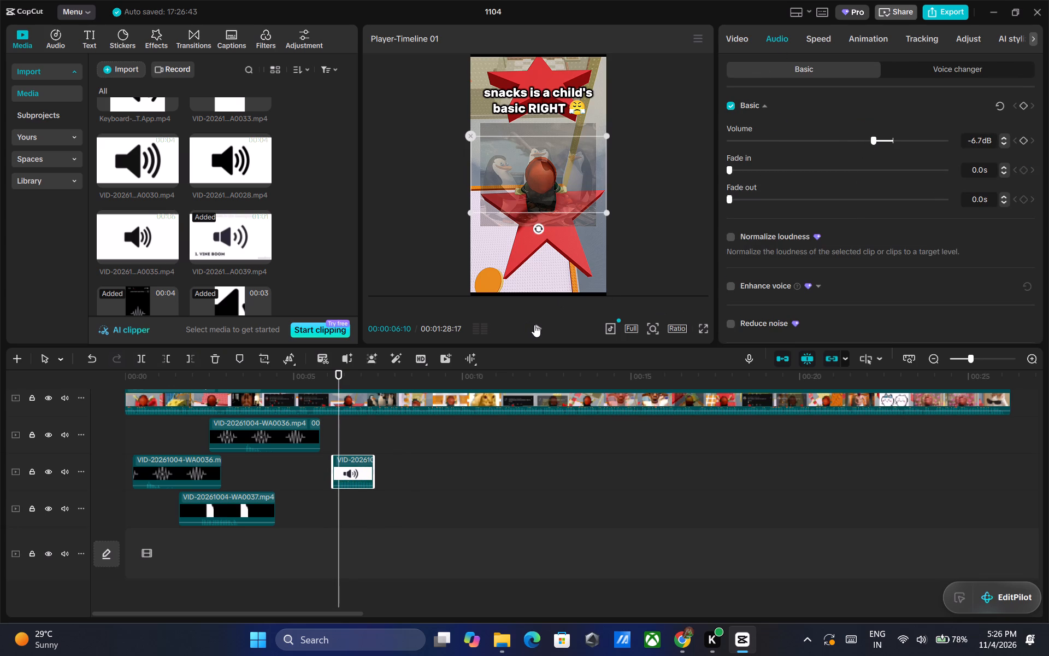
pyautogui.click(534, 325)
pyautogui.tripleClick(534, 325)
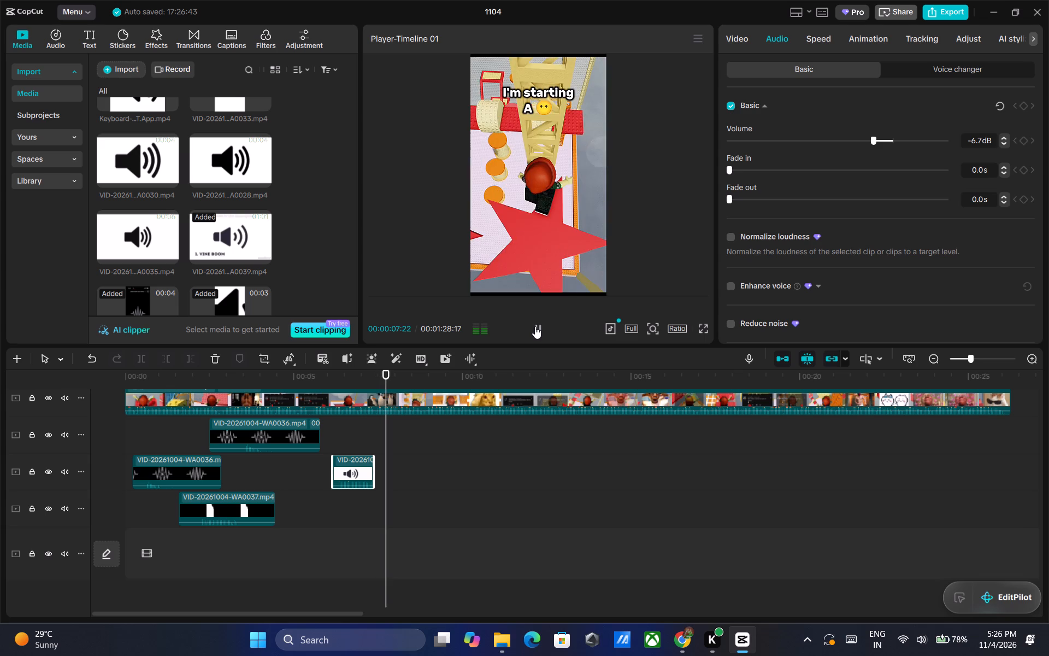
pyautogui.click(535, 326)
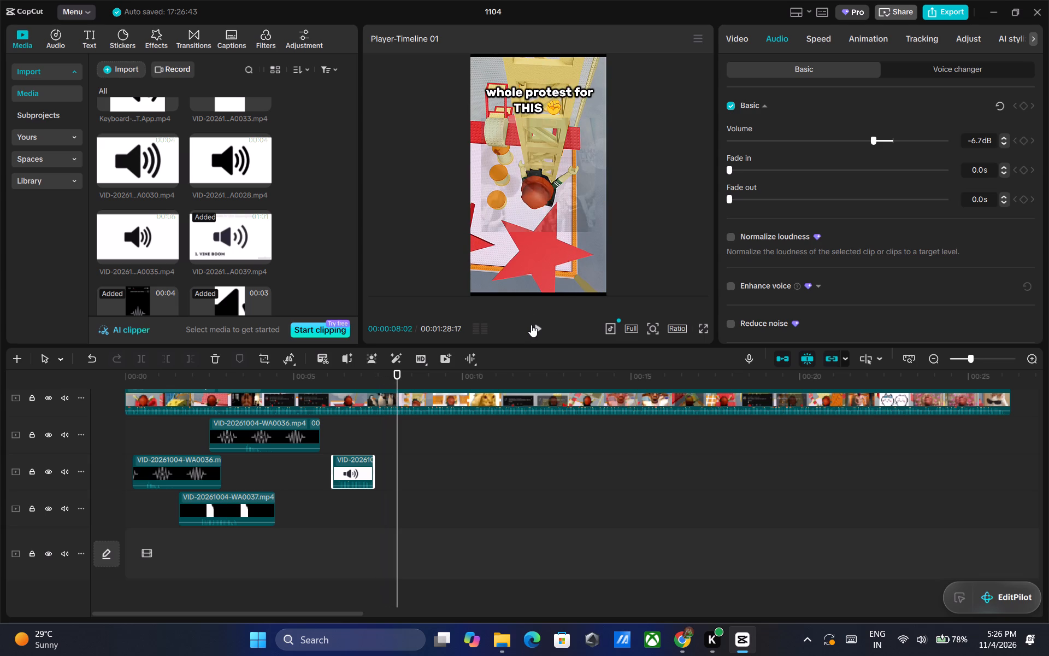
# Move the effect set aside on the lowest track near 27.6 s to about 8.1 s directly below the video, at "whole protest for THIS".
pyautogui.moveTo(317, 614); pyautogui.dragTo(353, 615)
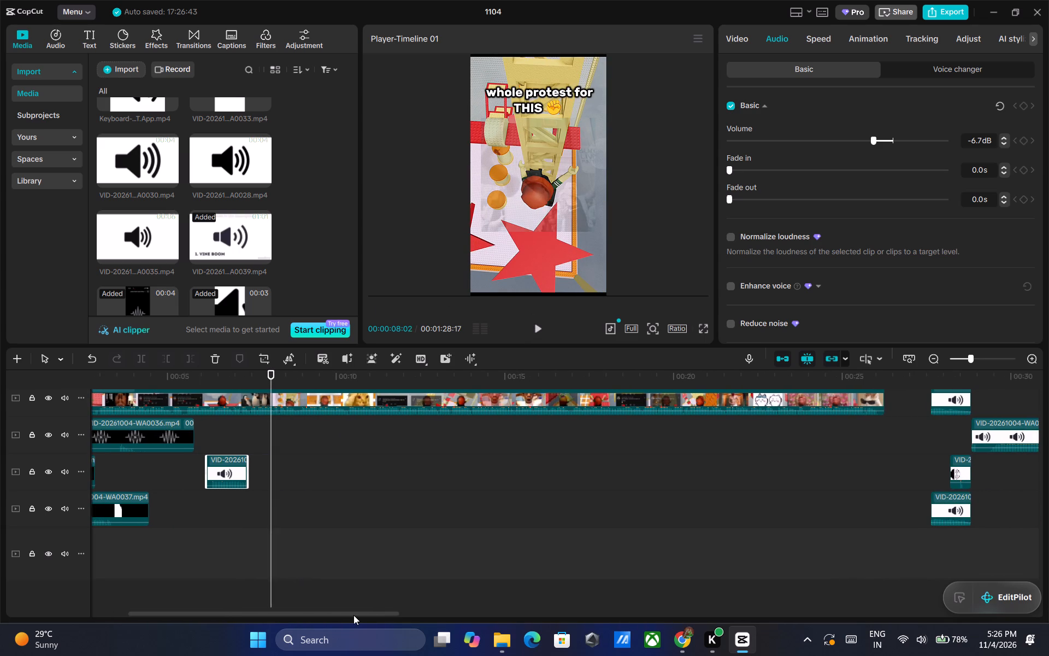
pyautogui.moveTo(353, 615); pyautogui.dragTo(452, 615)
pyautogui.moveTo(603, 503); pyautogui.dragTo(243, 464)
pyautogui.click(318, 610)
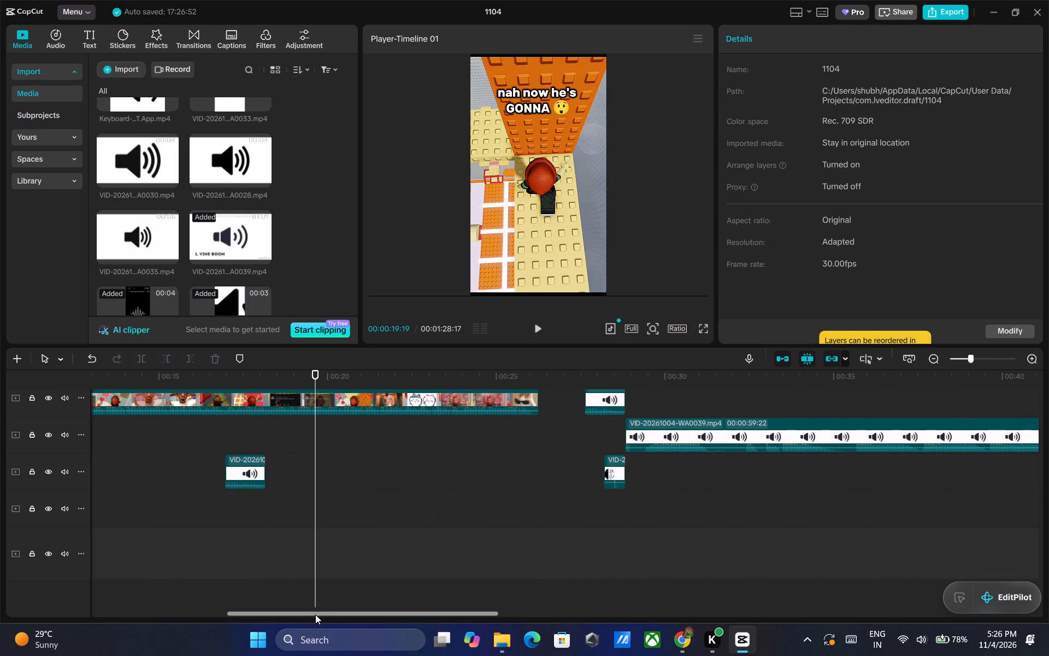
pyautogui.moveTo(315, 614); pyautogui.dragTo(208, 612)
pyautogui.click(274, 419)
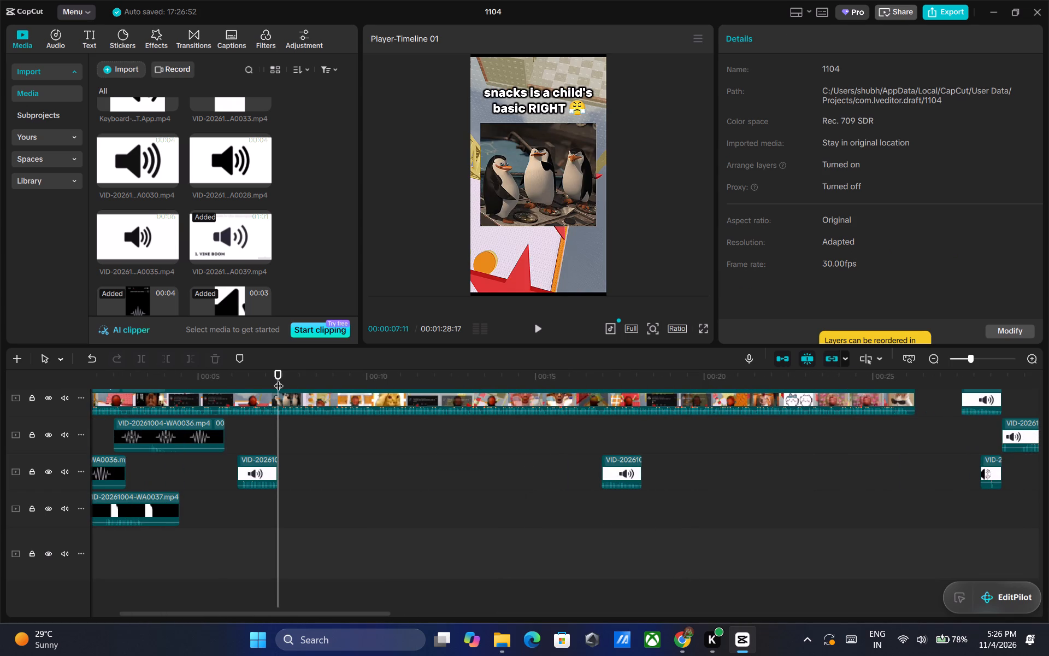
pyautogui.tripleClick(535, 325)
pyautogui.tripleClick(535, 325)
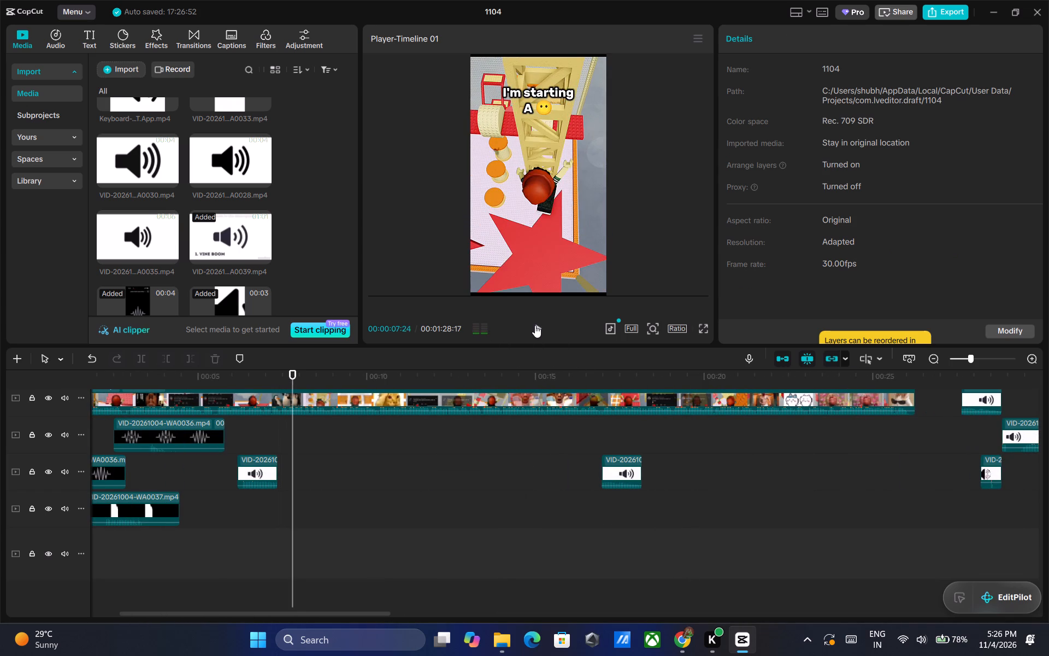
pyautogui.doubleClick(535, 325)
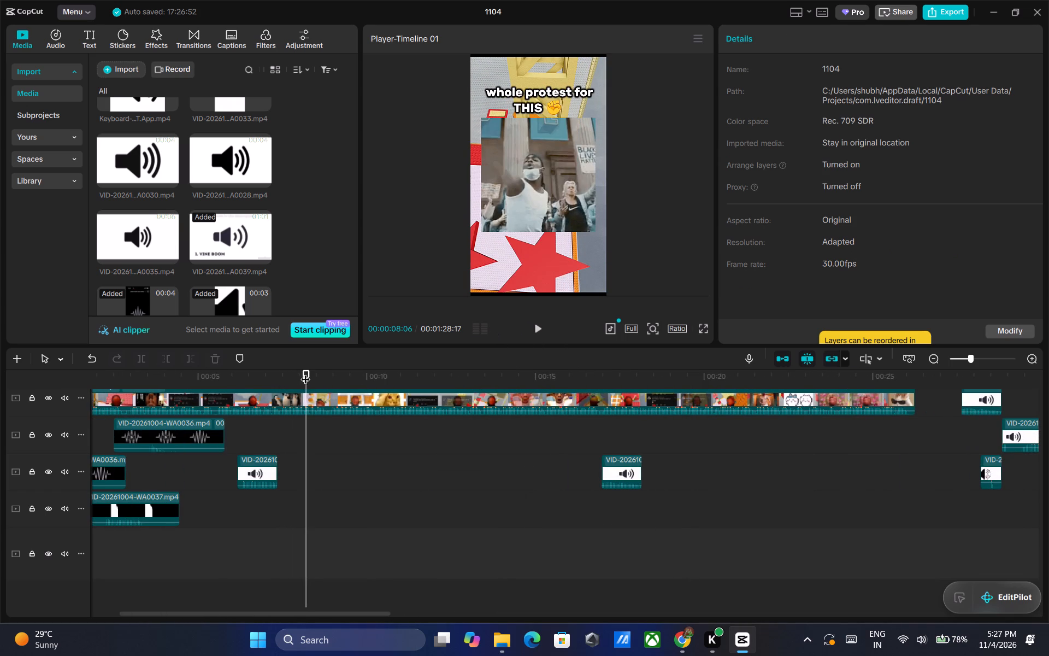
pyautogui.click(305, 372)
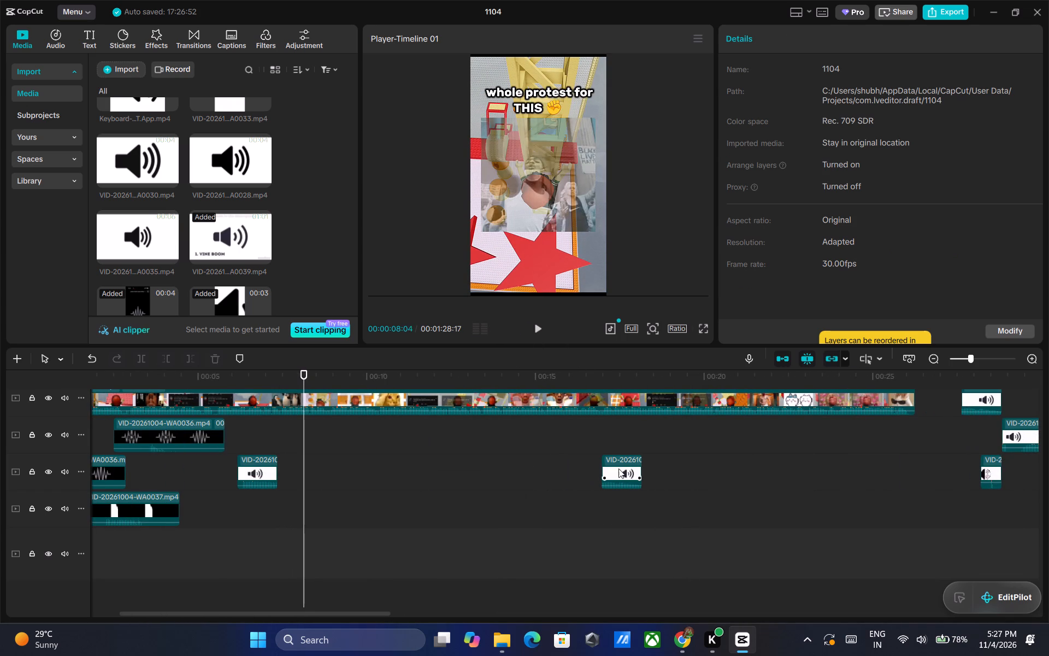
pyautogui.moveTo(618, 468); pyautogui.dragTo(320, 435)
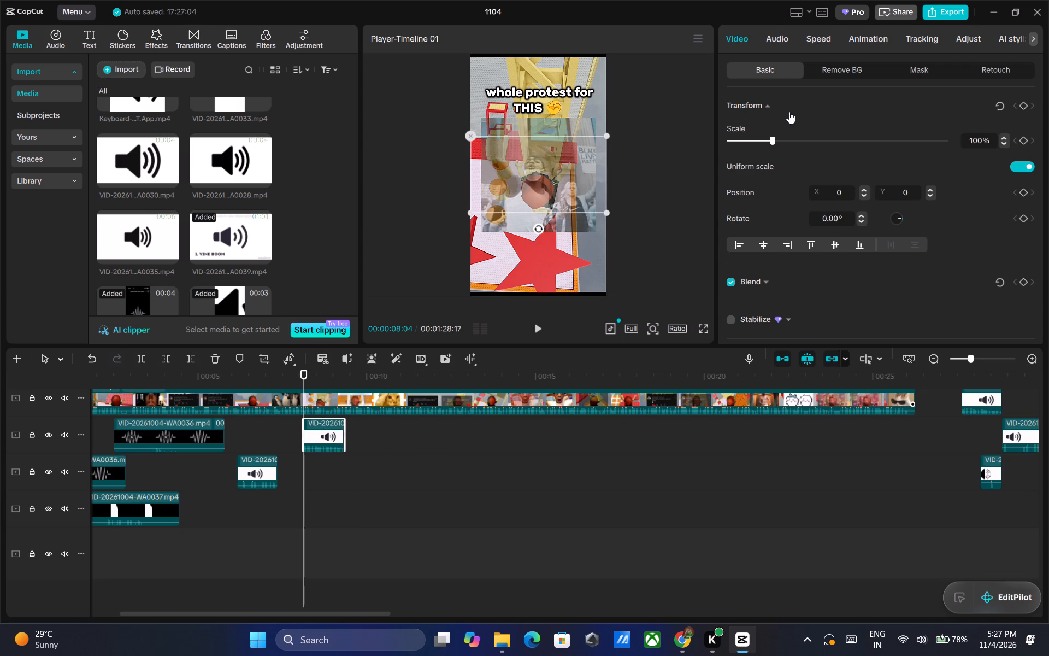
# Play the edit from 00:00:08:04 to check the moved effect and find the next cue at 00:00:09:24.
pyautogui.click(781, 31)
pyautogui.click(537, 327)
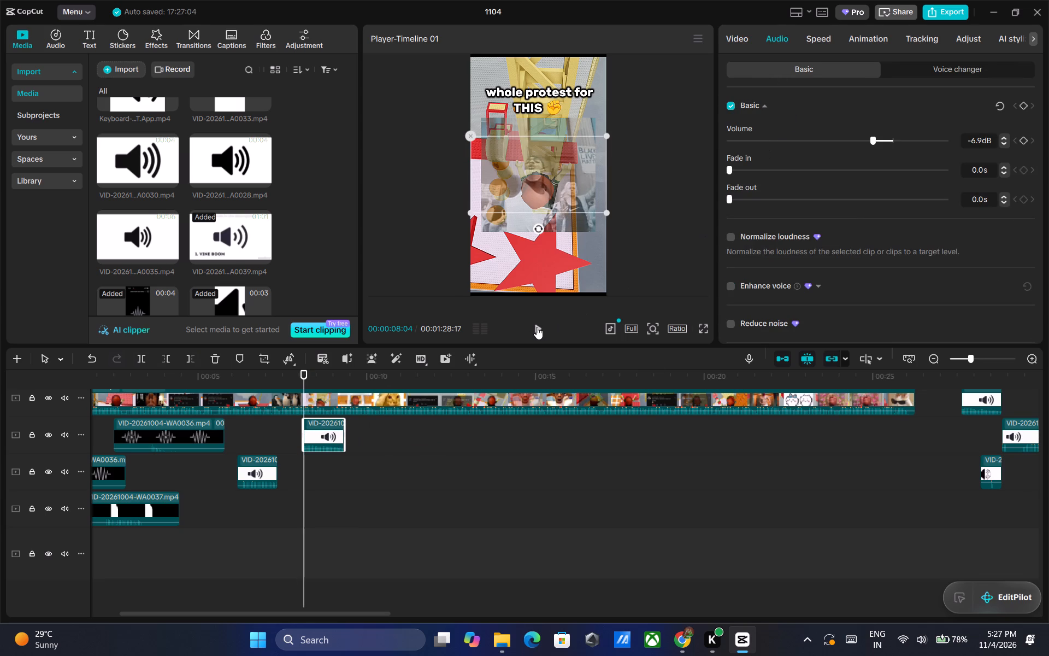
pyautogui.tripleClick(537, 327)
pyautogui.tripleClick(537, 327)
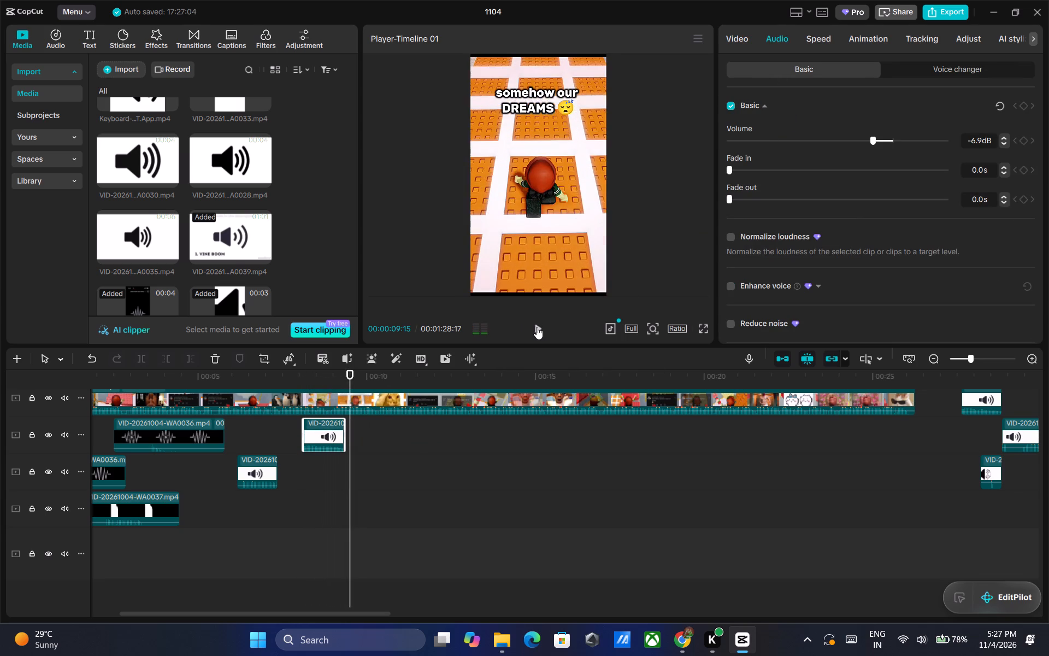
pyautogui.click(537, 327)
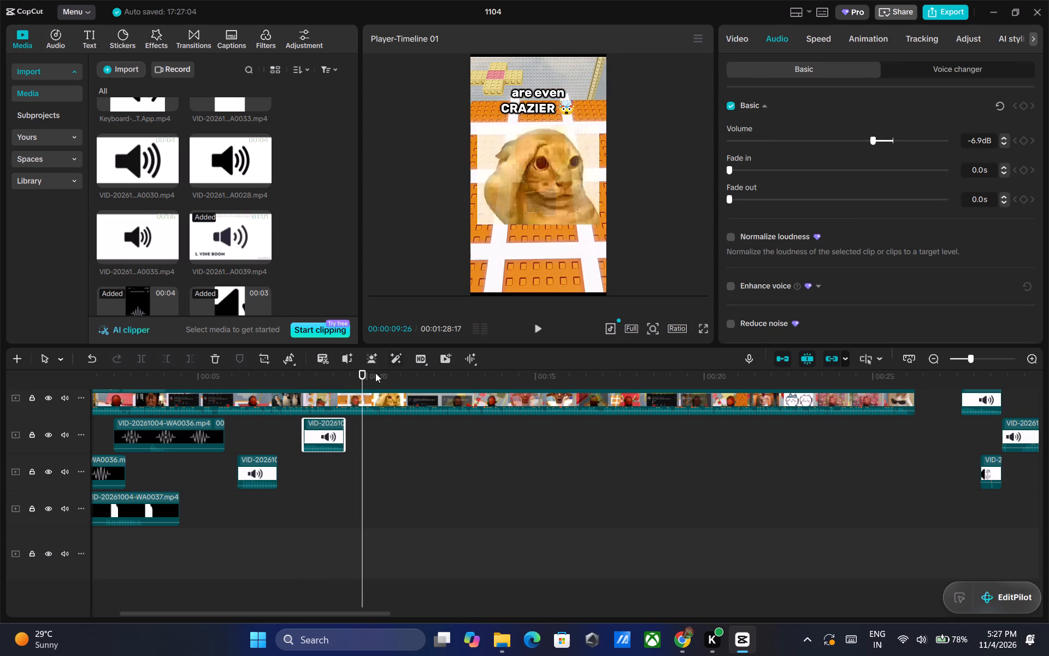
pyautogui.click(360, 374)
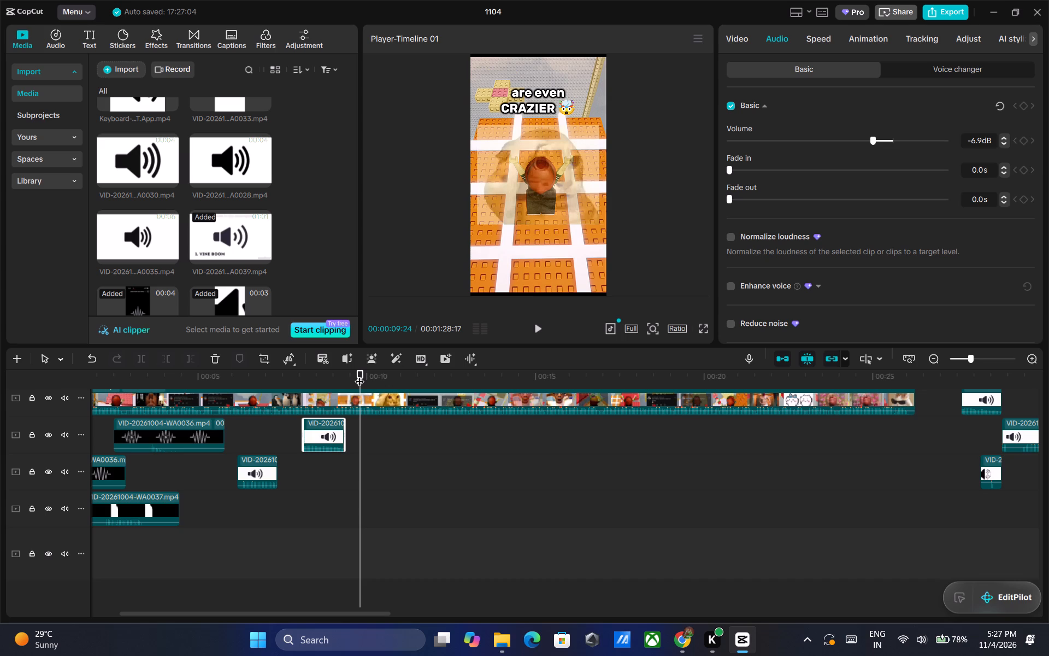
# Preview the imported sound clips, including WA0028, WA0030, WA0032 and WA0034, to choose an effect for the "are even CRAZIER" cue.
pyautogui.click(220, 161)
pyautogui.scroll(1, 222, 159)
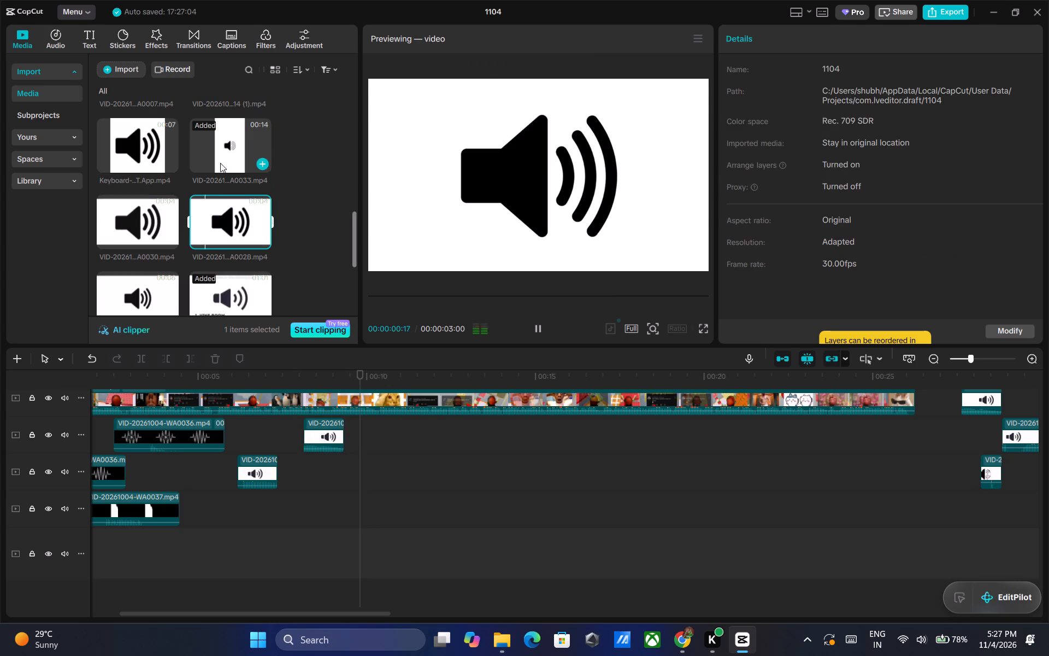
pyautogui.click(116, 238)
pyautogui.scroll(-2, 132, 216)
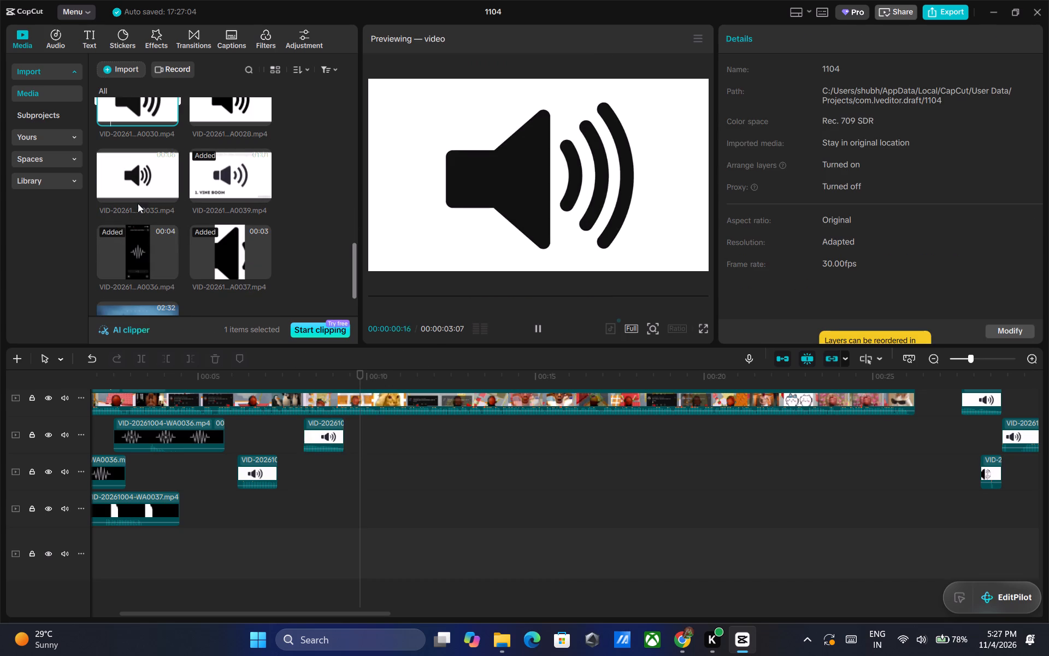
pyautogui.scroll(6, 139, 181)
pyautogui.click(152, 171)
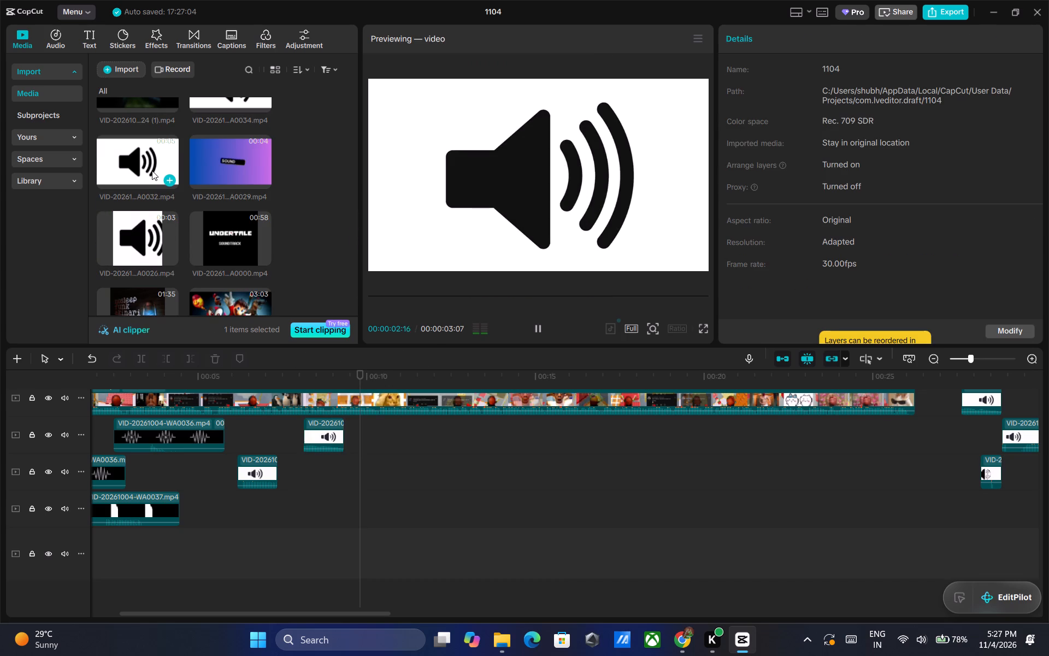
pyautogui.scroll(1, 139, 175)
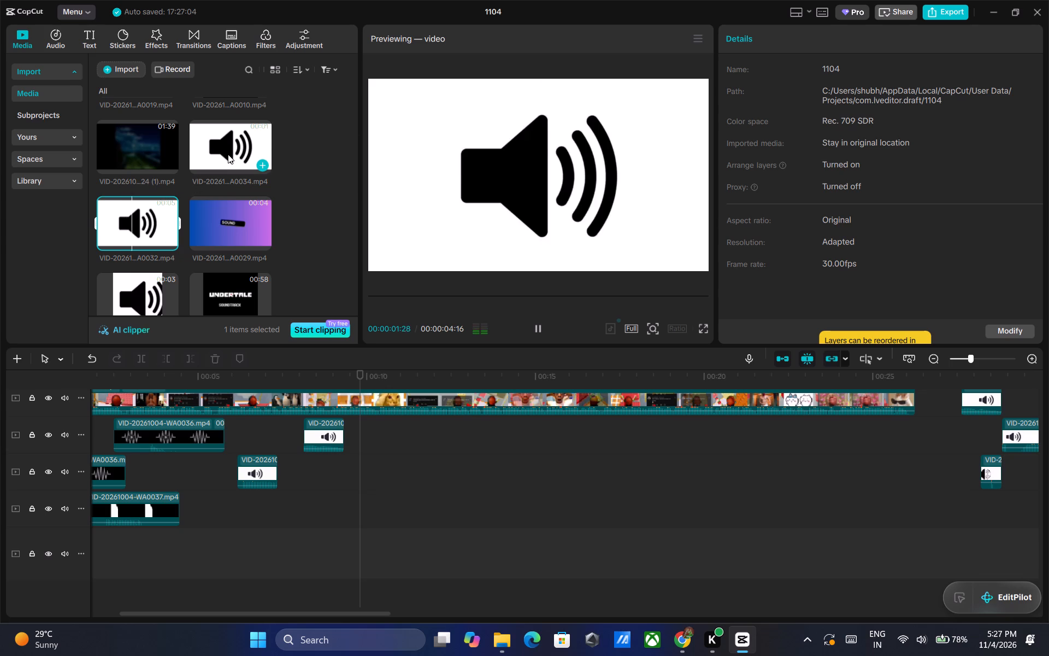
pyautogui.click(228, 154)
pyautogui.scroll(2, 226, 153)
pyautogui.scroll(-2, 229, 188)
pyautogui.click(130, 218)
pyautogui.scroll(-10, 131, 218)
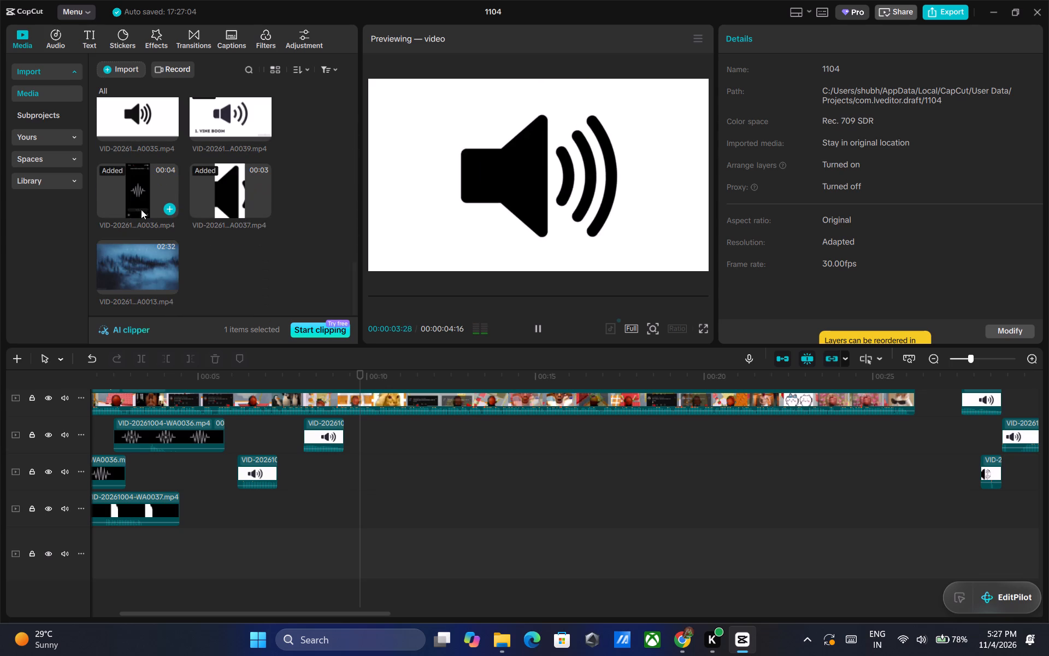
pyautogui.scroll(6, 143, 136)
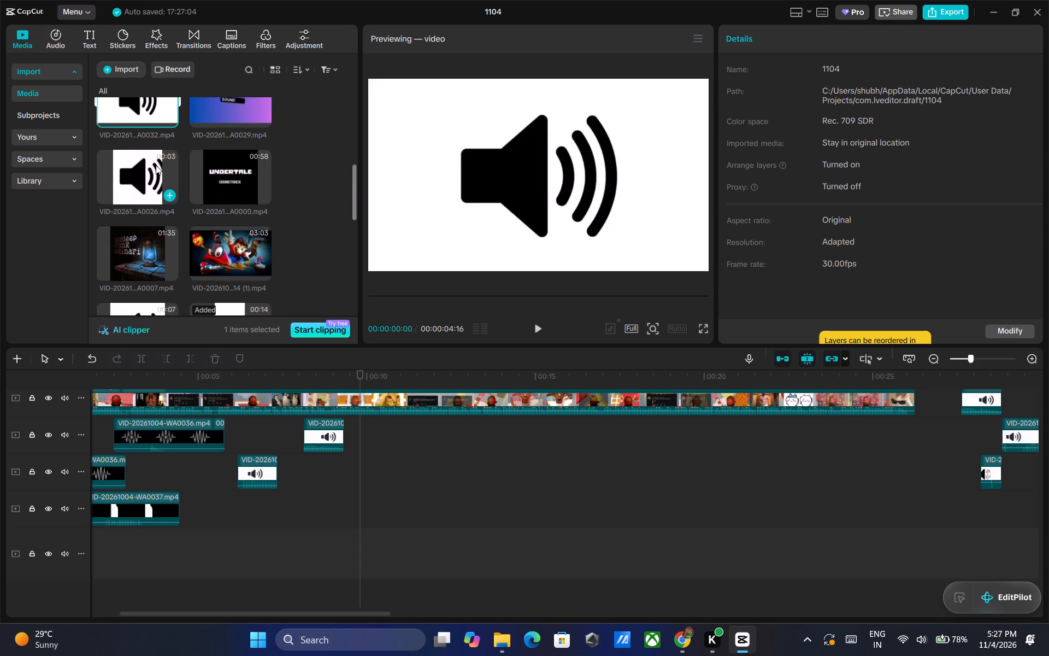
pyautogui.scroll(2, 142, 160)
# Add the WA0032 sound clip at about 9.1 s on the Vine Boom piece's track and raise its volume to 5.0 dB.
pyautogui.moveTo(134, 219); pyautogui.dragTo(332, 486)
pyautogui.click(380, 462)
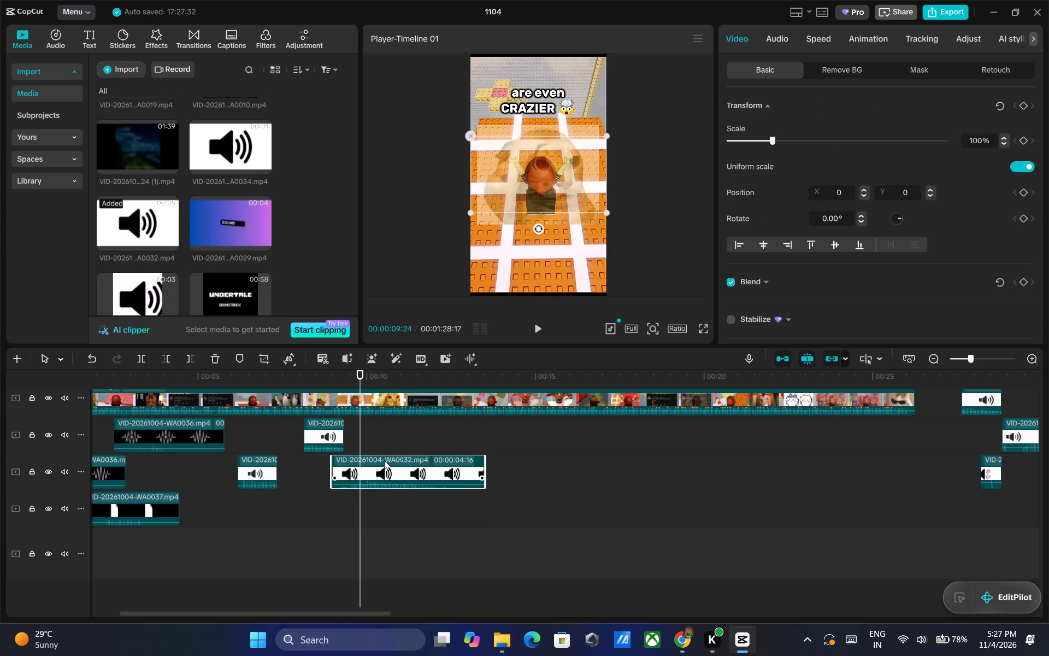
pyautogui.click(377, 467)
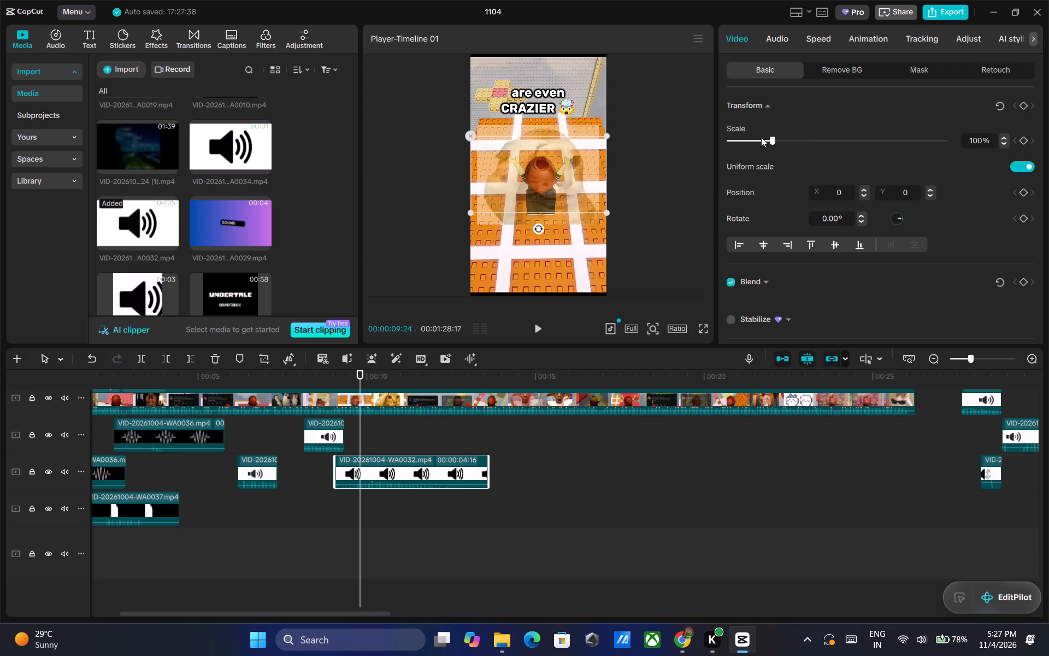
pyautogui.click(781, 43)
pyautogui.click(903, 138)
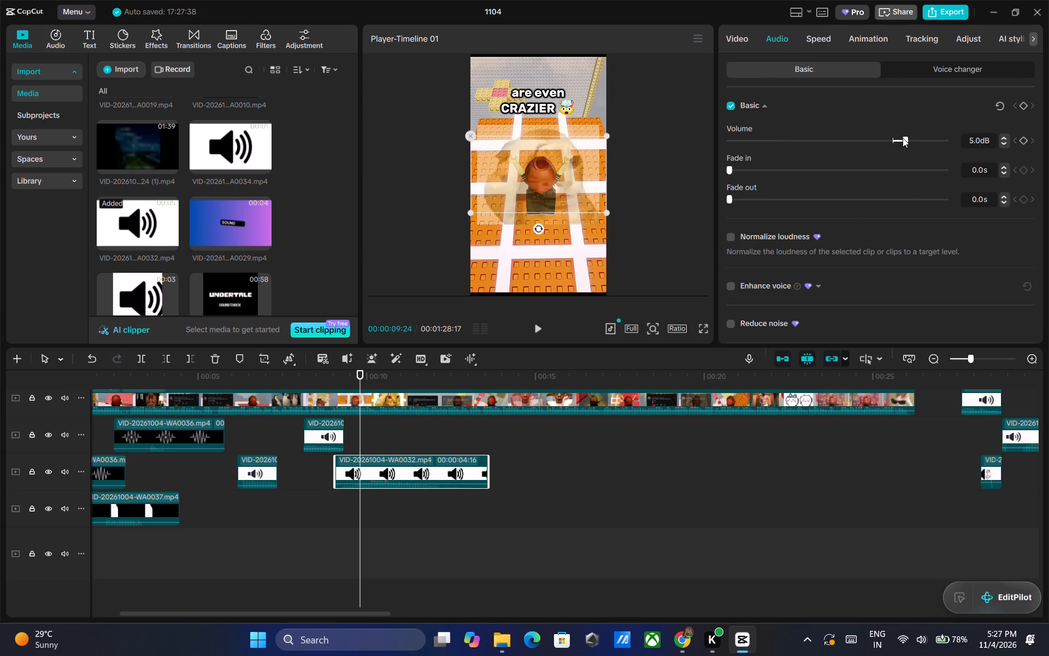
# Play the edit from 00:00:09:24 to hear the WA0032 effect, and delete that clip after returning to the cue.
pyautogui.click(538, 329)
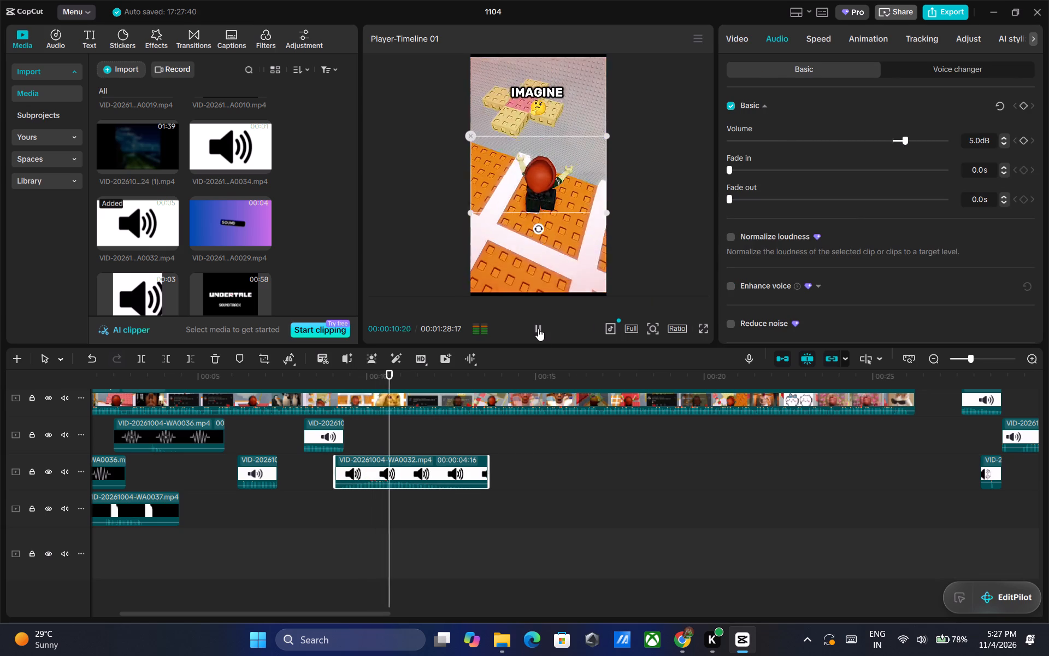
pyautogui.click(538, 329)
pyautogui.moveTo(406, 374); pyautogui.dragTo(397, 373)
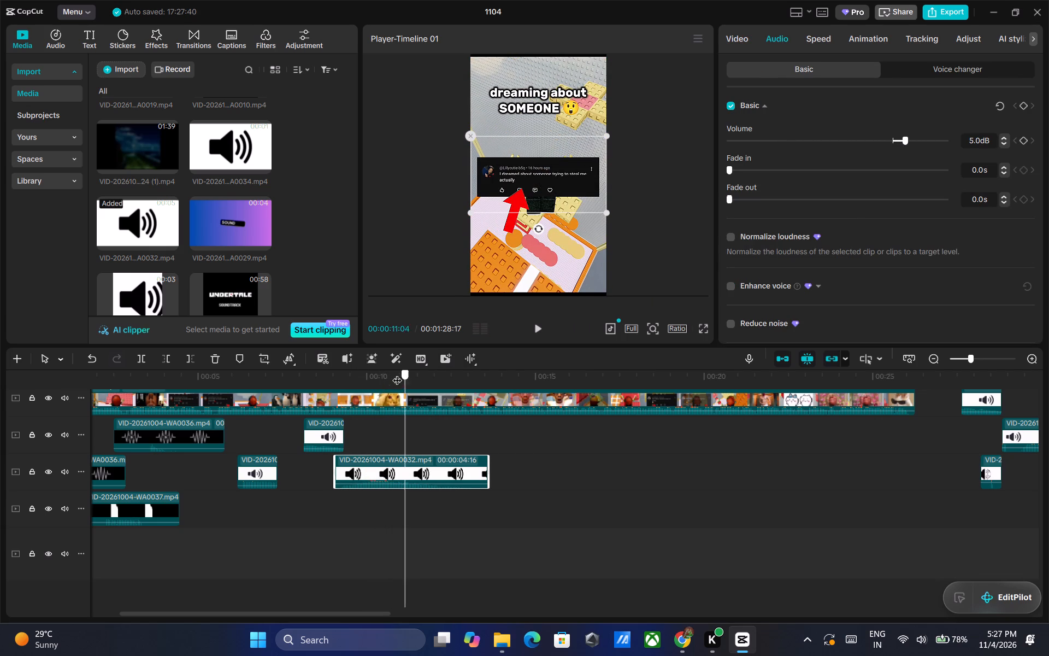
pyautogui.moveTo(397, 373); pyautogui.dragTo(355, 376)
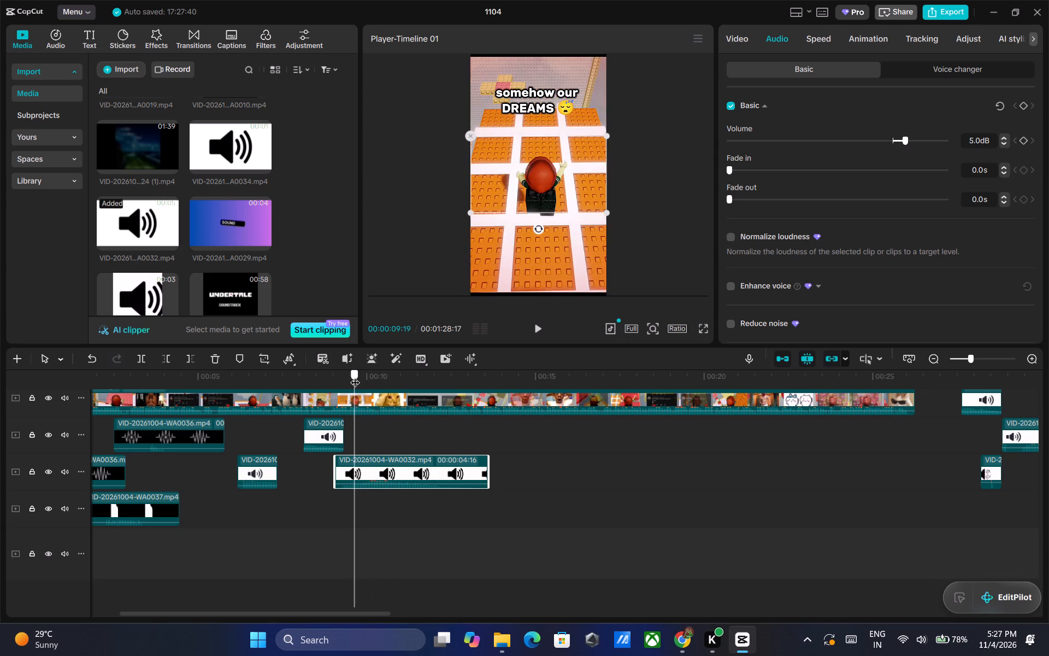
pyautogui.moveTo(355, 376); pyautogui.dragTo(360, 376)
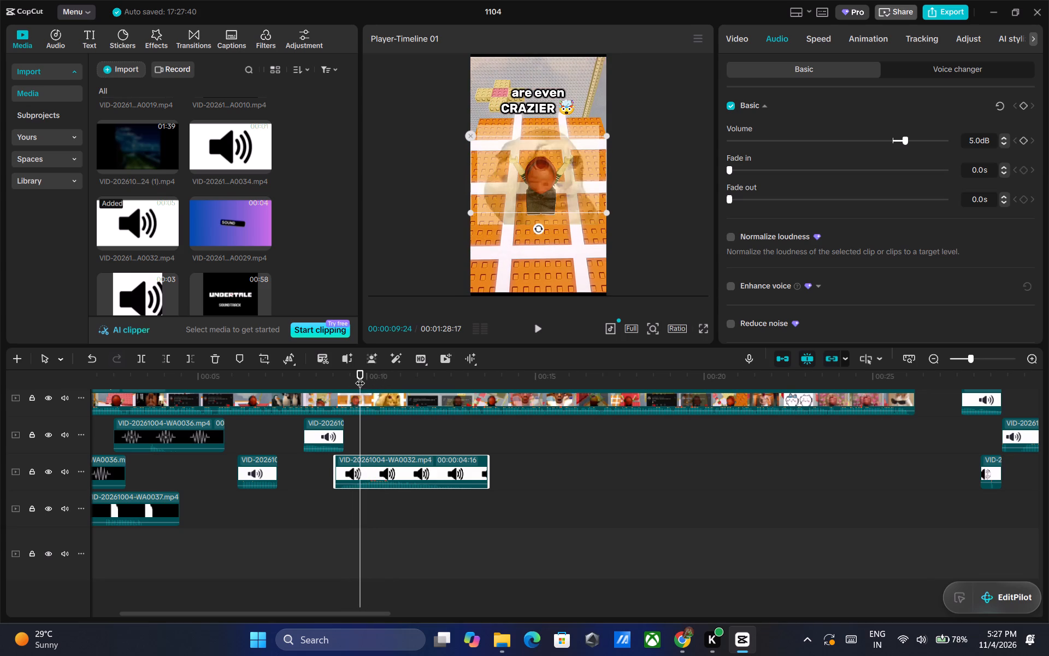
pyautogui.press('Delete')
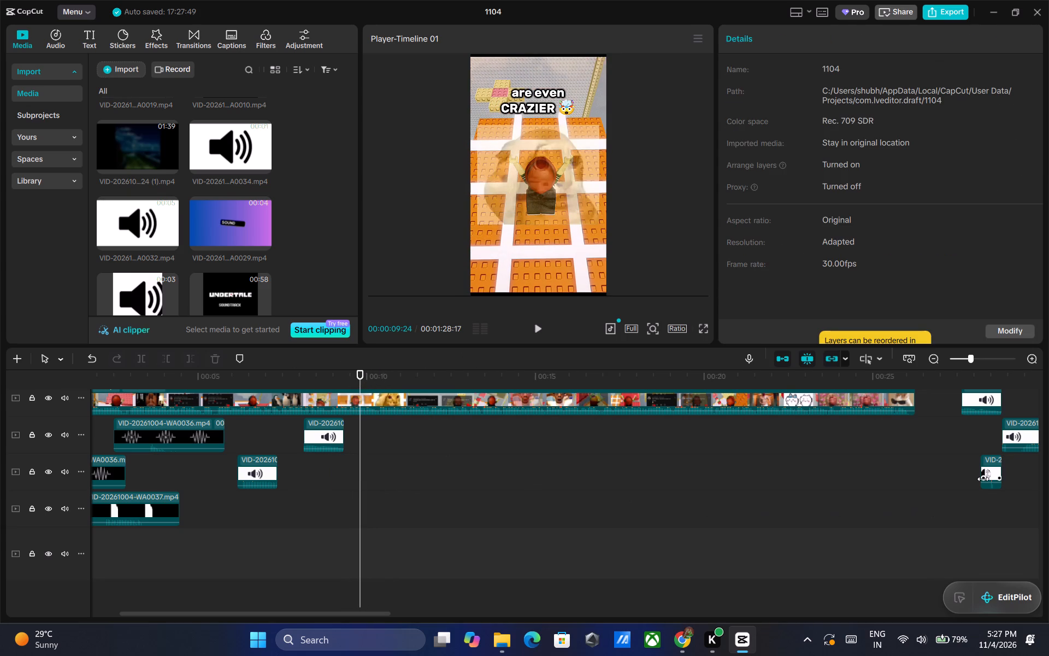
# Move the short sound piece at about 28 s to the "are even CRAZIER" cue, starting at about 9.5 s, and play it back.
pyautogui.moveTo(990, 470); pyautogui.dragTo(357, 468)
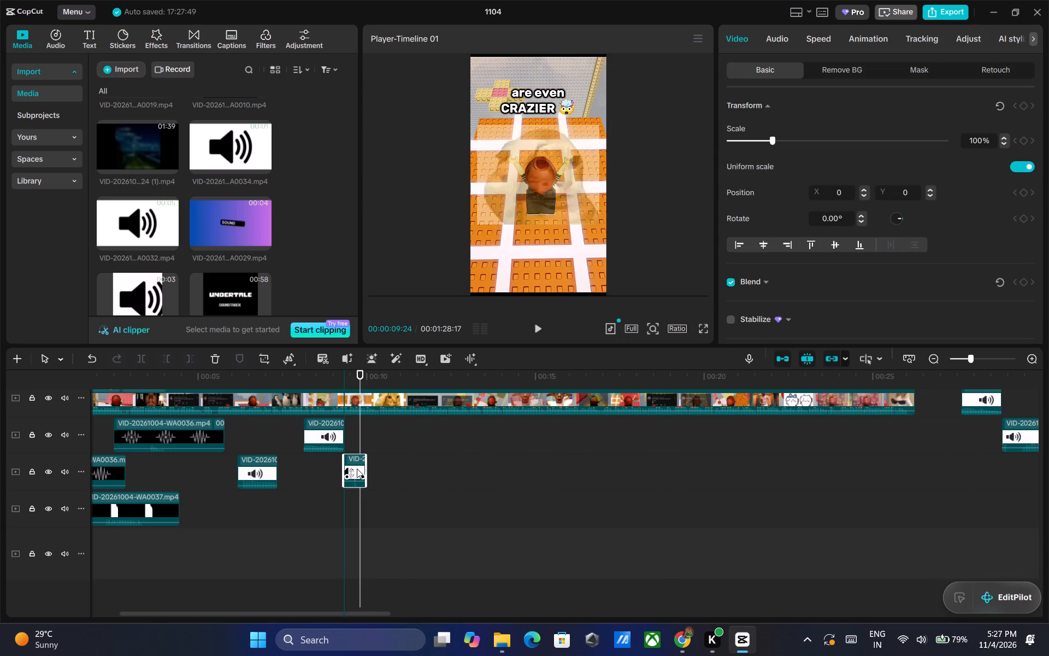
pyautogui.moveTo(357, 468); pyautogui.dragTo(358, 468)
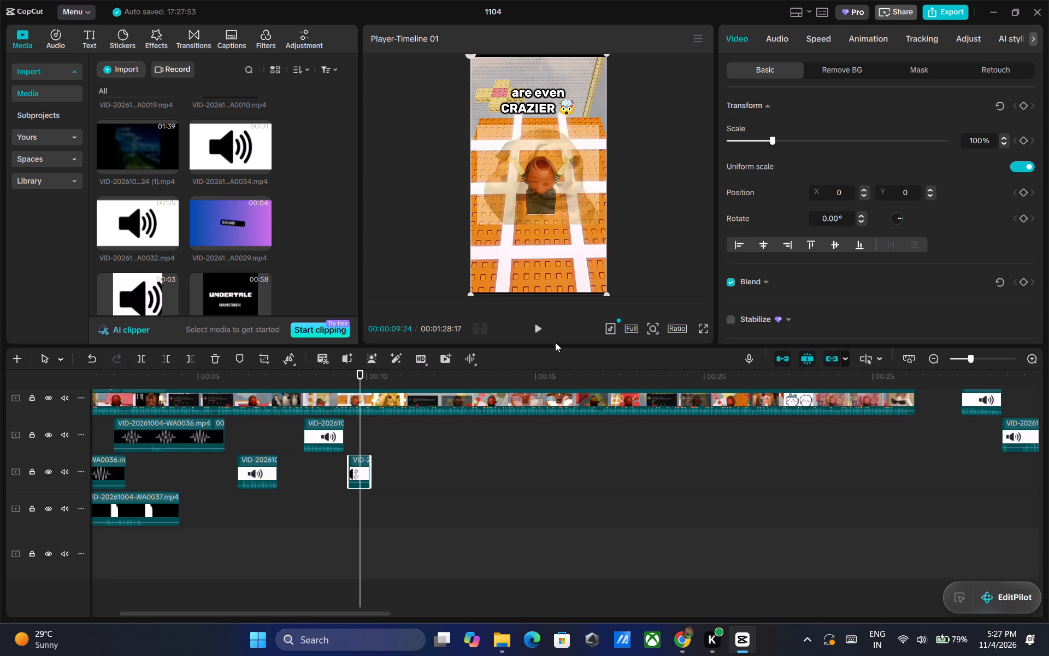
pyautogui.click(541, 323)
pyautogui.click(541, 323)
pyautogui.doubleClick(541, 323)
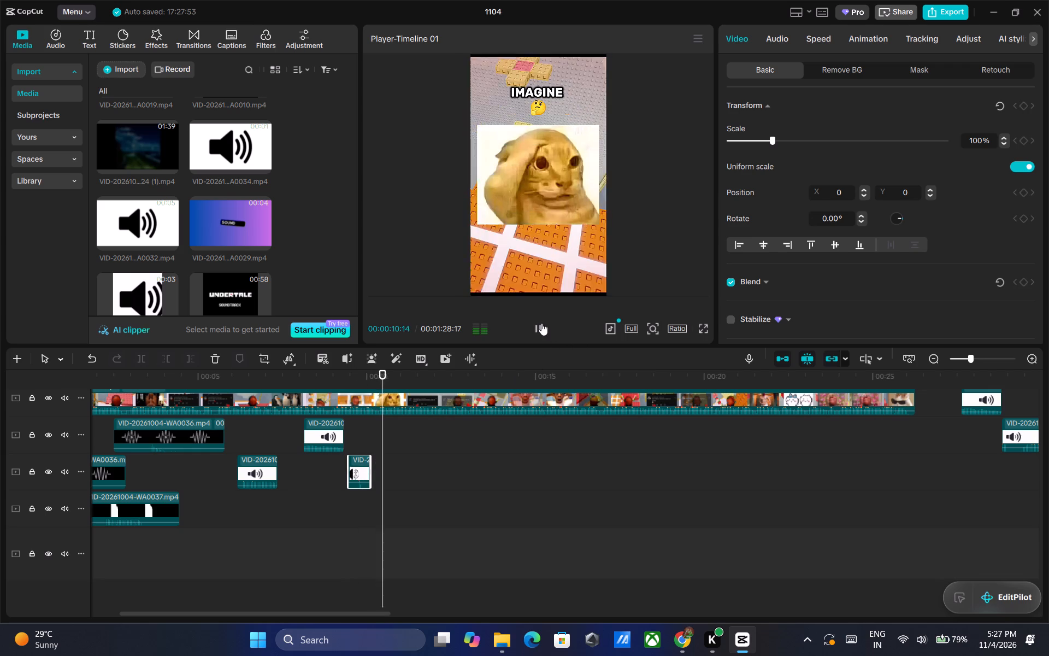
pyautogui.doubleClick(541, 323)
pyautogui.doubleClick(541, 323)
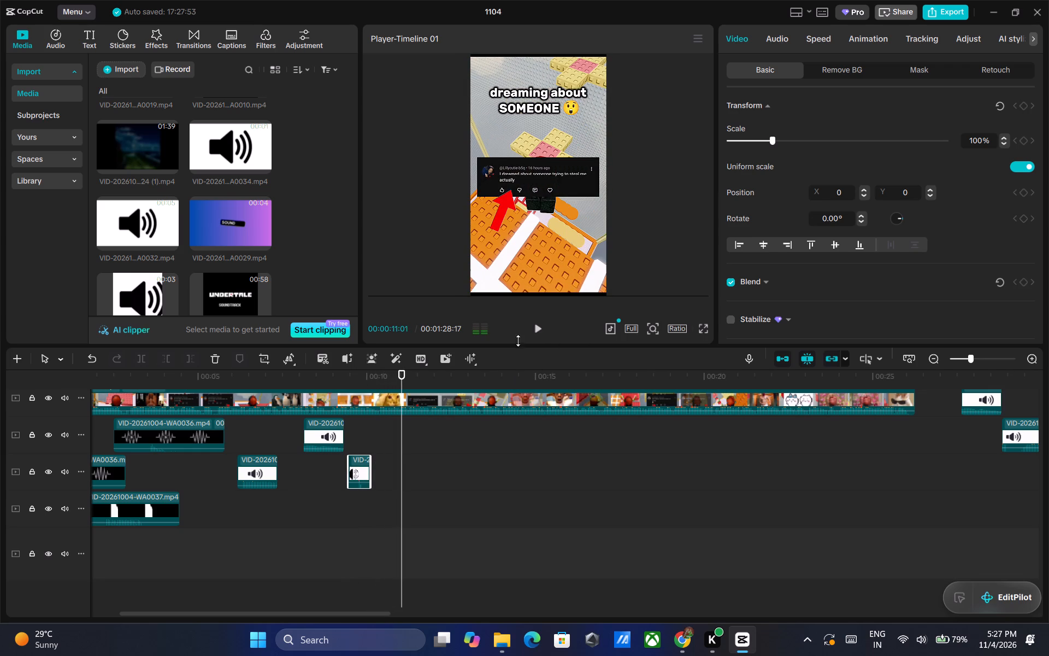
# Add the WA0036 sound clip at about 9.8 s on the second track and lower its volume to -5.4 dB.
pyautogui.click(399, 376)
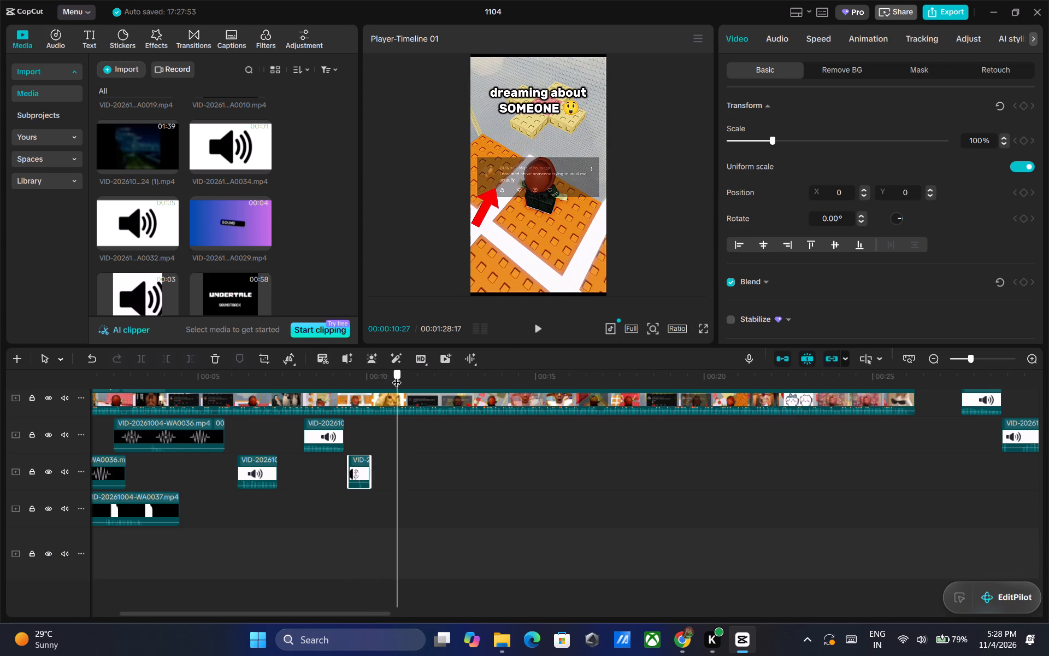
pyautogui.scroll(-12, 201, 301)
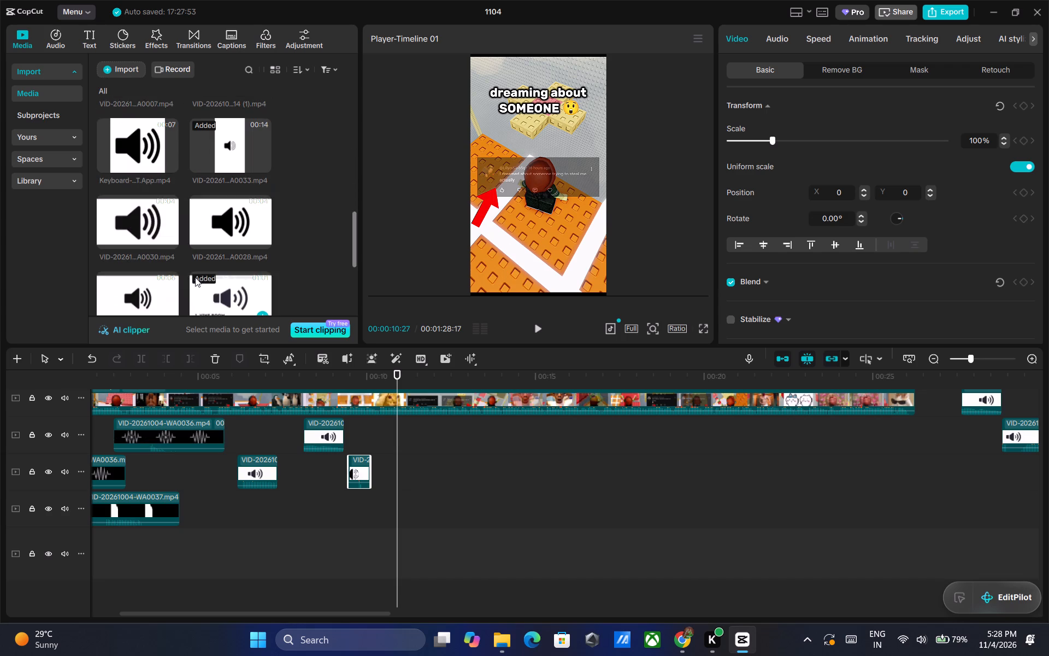
pyautogui.scroll(-4, 195, 277)
pyautogui.moveTo(140, 185); pyautogui.dragTo(366, 432)
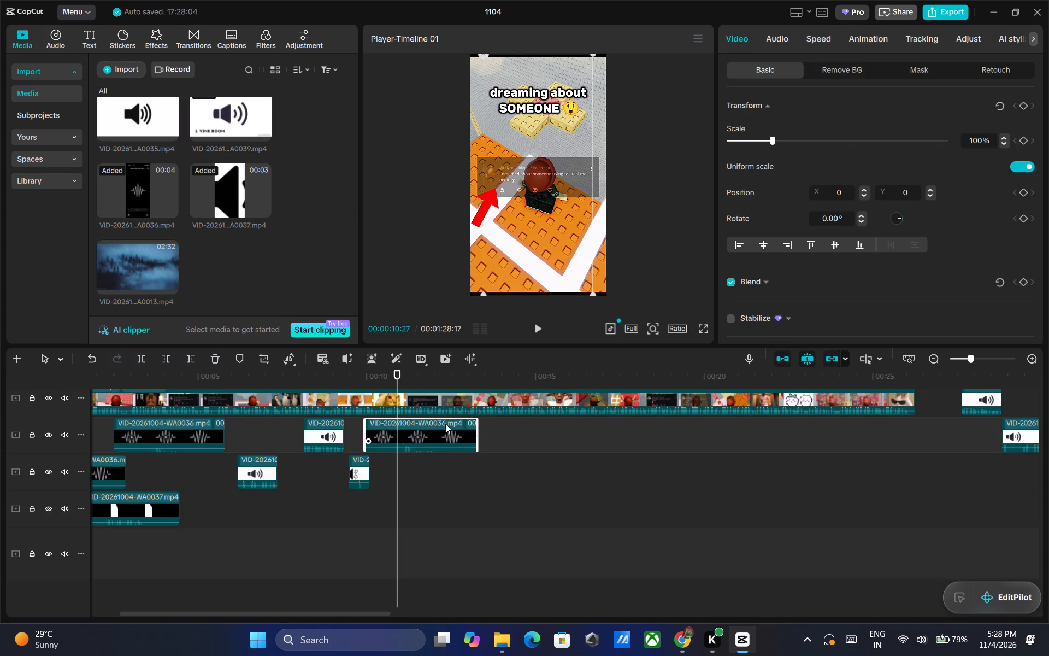
pyautogui.moveTo(421, 427); pyautogui.dragTo(415, 425)
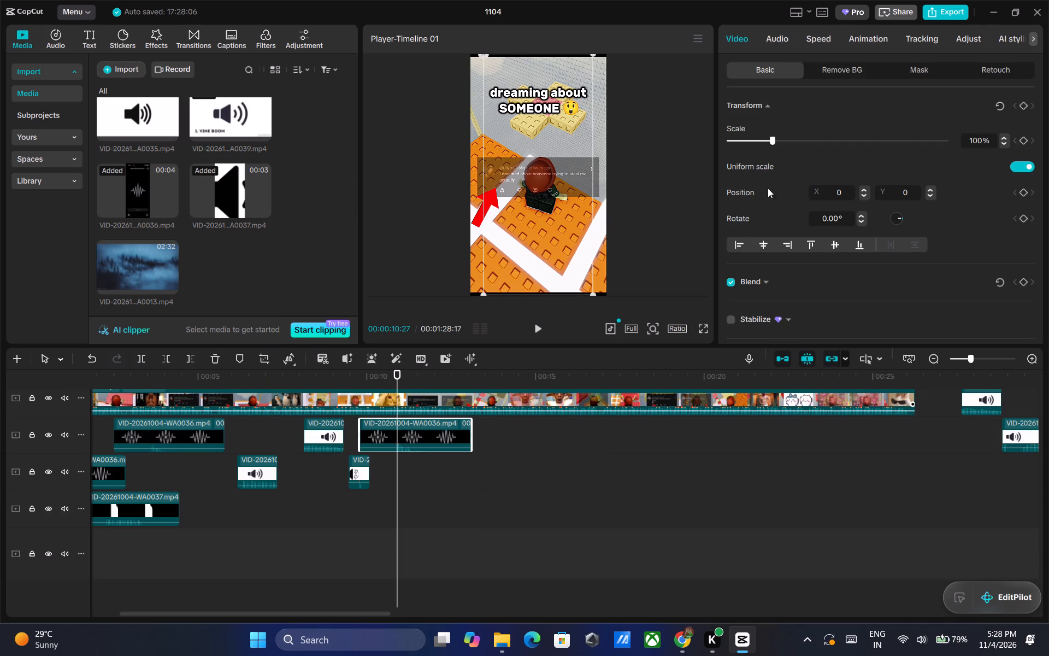
pyautogui.click(777, 33)
pyautogui.click(877, 139)
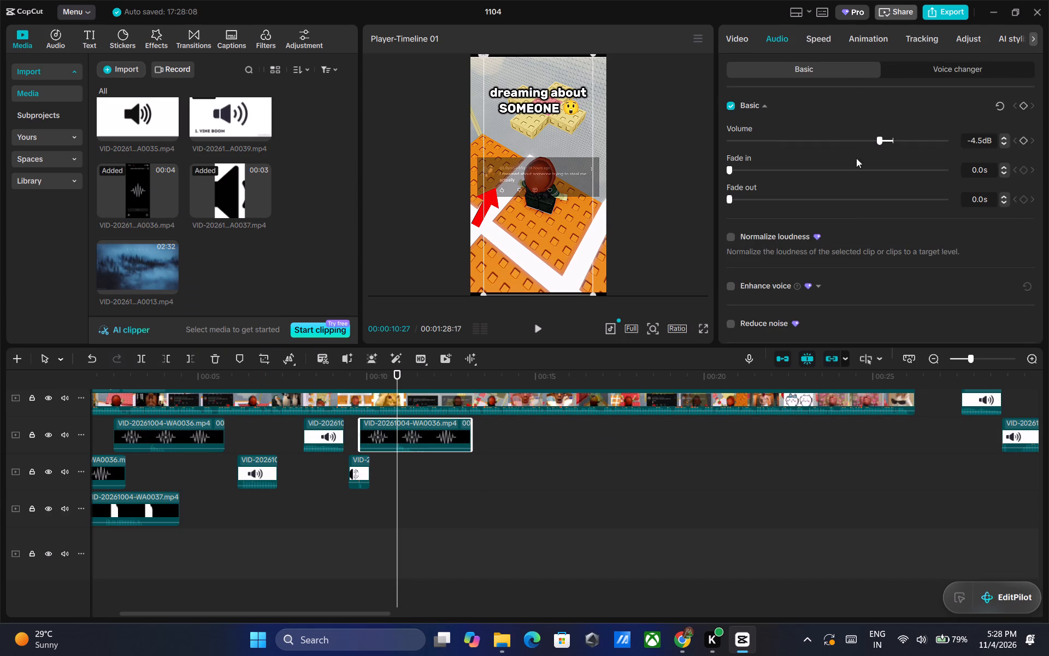
pyautogui.tripleClick(1005, 144)
pyautogui.tripleClick(1005, 144)
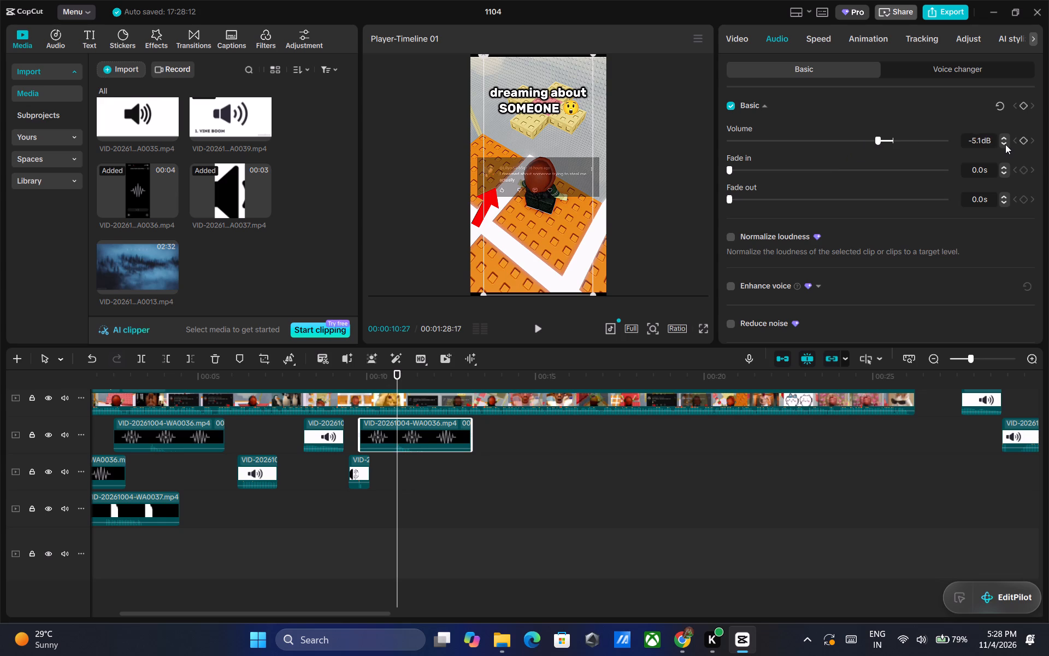
pyautogui.tripleClick(1005, 144)
# Play the edit from 00:00:10:27 to check the WA0036 effect and find the "bro what are YOU" cue at 00:00:13:08.
pyautogui.click(540, 324)
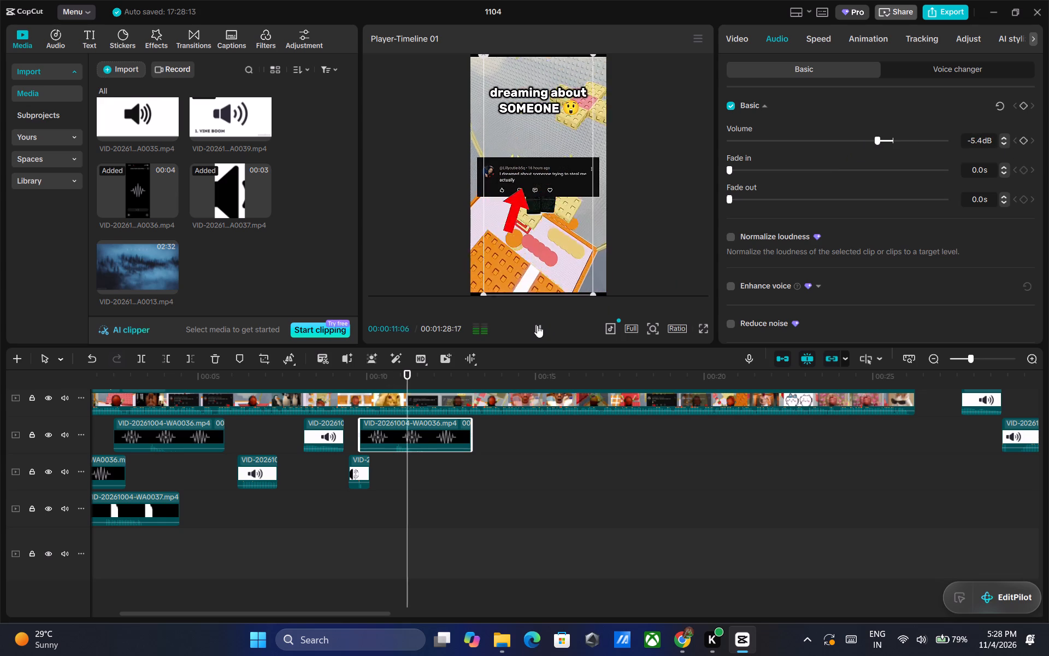
pyautogui.tripleClick(537, 325)
pyautogui.tripleClick(537, 326)
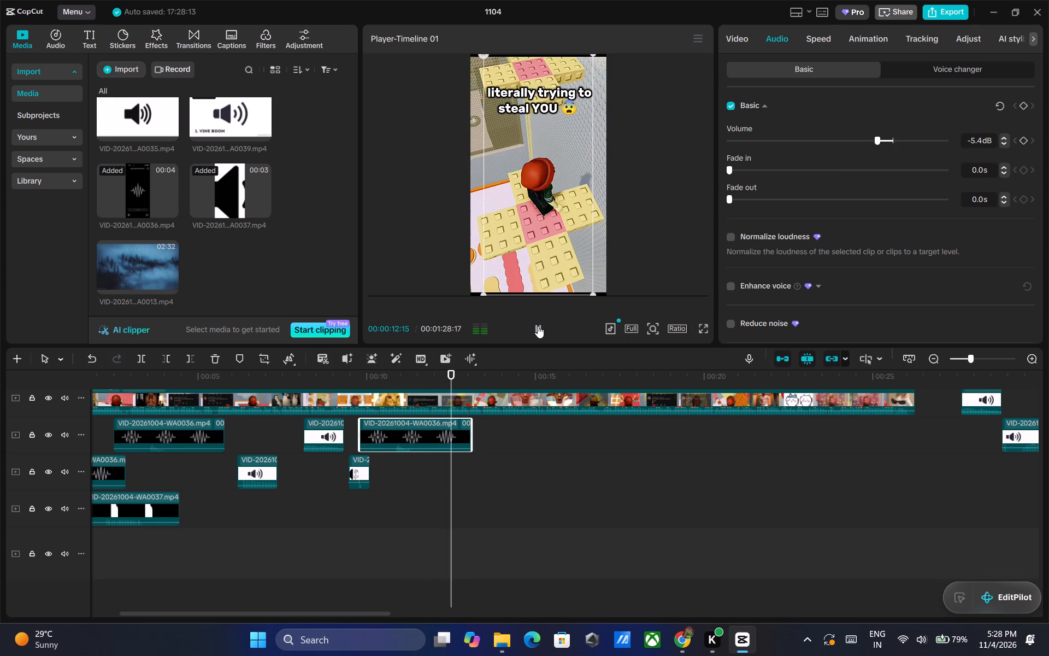
pyautogui.tripleClick(538, 326)
pyautogui.doubleClick(539, 326)
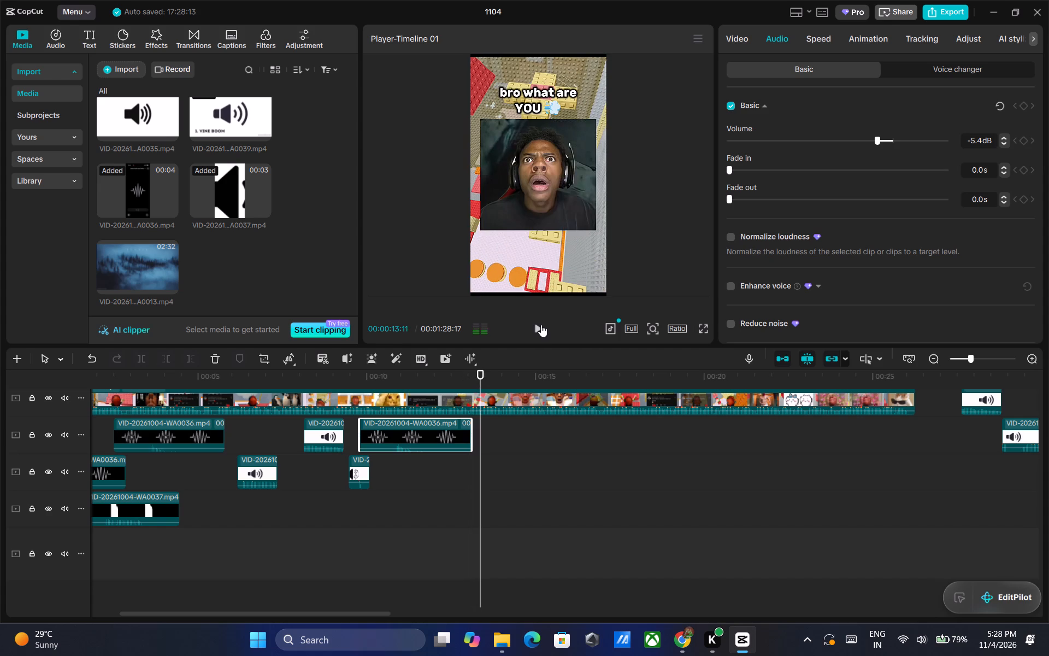
pyautogui.click(481, 373)
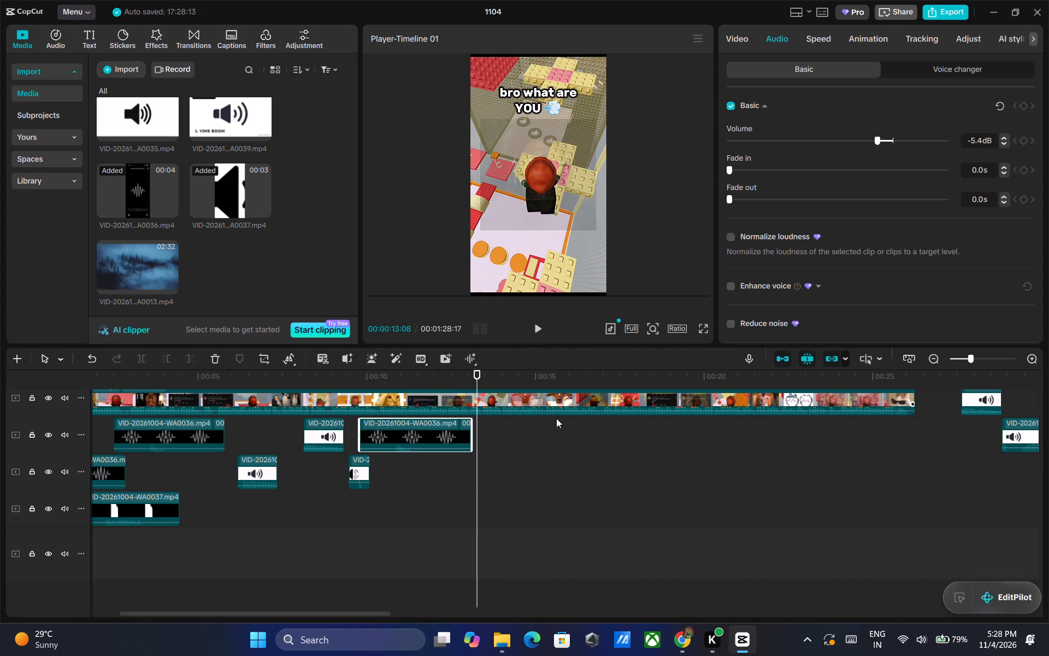
# Copy the third-track sound clip at about 6.2 s, paste it at about 13.1 s for the "bro what are YOU" cue, and play it back.
pyautogui.click(251, 466)
pyautogui.rightClick(251, 466)
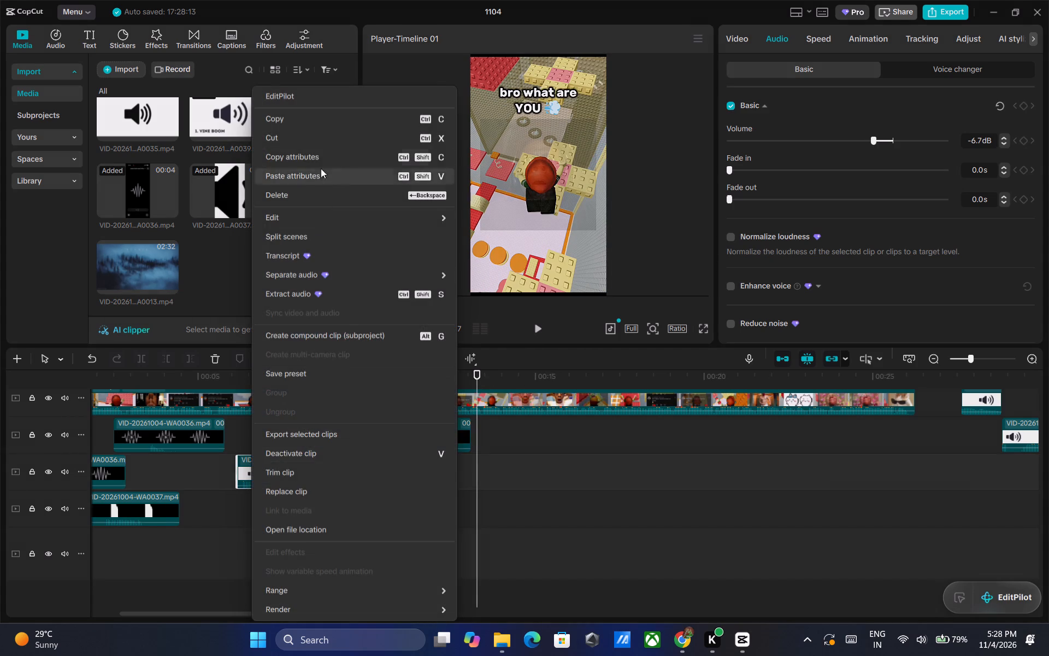
pyautogui.click(316, 124)
pyautogui.rightClick(474, 468)
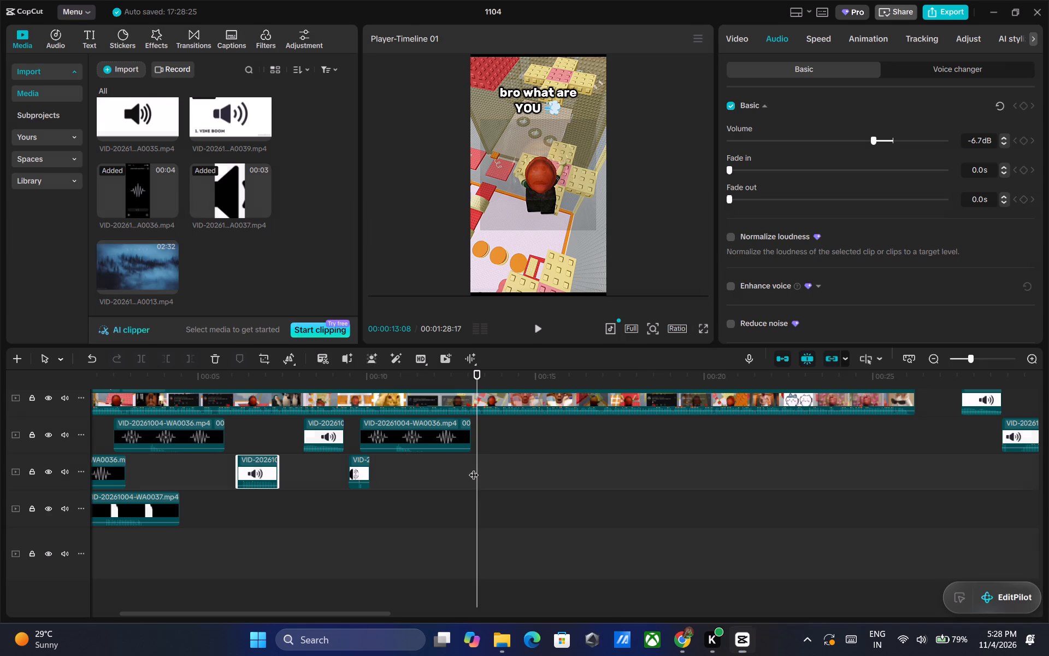
pyautogui.click(502, 539)
pyautogui.moveTo(496, 468); pyautogui.dragTo(489, 468)
pyautogui.click(539, 328)
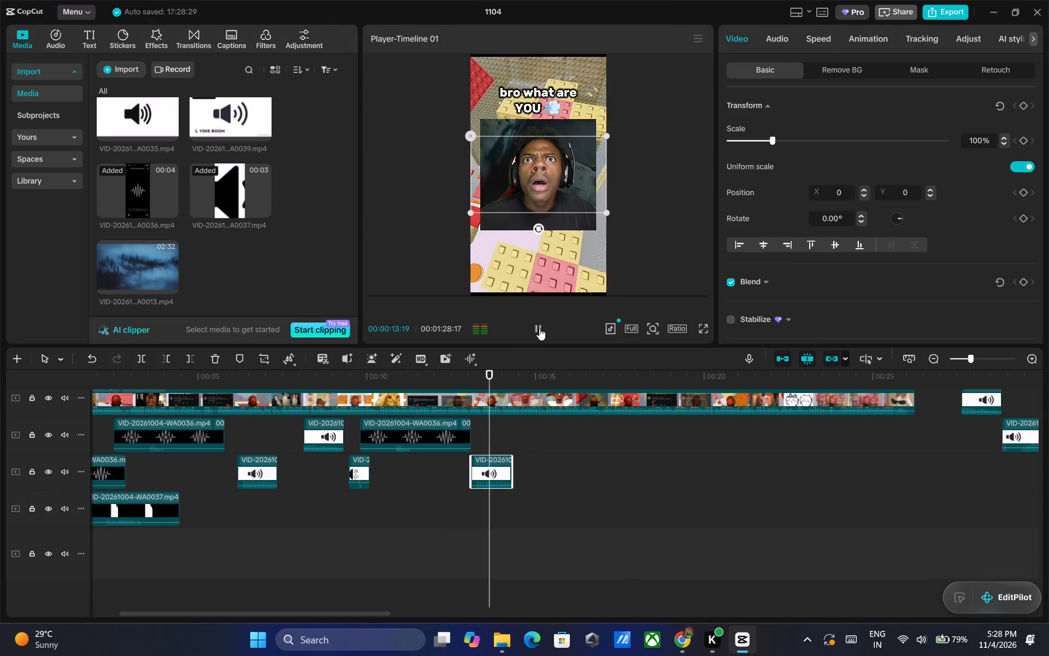
pyautogui.click(539, 328)
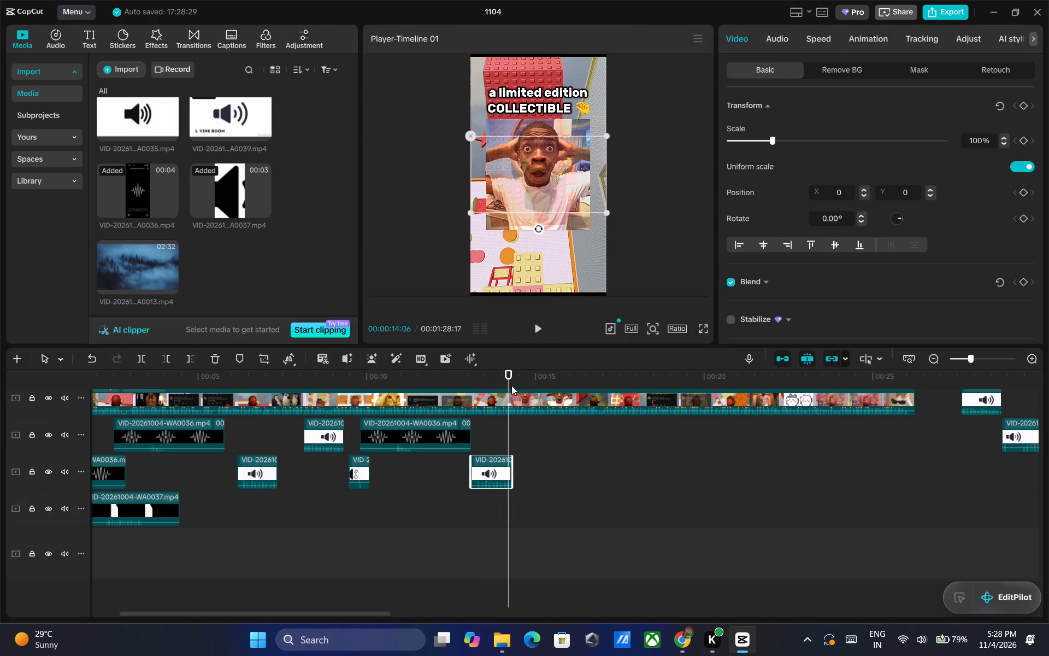
# Add the WA0036 sound clip at about 13.1 s on the track below the pasted effect and lower its volume to -5.5 dB.
pyautogui.click(508, 376)
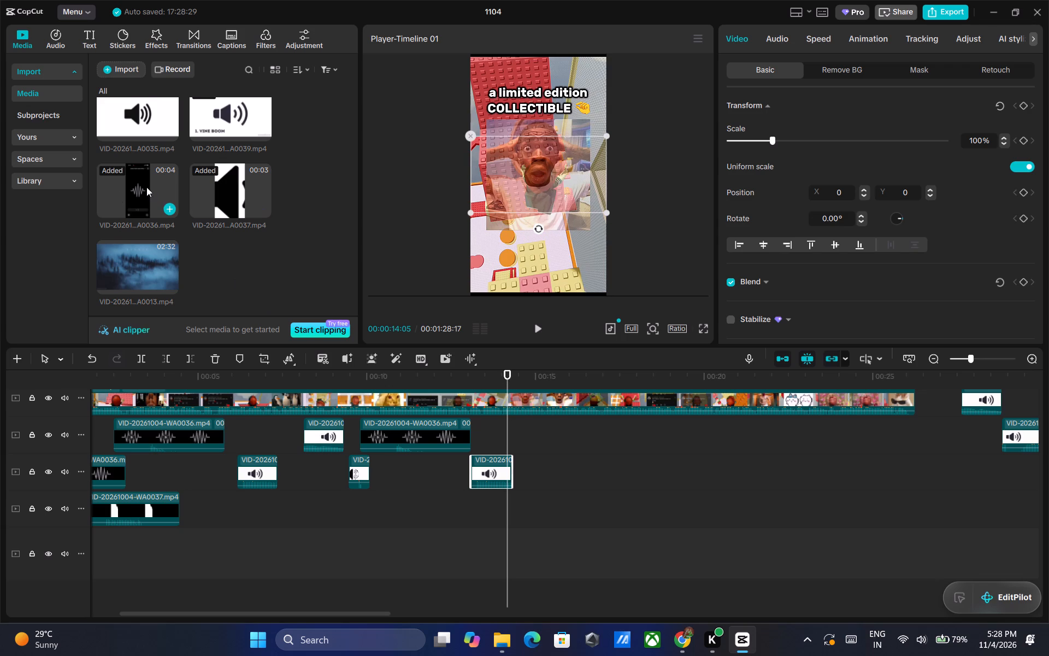
pyautogui.moveTo(142, 187); pyautogui.dragTo(474, 511)
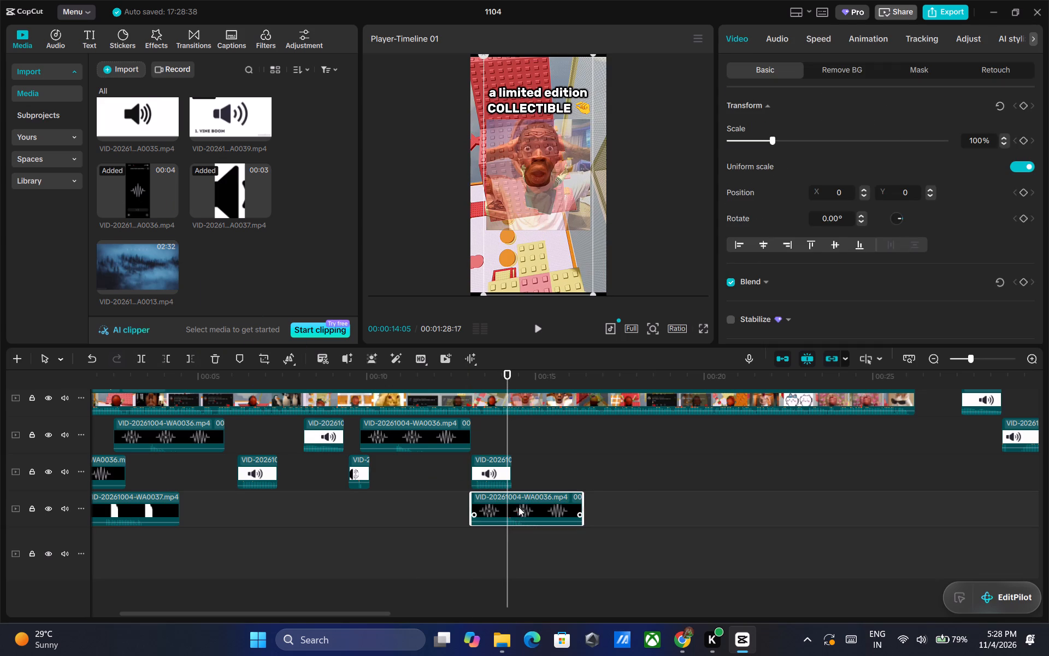
pyautogui.click(786, 30)
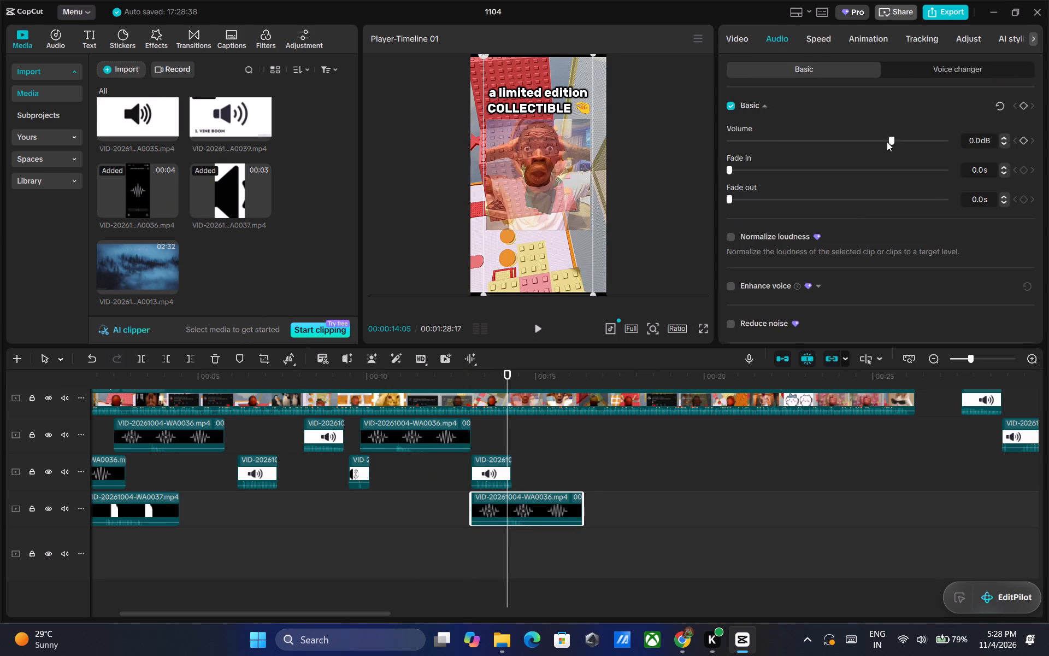
pyautogui.click(874, 140)
# Play the edit from 00:00:14:05 to the "is actually WILD" cue at 00:00:16:03, and preview the WA0028 sound clip as a candidate effect.
pyautogui.click(539, 326)
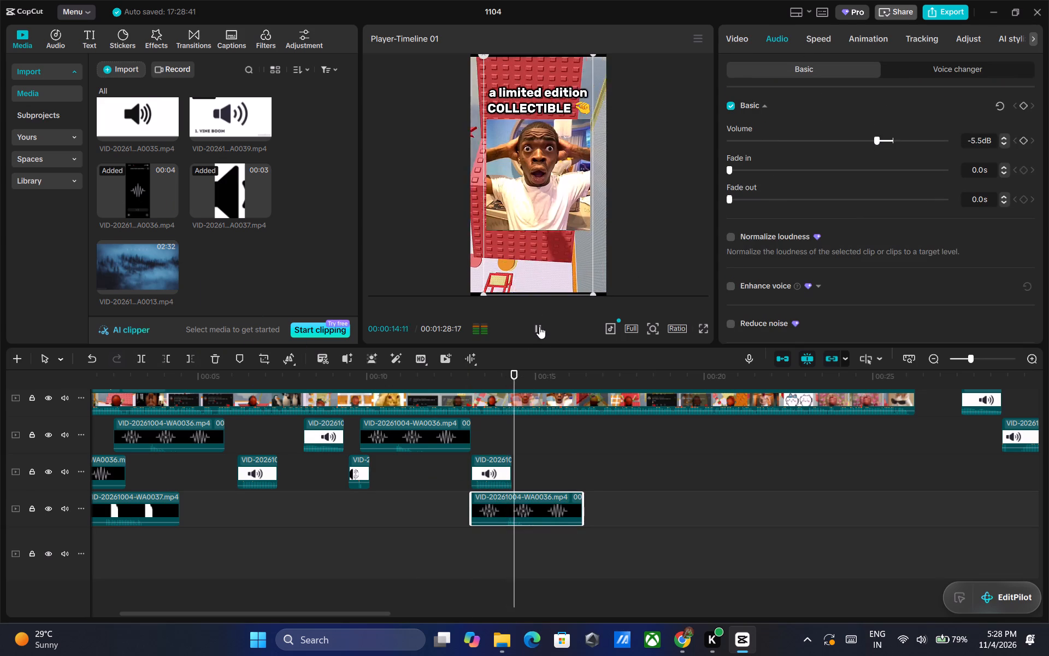
pyautogui.tripleClick(539, 326)
pyautogui.tripleClick(539, 326)
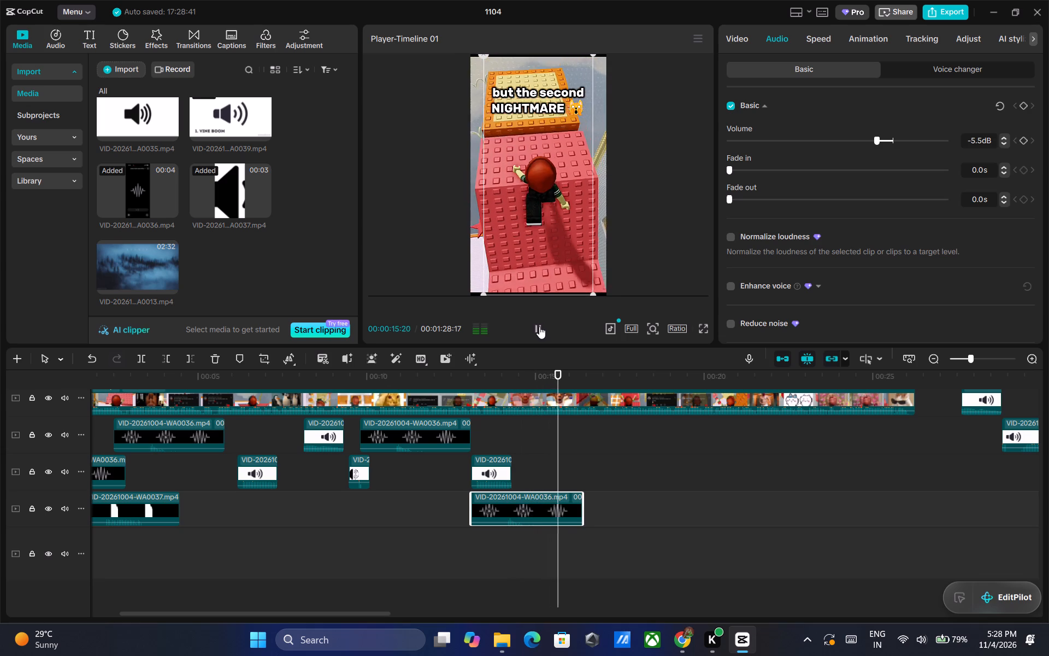
pyautogui.tripleClick(539, 326)
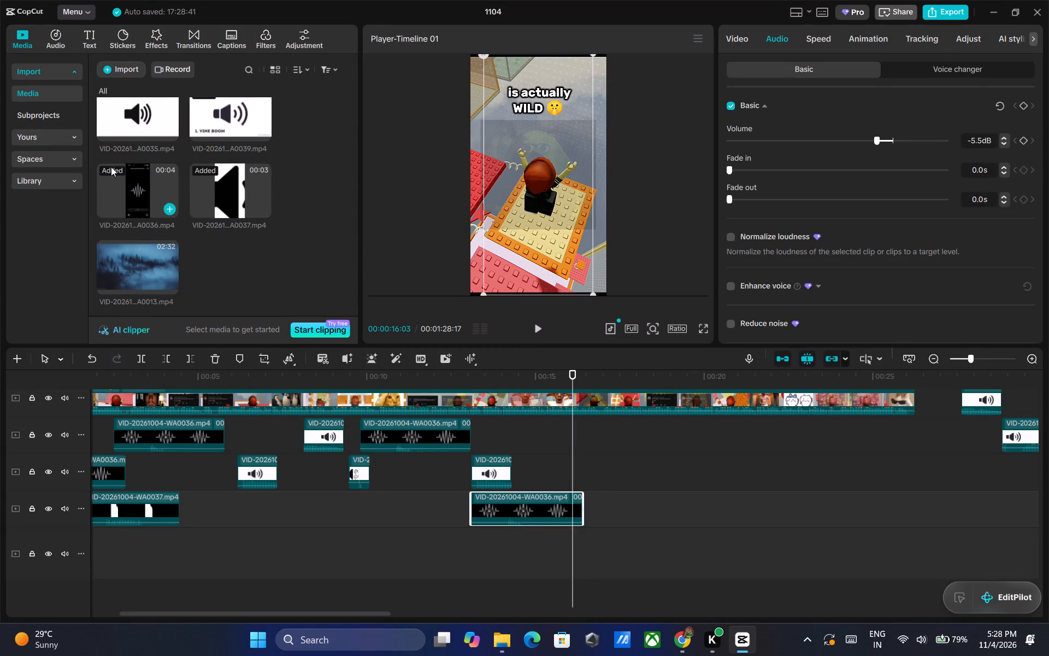
pyautogui.scroll(2, 186, 165)
pyautogui.click(220, 171)
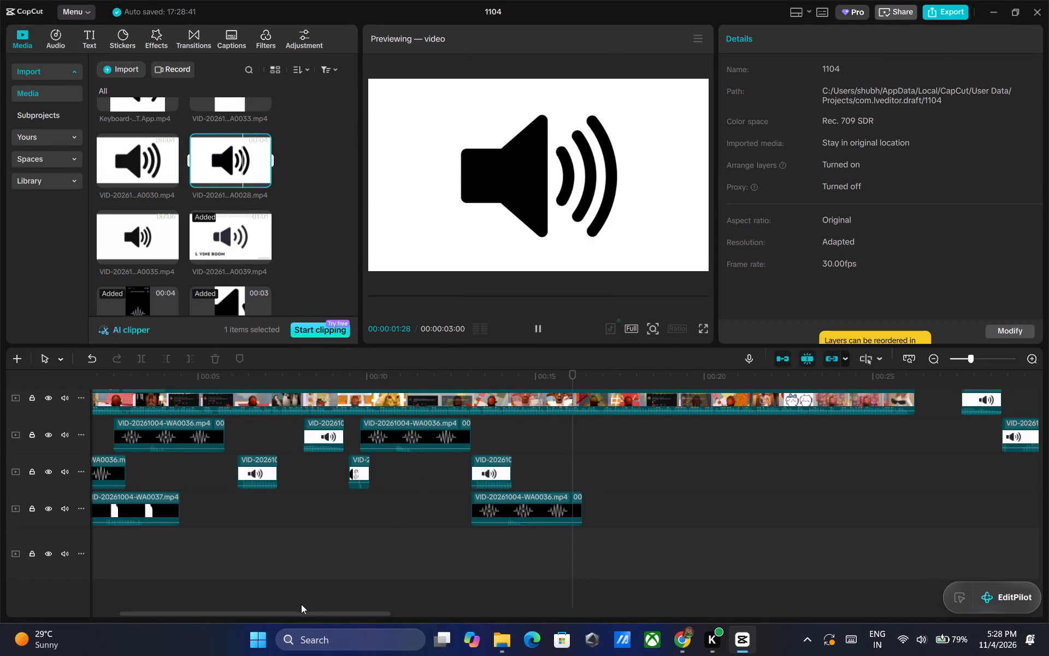
# Isolate the Bonk sound in the long WA0039 clip by splitting the clip at 00:00:32:29 and at about 33.2 s.
pyautogui.moveTo(298, 613); pyautogui.dragTo(473, 628)
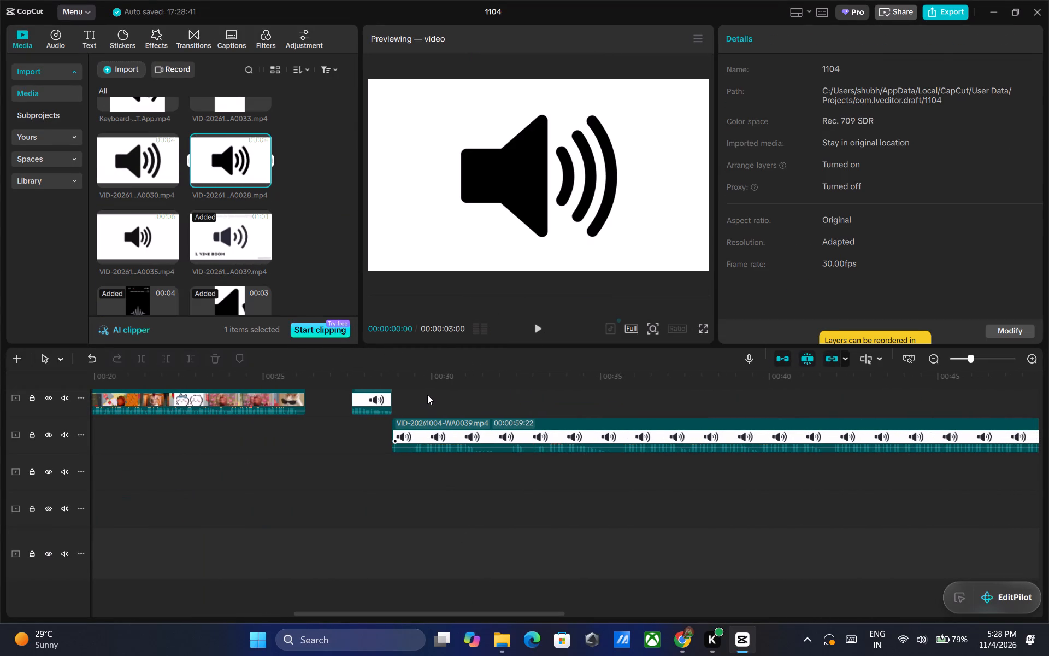
pyautogui.click(409, 391)
pyautogui.moveTo(409, 391); pyautogui.dragTo(425, 395)
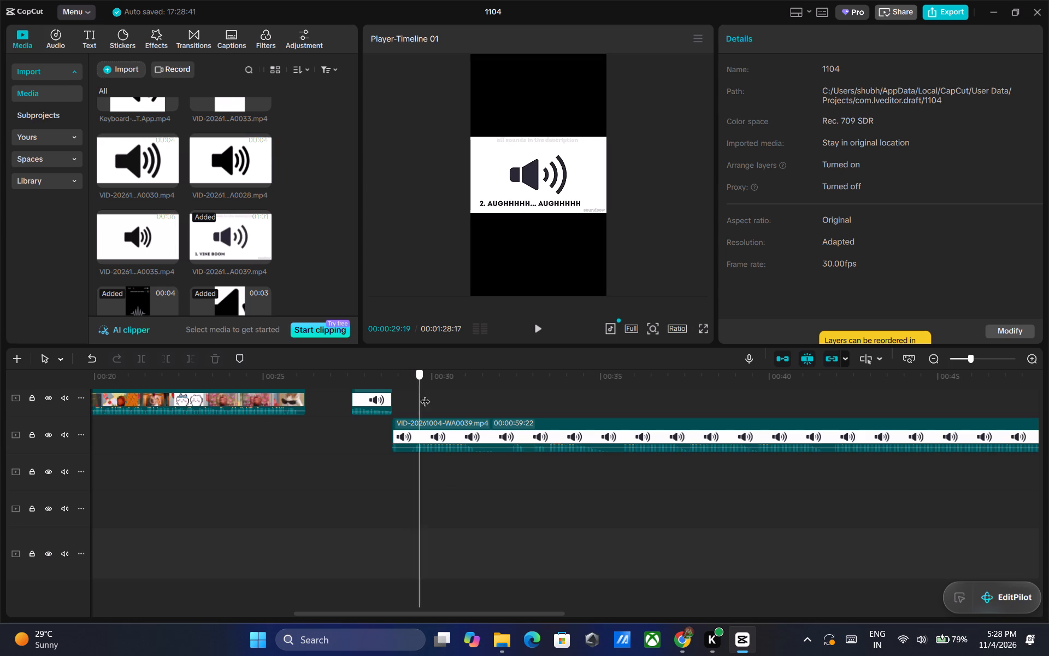
pyautogui.moveTo(425, 395); pyautogui.dragTo(532, 399)
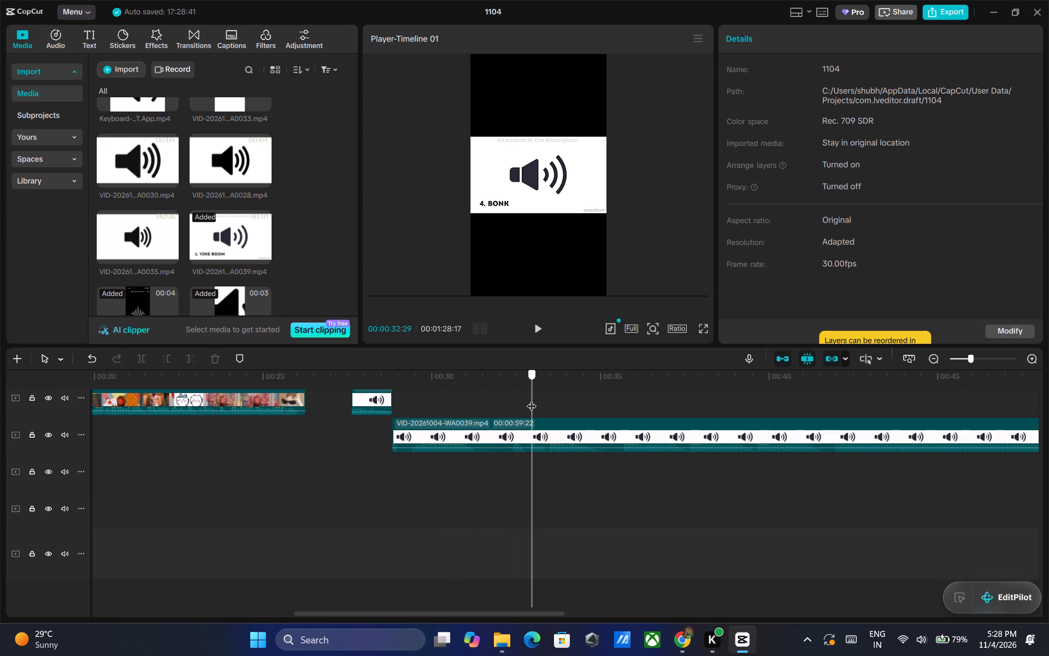
pyautogui.moveTo(532, 399); pyautogui.dragTo(532, 399)
pyautogui.click(537, 429)
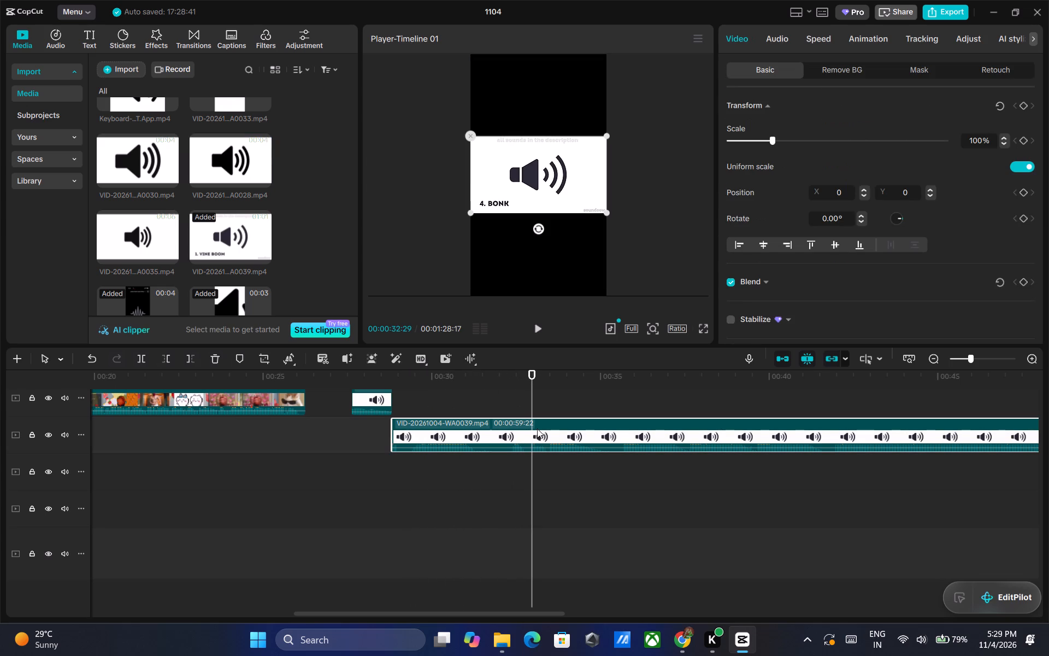
pyautogui.hotkey('ctrl', 'b')
pyautogui.click(538, 328)
pyautogui.click(538, 328)
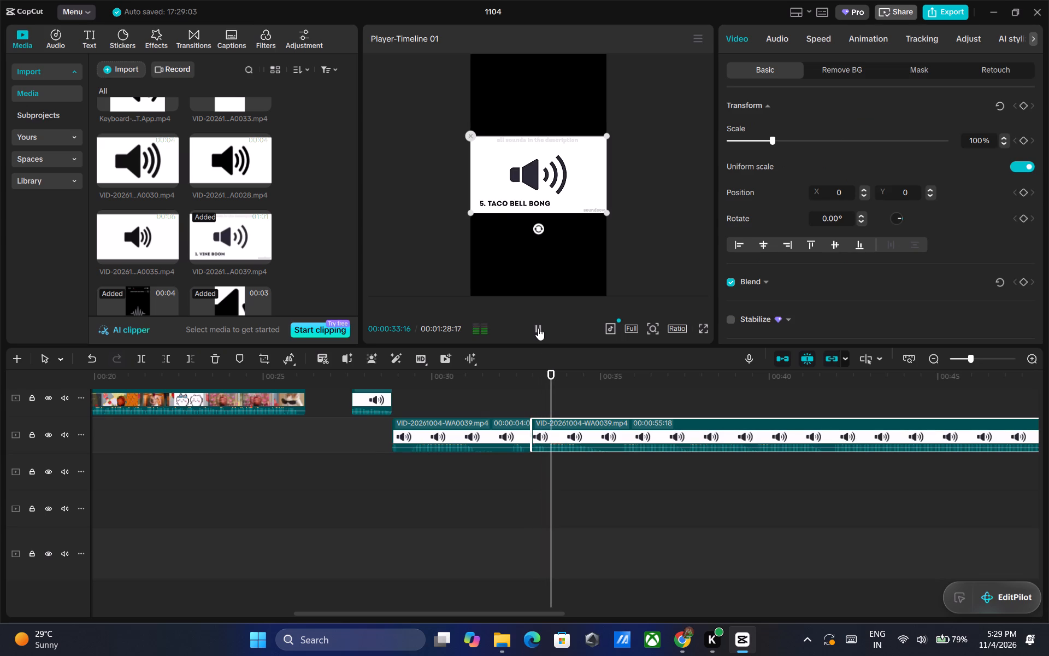
pyautogui.moveTo(551, 378); pyautogui.dragTo(546, 378)
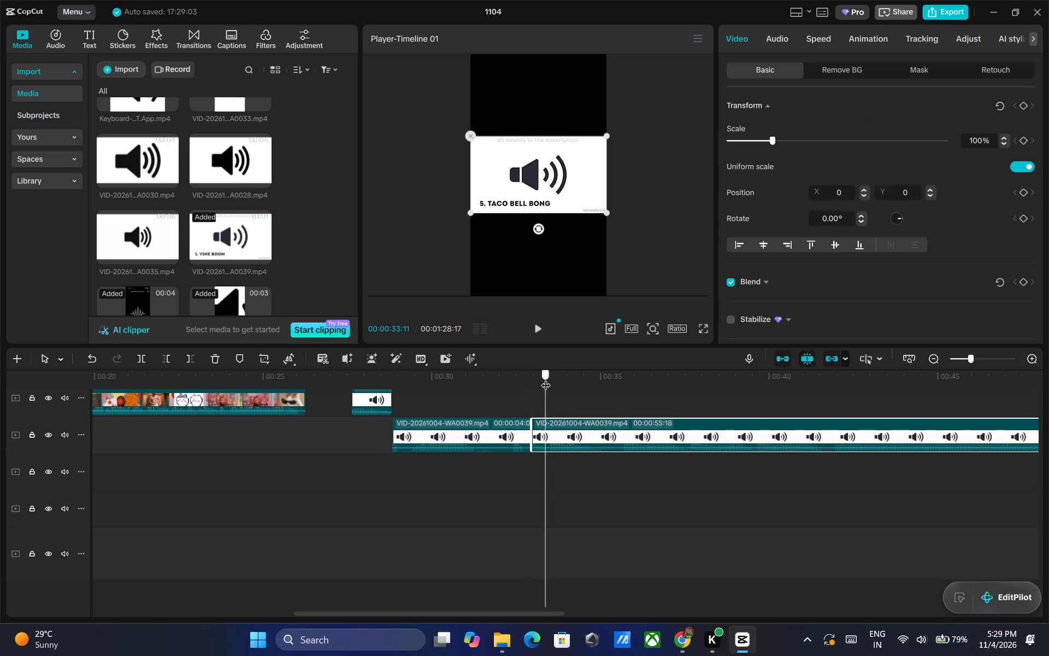
pyautogui.moveTo(546, 378); pyautogui.dragTo(541, 380)
pyautogui.hotkey('ctrl', 'b')
# Move the isolated Bonk piece out of the WA0039 clip to the third track at about 28 s.
pyautogui.click(526, 406)
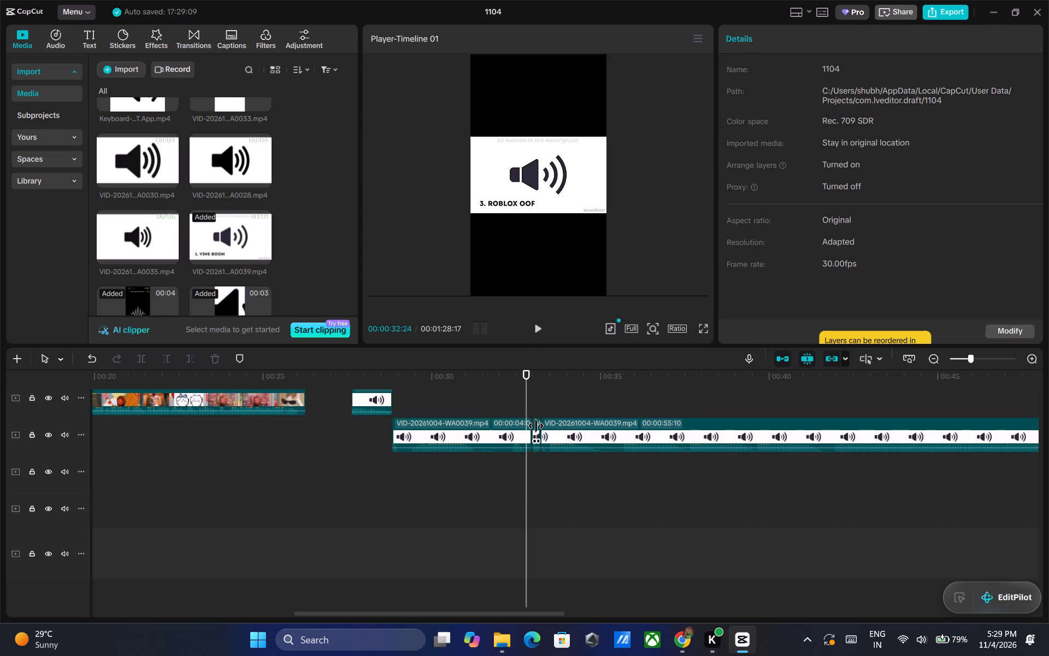
pyautogui.keyDown('ctrl'); pyautogui.scroll(8, 553, 429); pyautogui.keyUp('ctrl')
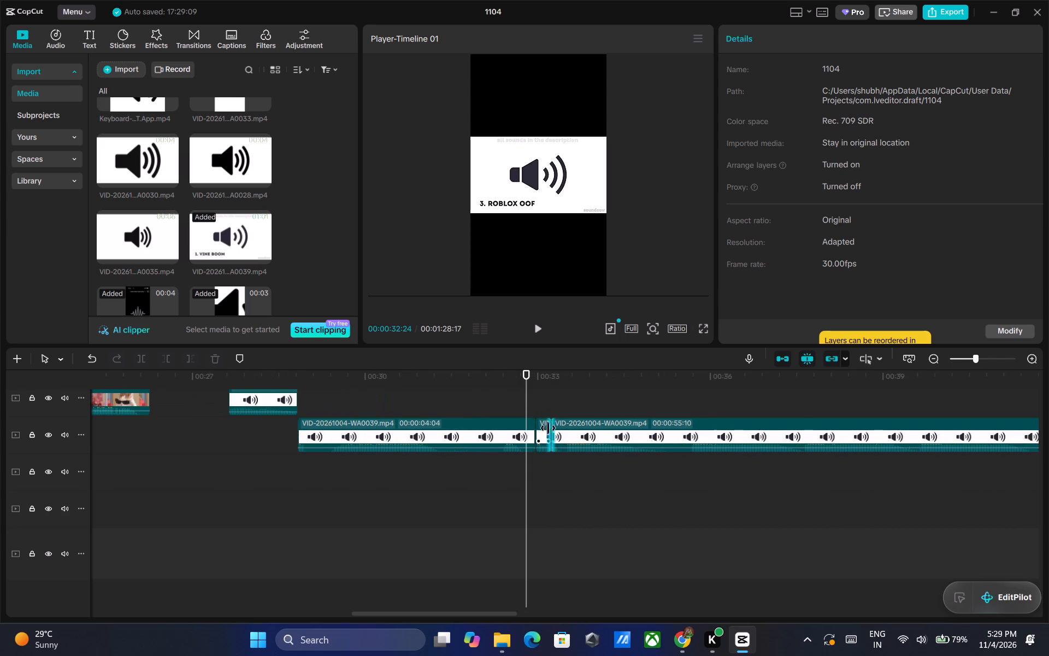
pyautogui.click(544, 430)
pyautogui.moveTo(544, 430); pyautogui.dragTo(260, 480)
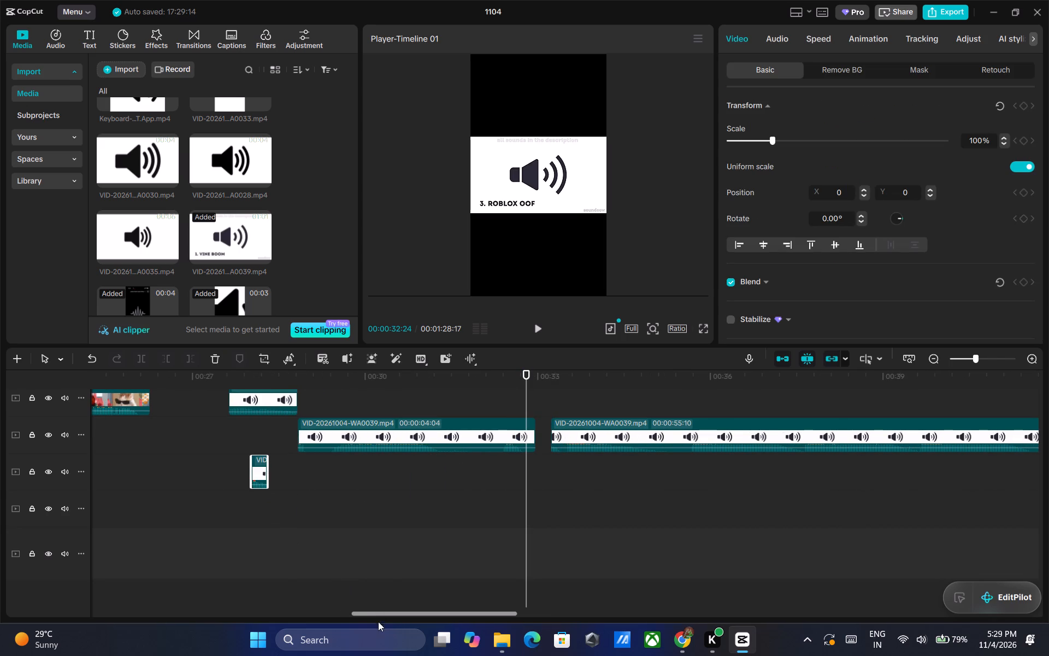
pyautogui.moveTo(380, 612); pyautogui.dragTo(256, 600)
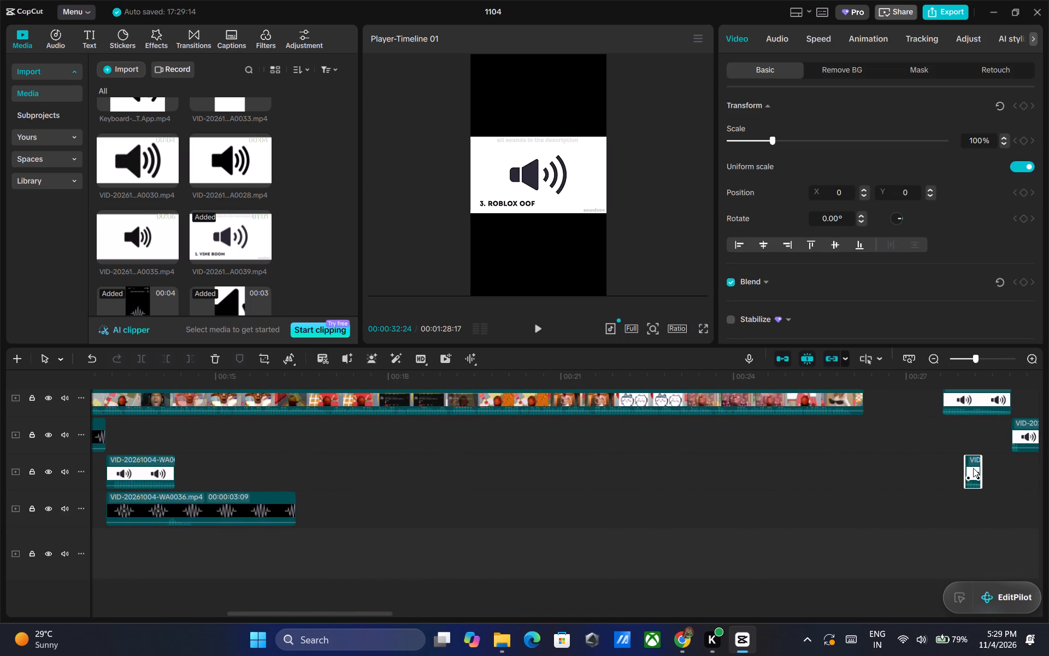
# Move the isolated Bonk piece to the second track at 00:00:16:05 and raise its volume to 3.2 dB.
pyautogui.moveTo(973, 468); pyautogui.dragTo(317, 442)
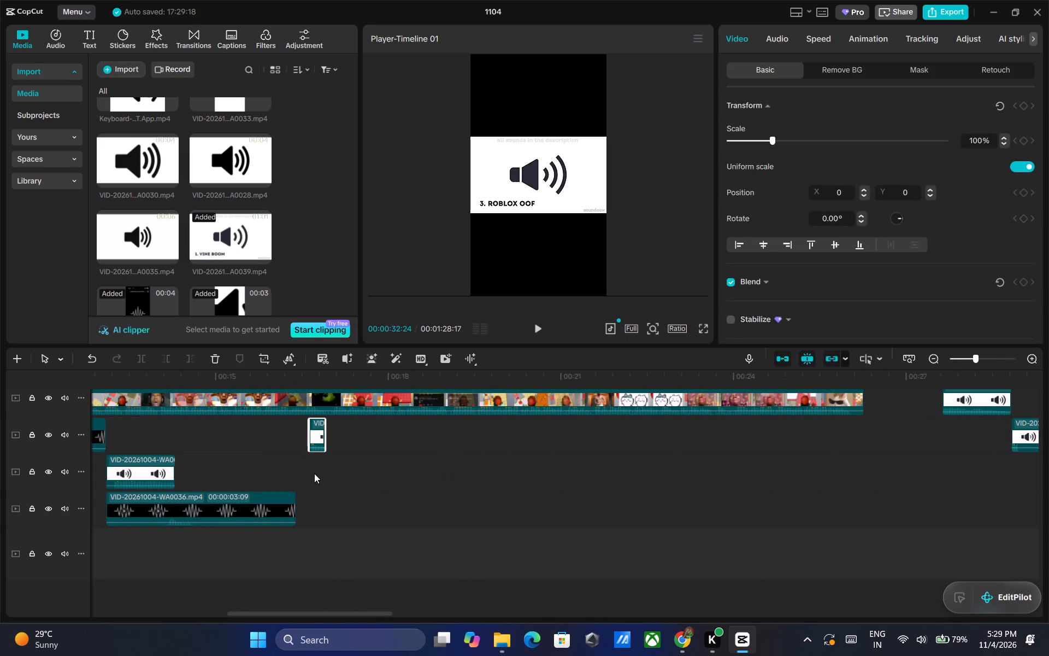
pyautogui.click(292, 429)
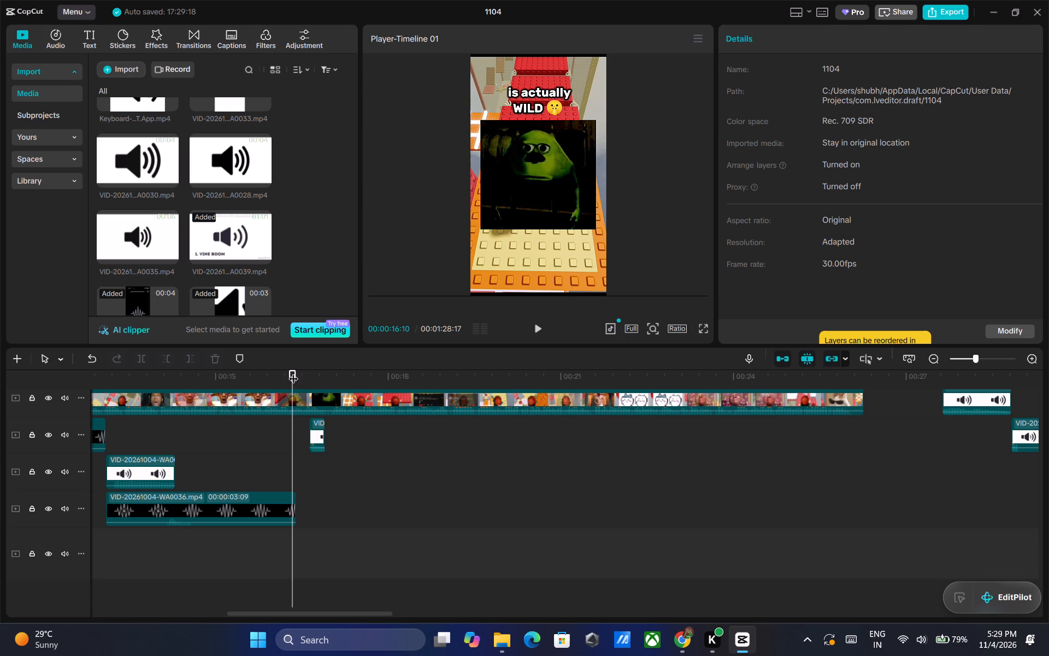
pyautogui.moveTo(293, 372); pyautogui.dragTo(283, 373)
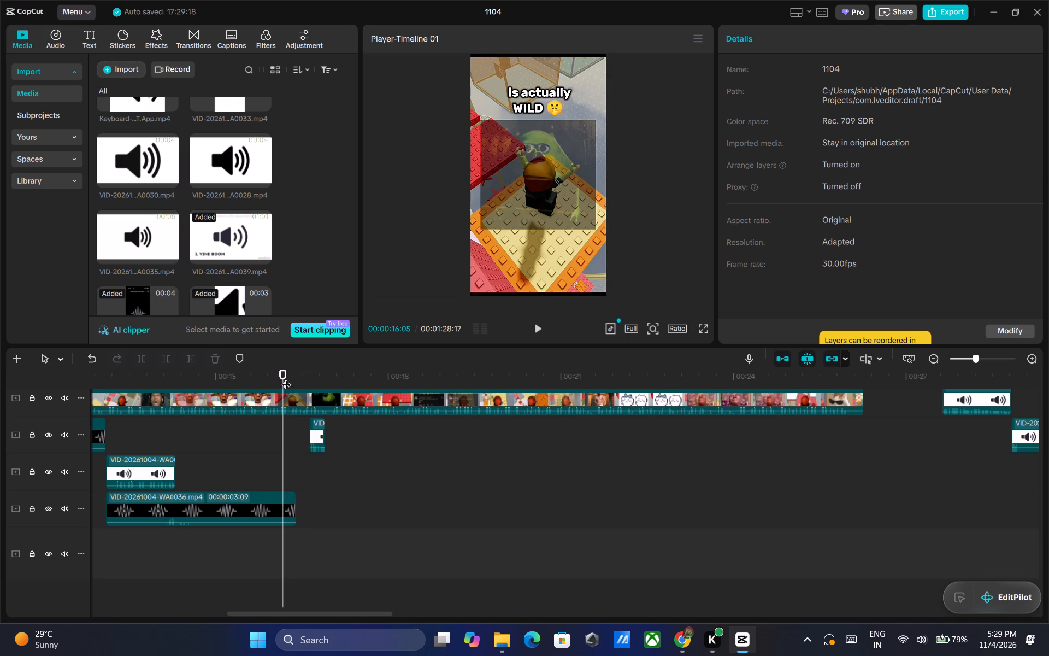
pyautogui.moveTo(320, 429); pyautogui.dragTo(296, 429)
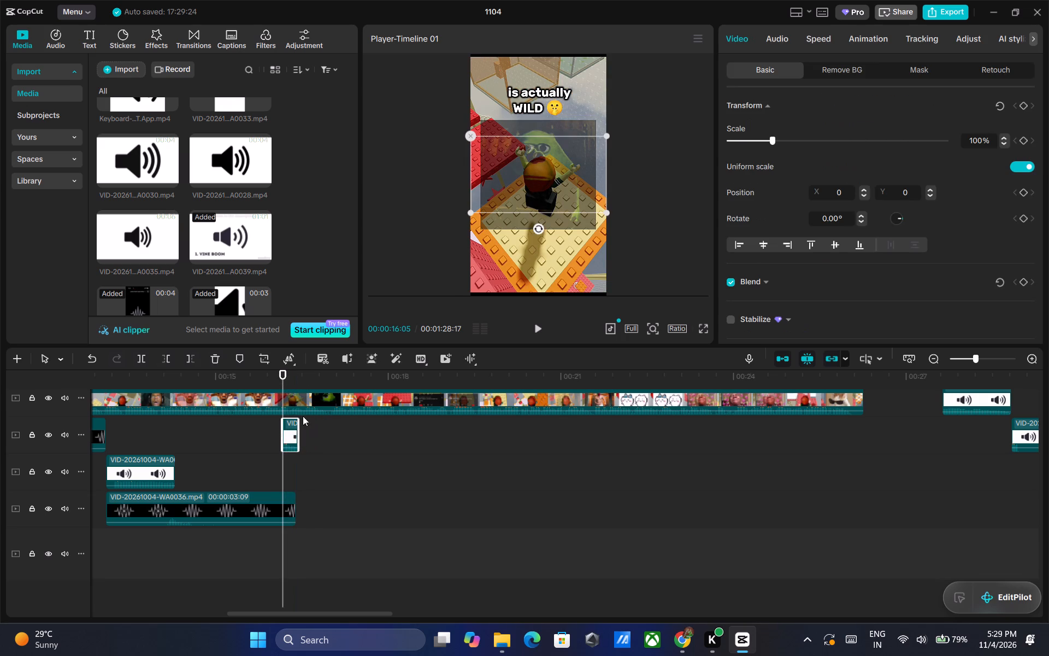
pyautogui.click(773, 44)
pyautogui.click(897, 139)
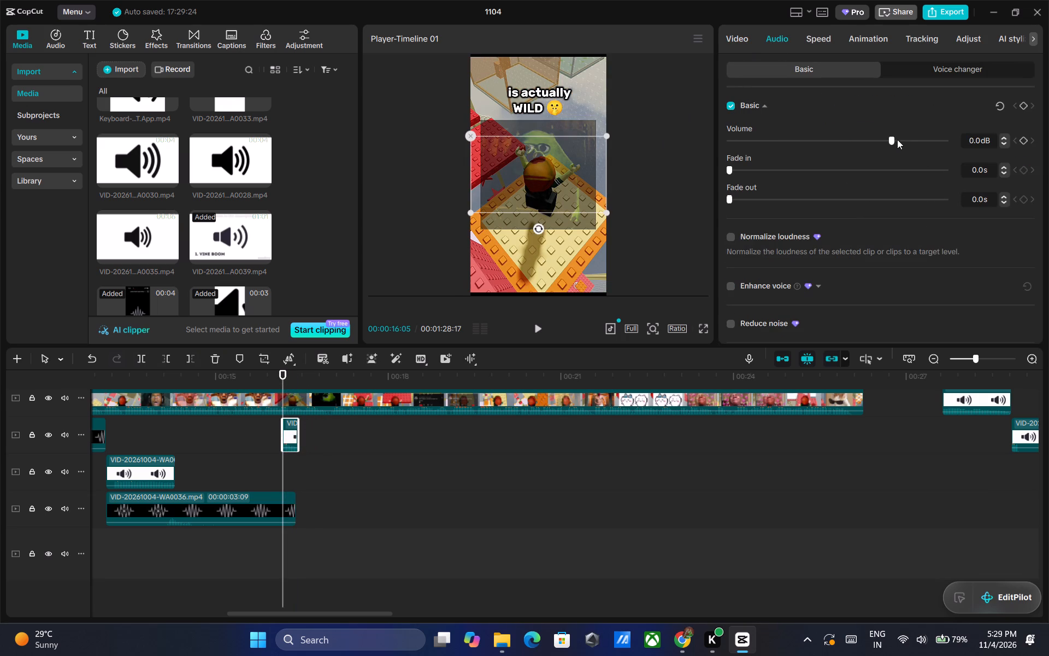
pyautogui.click(898, 139)
# Add the WA0036 sound clip on the third track at about 16.9 s, leading into the "showing up to SCHOOL" cue at 00:00:18:01.
pyautogui.click(535, 327)
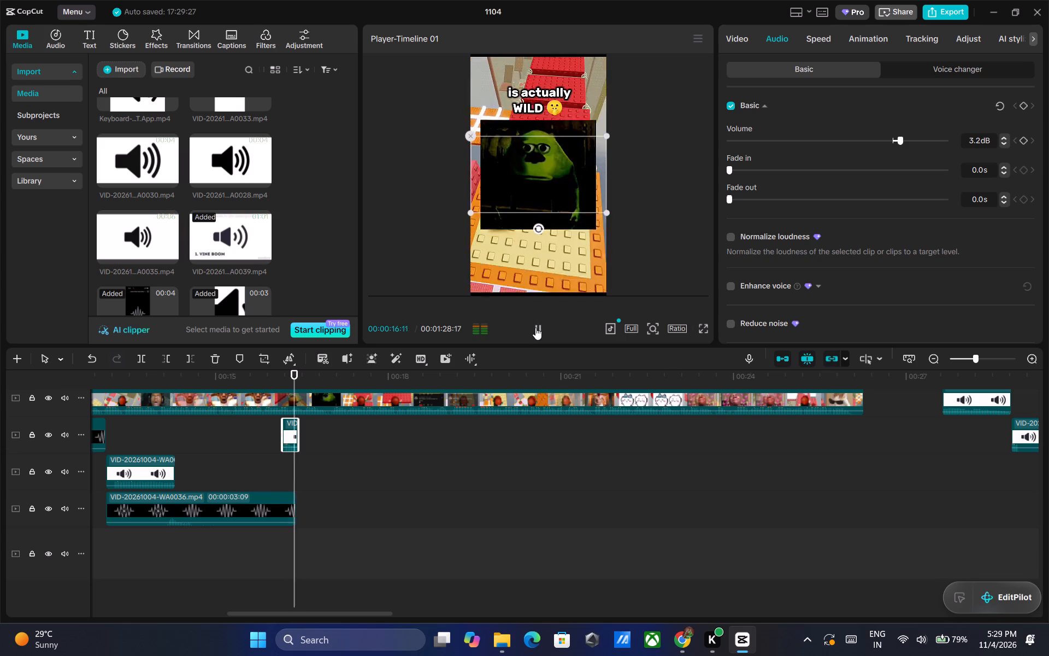
pyautogui.tripleClick(535, 327)
pyautogui.tripleClick(535, 327)
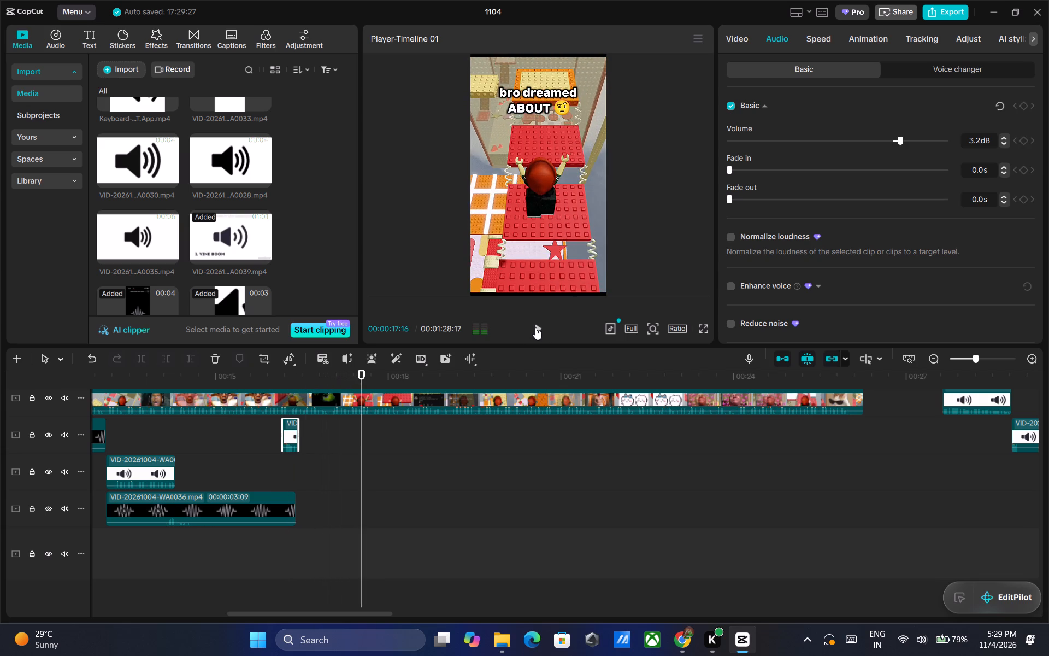
pyautogui.tripleClick(535, 327)
pyautogui.doubleClick(535, 327)
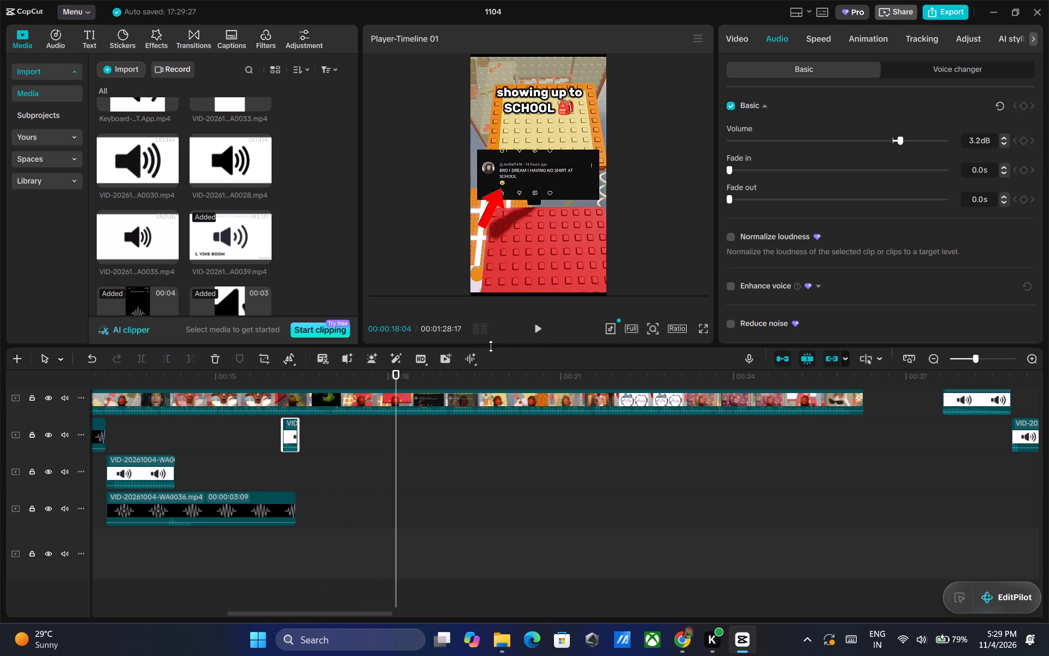
pyautogui.click(395, 373)
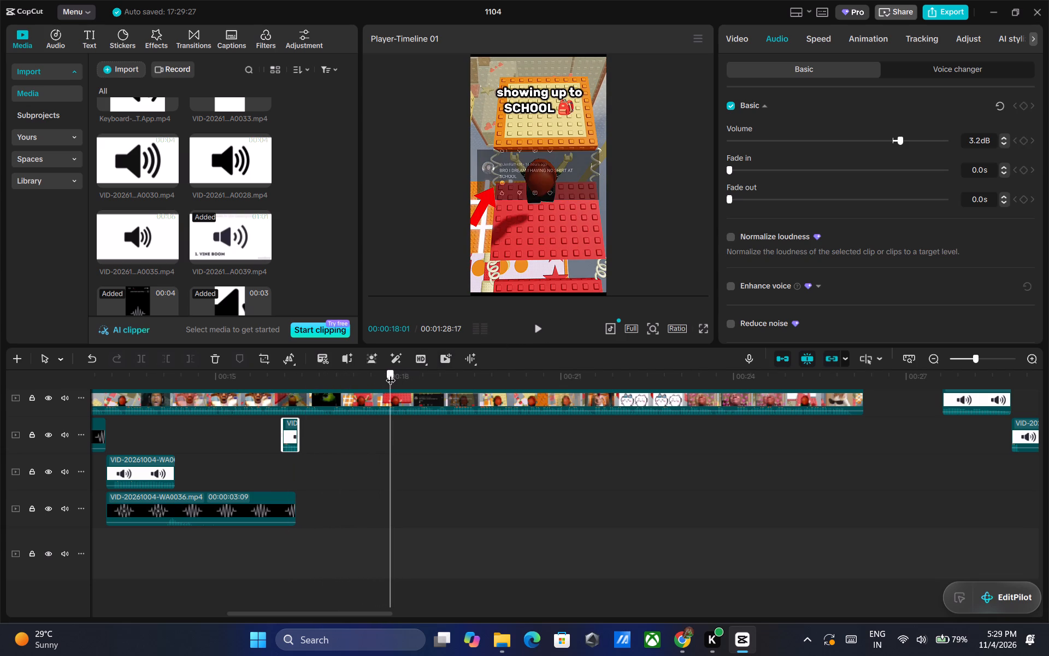
pyautogui.scroll(-1, 218, 247)
pyautogui.moveTo(121, 253); pyautogui.dragTo(352, 376)
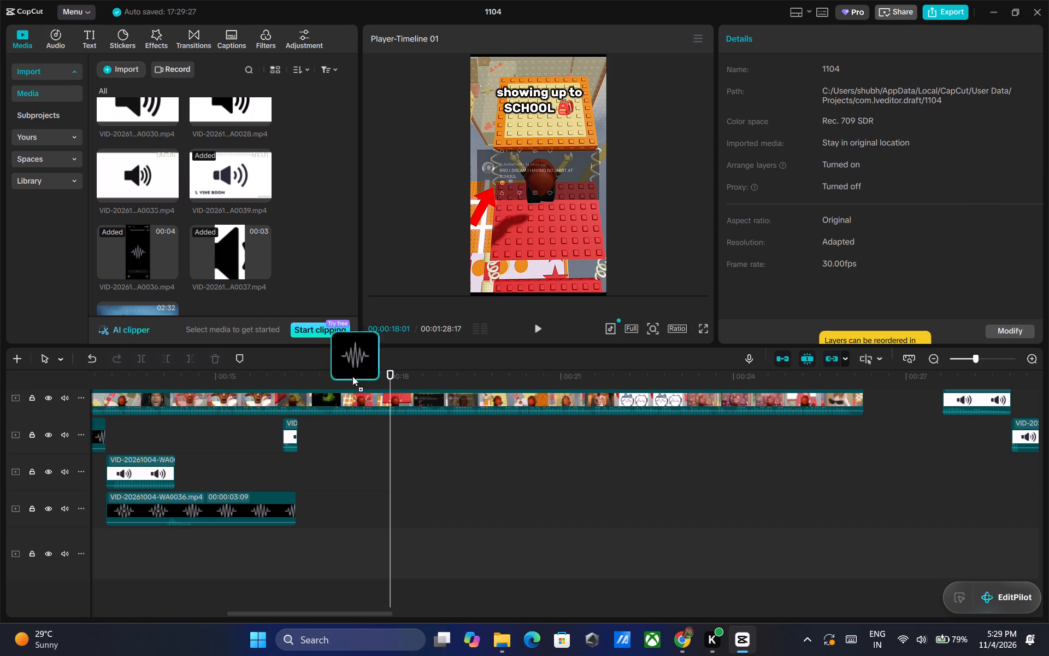
pyautogui.moveTo(352, 376); pyautogui.dragTo(358, 465)
pyautogui.moveTo(428, 464); pyautogui.dragTo(401, 464)
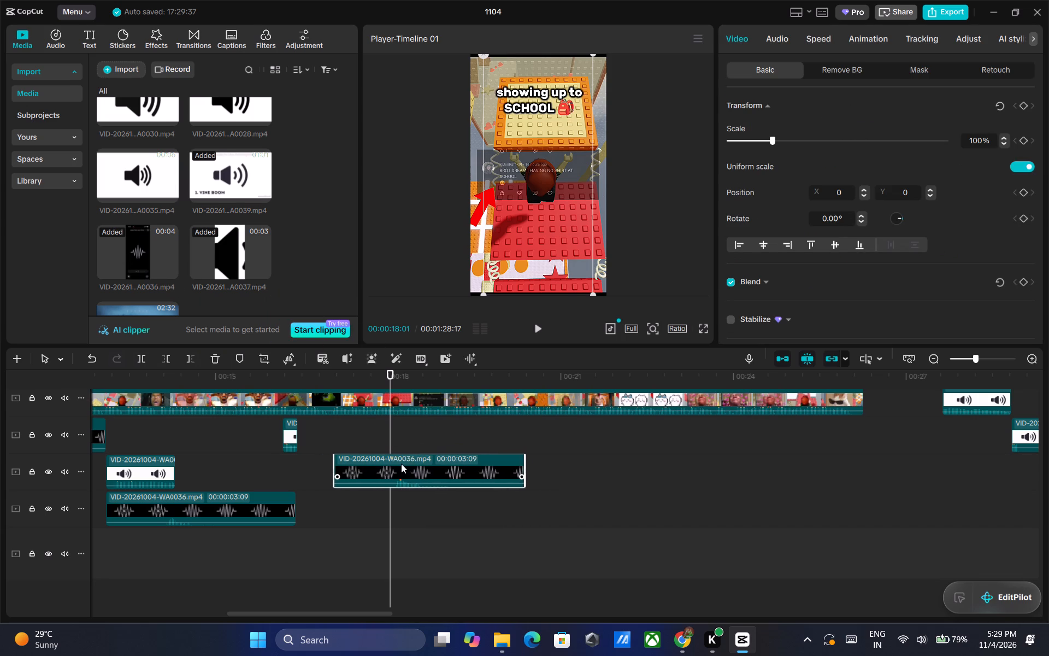
pyautogui.moveTo(401, 464); pyautogui.dragTo(398, 464)
# Lower the volume of the newly added WA0036 clip to -5.5 dB.
pyautogui.click(780, 43)
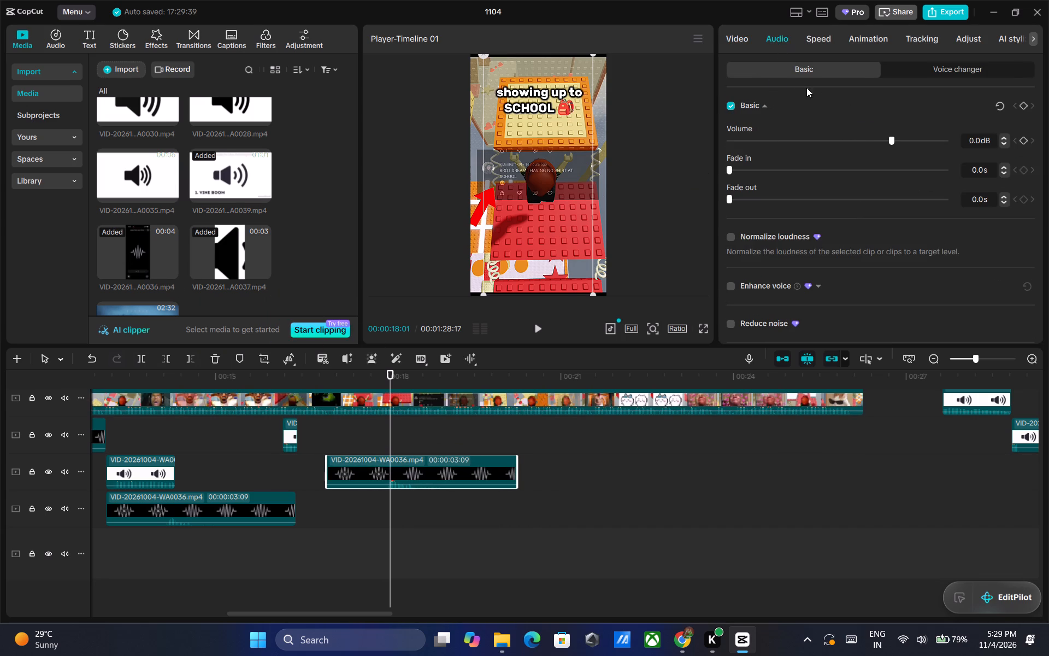
pyautogui.click(873, 138)
pyautogui.click(877, 138)
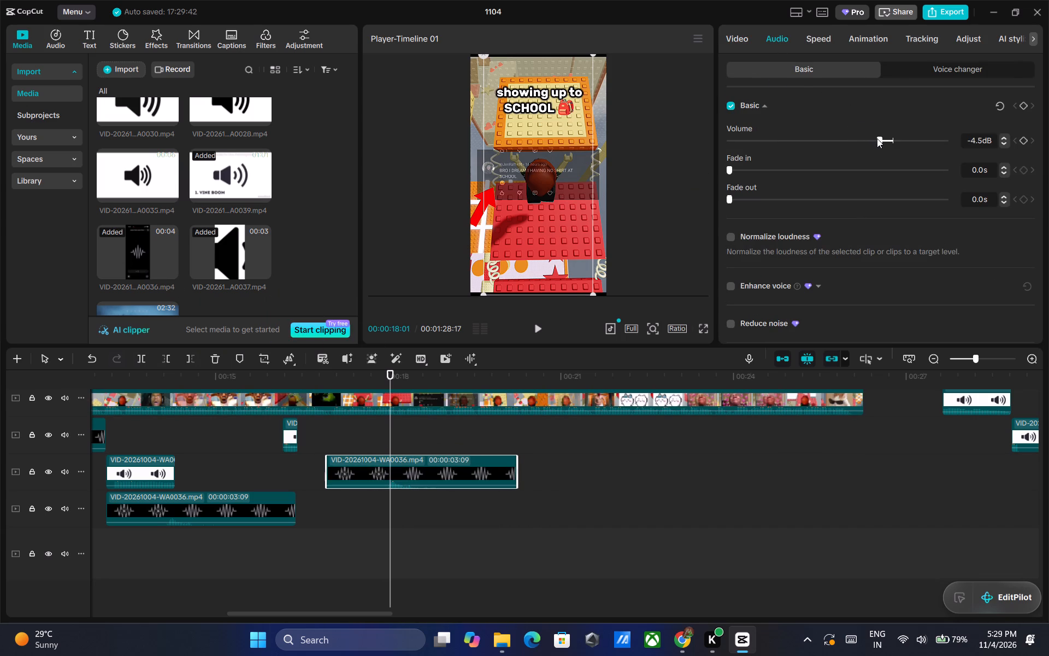
pyautogui.click(875, 138)
pyautogui.doubleClick(1000, 142)
# Copy the third-track effect at about 13.1 s and paste it at about 20.7 s for the "a Hollywood CELEBRITY" cue.
pyautogui.click(541, 330)
pyautogui.tripleClick(541, 330)
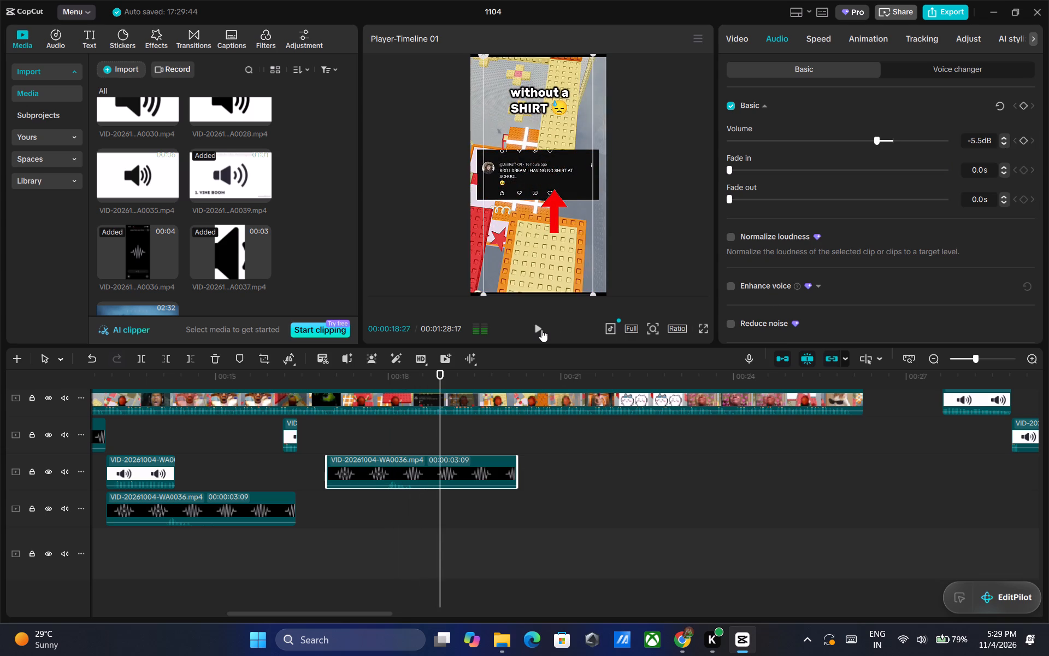
pyautogui.tripleClick(541, 330)
pyautogui.tripleClick(541, 330)
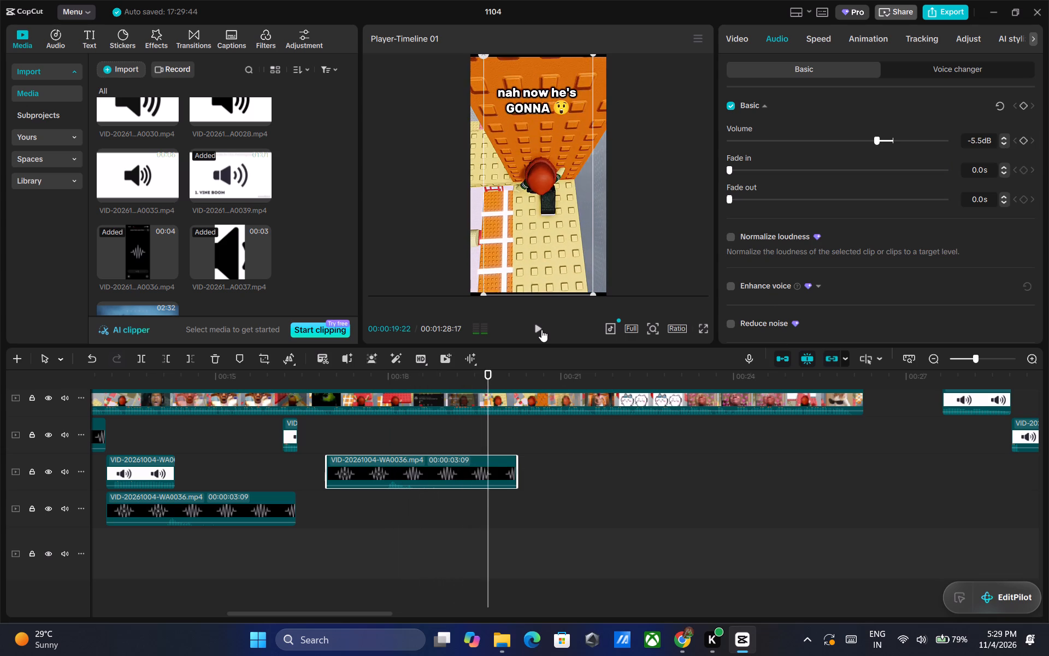
pyautogui.doubleClick(541, 330)
pyautogui.tripleClick(541, 330)
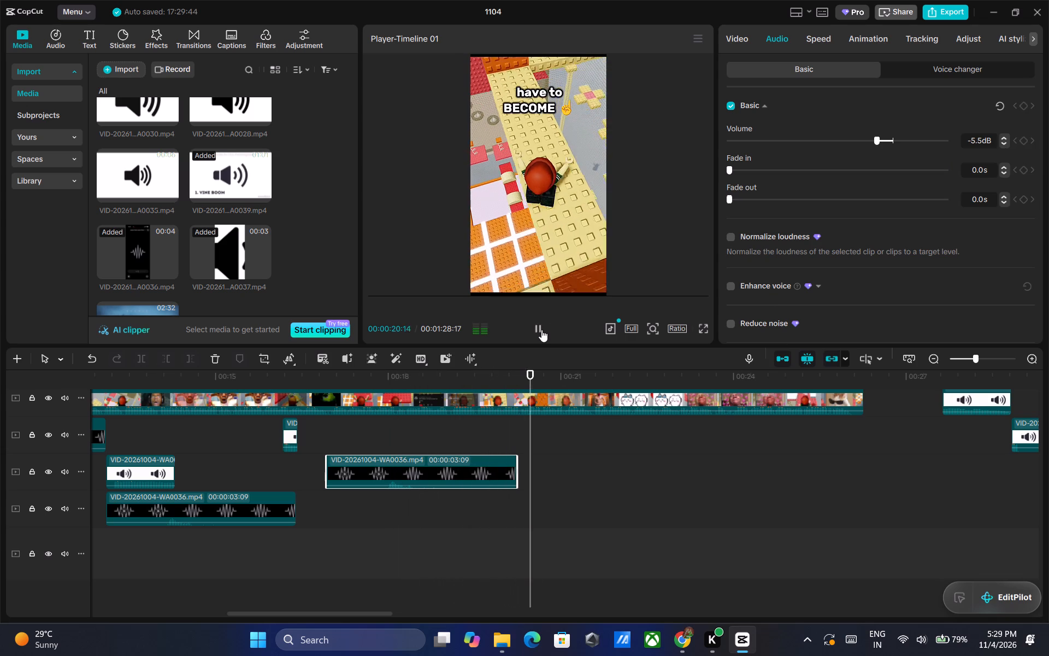
pyautogui.tripleClick(541, 330)
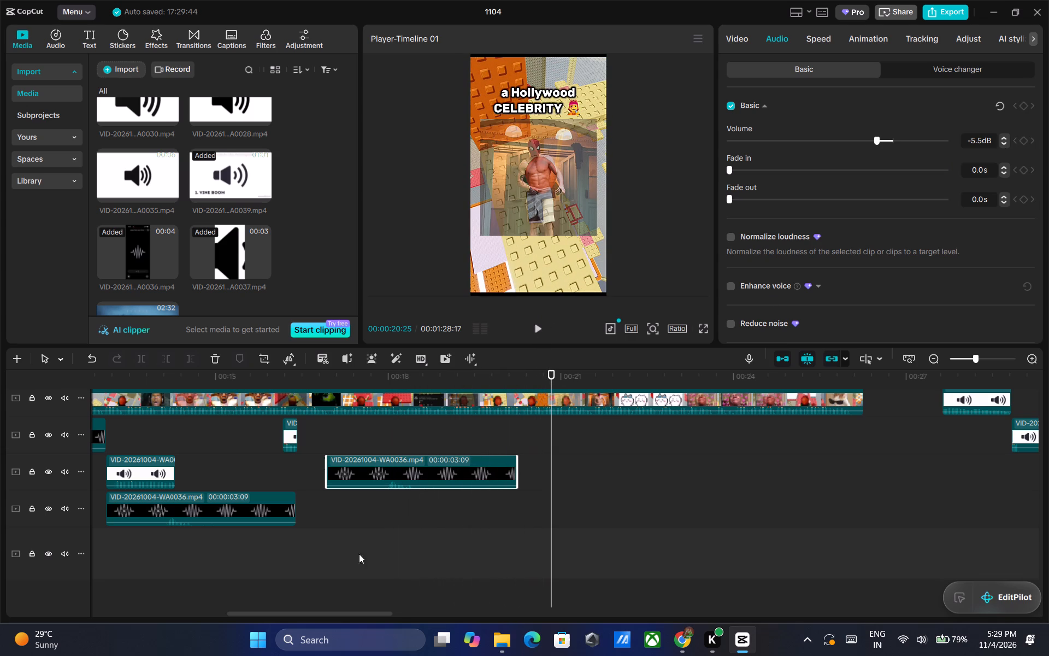
pyautogui.moveTo(343, 612); pyautogui.dragTo(320, 611)
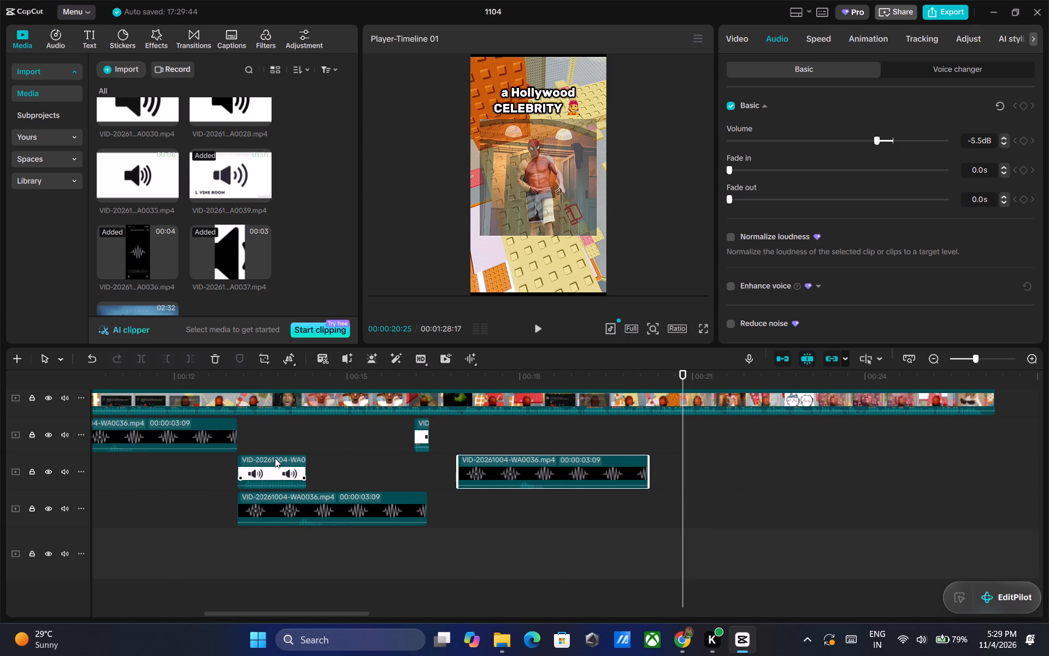
pyautogui.click(275, 458)
pyautogui.rightClick(275, 458)
pyautogui.click(357, 114)
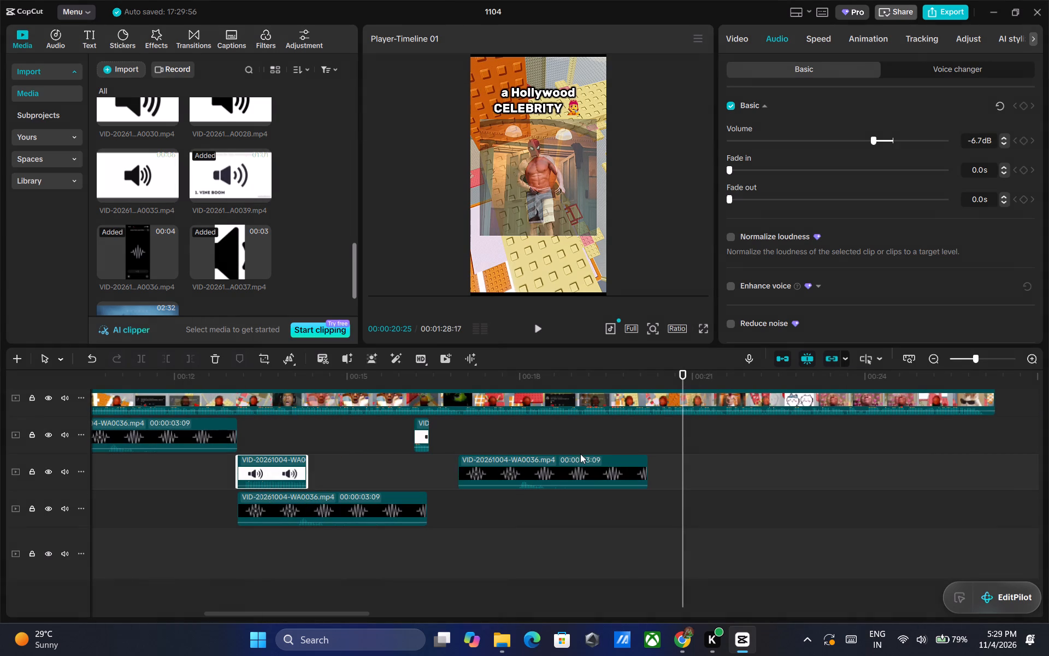
pyautogui.rightClick(681, 427)
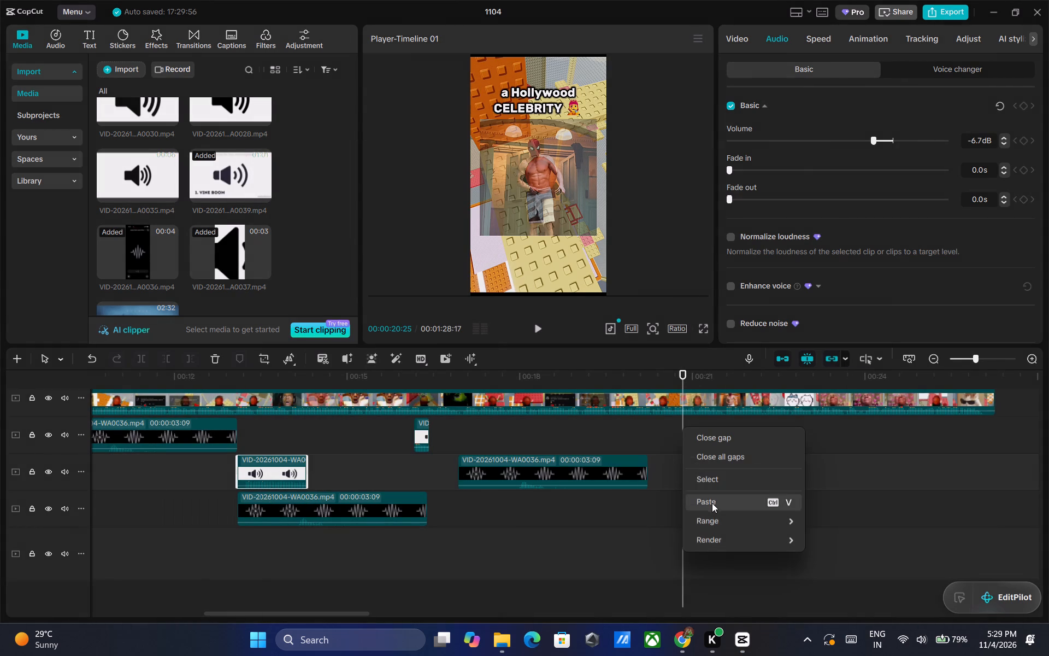
pyautogui.click(712, 502)
pyautogui.moveTo(706, 466); pyautogui.dragTo(697, 466)
# Copy the short third-track effect at about 9.5 s and place the copy on the second track at about 21.7 s for the "his CRUSH" cue.
pyautogui.click(534, 326)
pyautogui.tripleClick(534, 326)
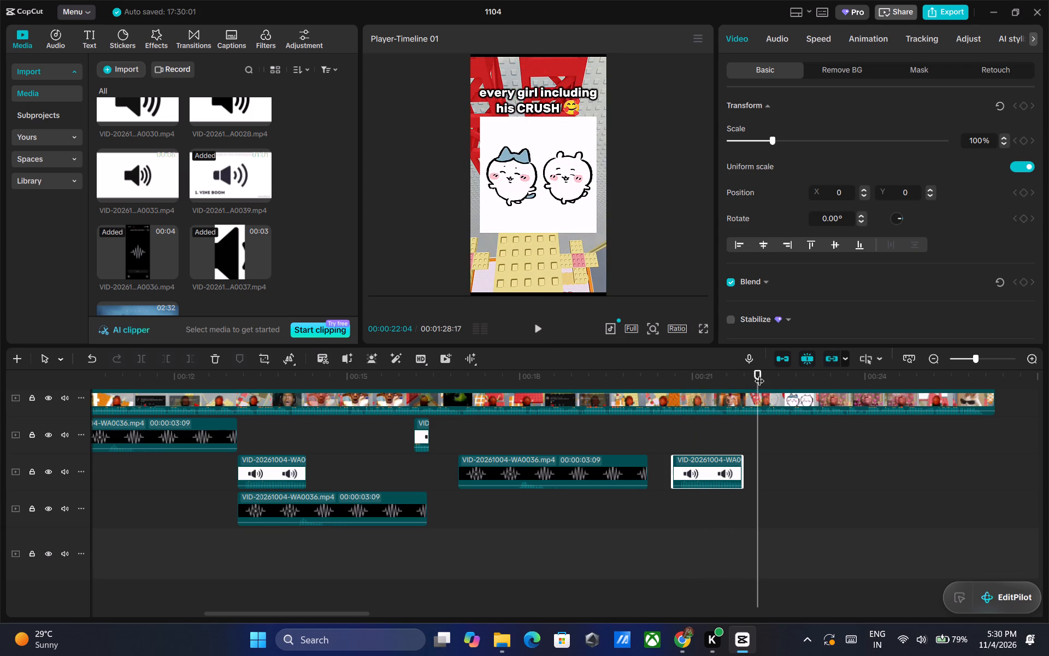
pyautogui.moveTo(759, 373); pyautogui.dragTo(751, 374)
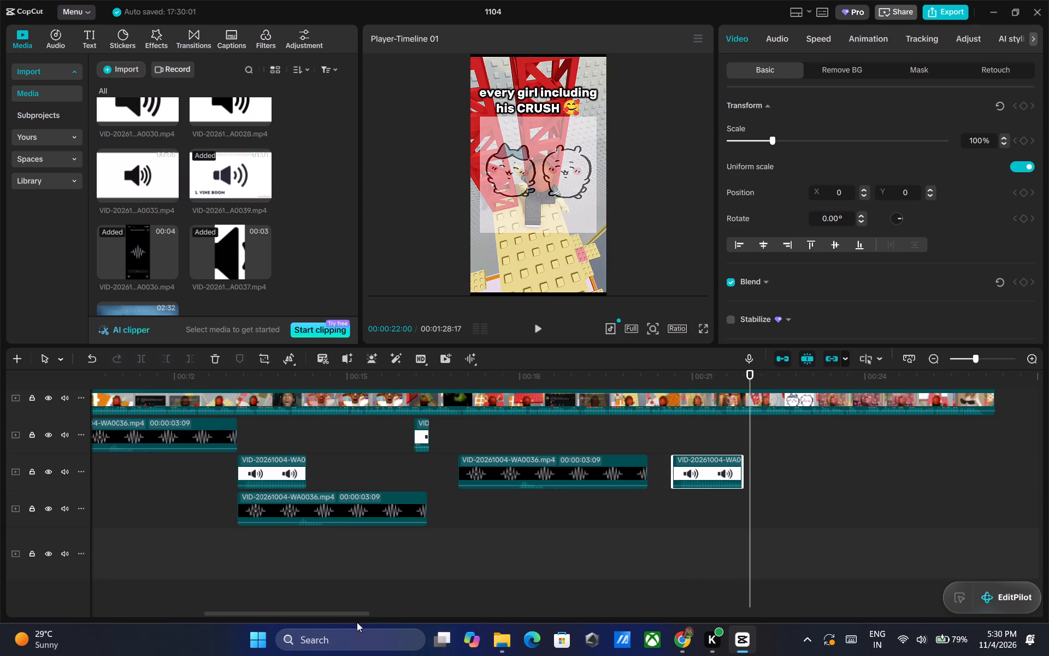
pyautogui.moveTo(346, 612); pyautogui.dragTo(263, 616)
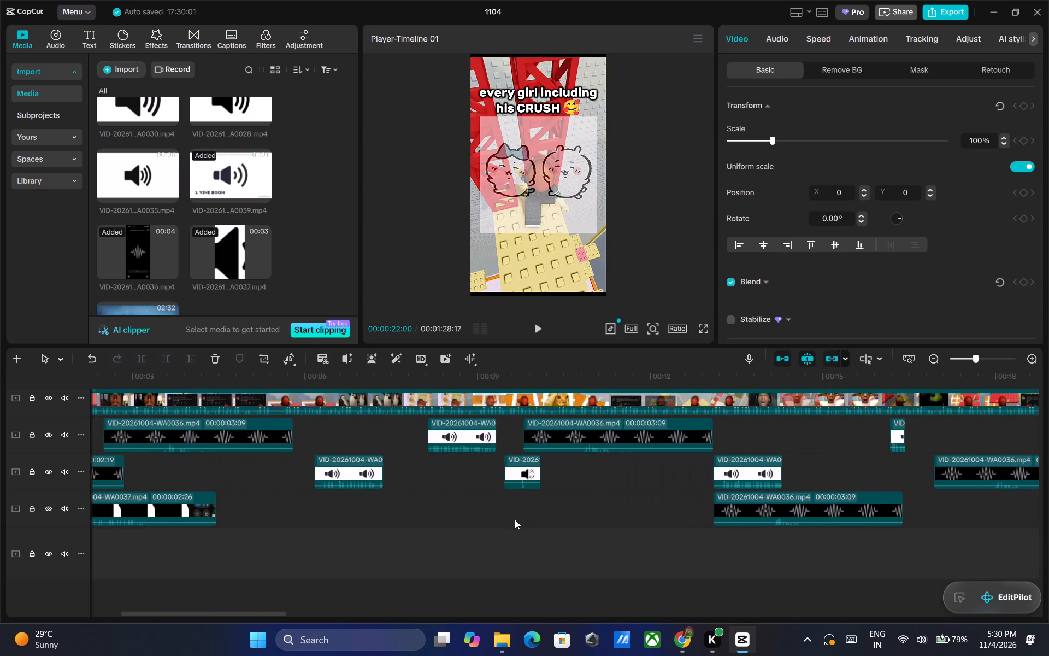
pyautogui.click(521, 466)
pyautogui.rightClick(521, 466)
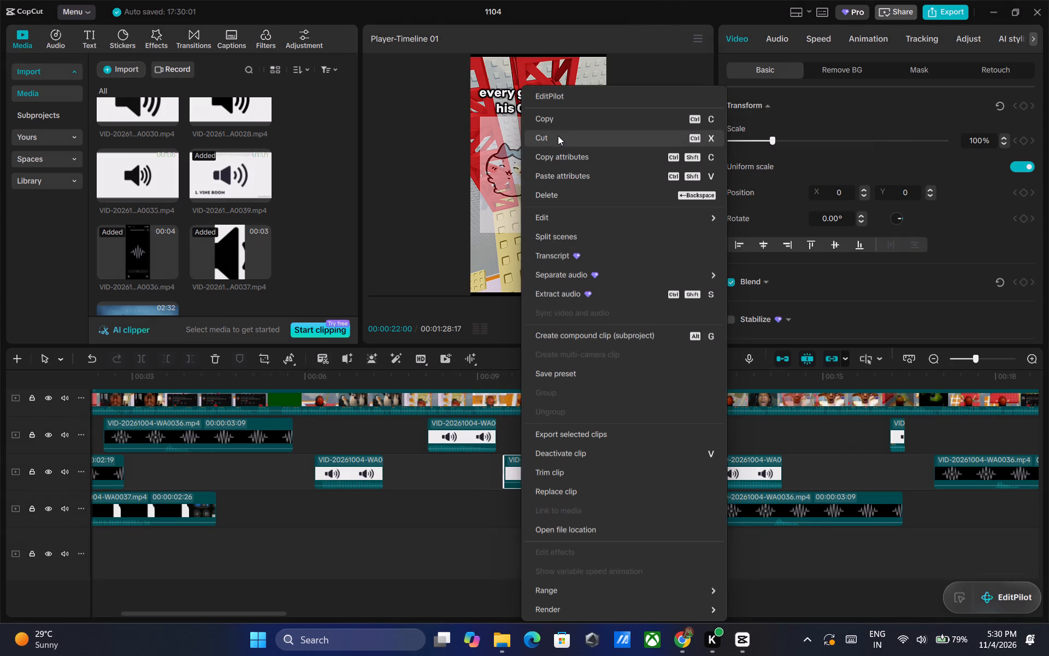
pyautogui.click(562, 126)
pyautogui.moveTo(257, 616); pyautogui.dragTo(436, 626)
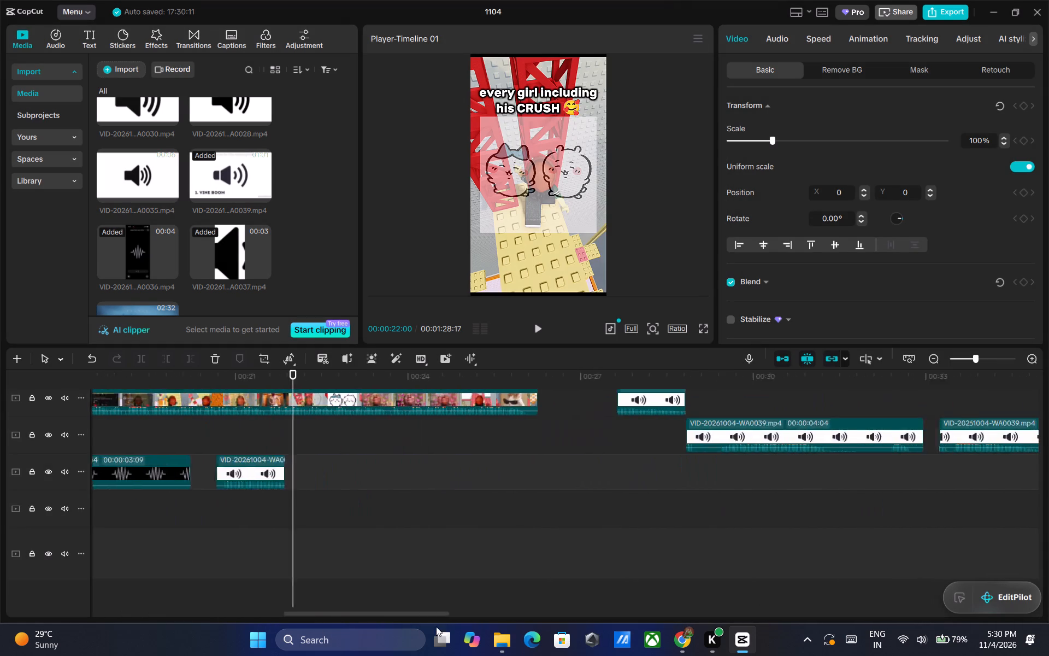
pyautogui.moveTo(436, 626); pyautogui.dragTo(396, 620)
pyautogui.rightClick(425, 424)
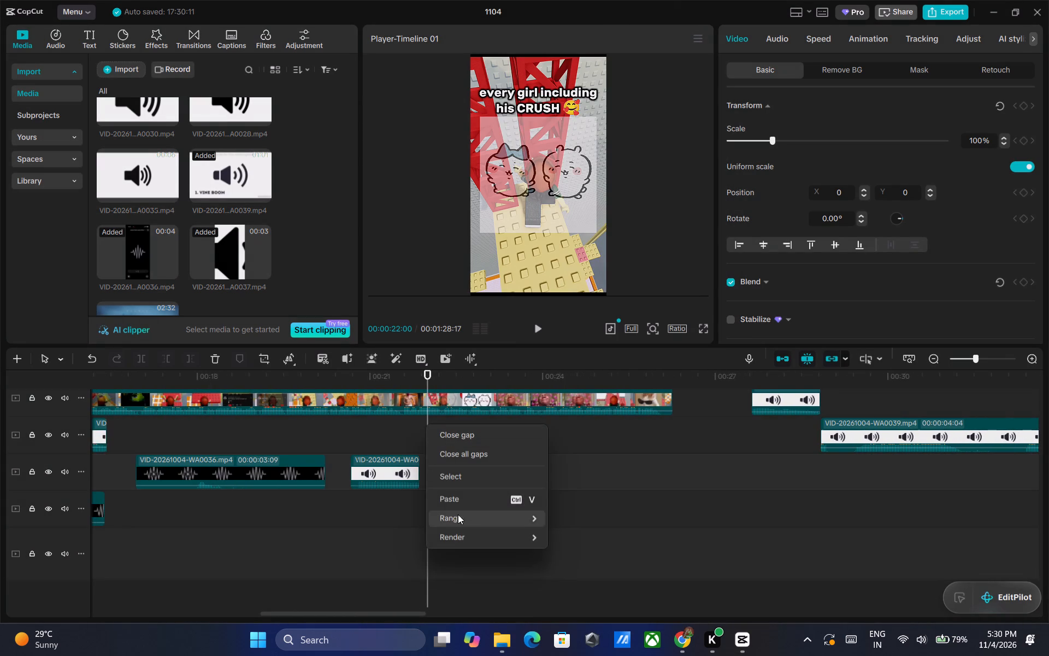
pyautogui.click(466, 500)
pyautogui.moveTo(442, 467); pyautogui.dragTo(424, 429)
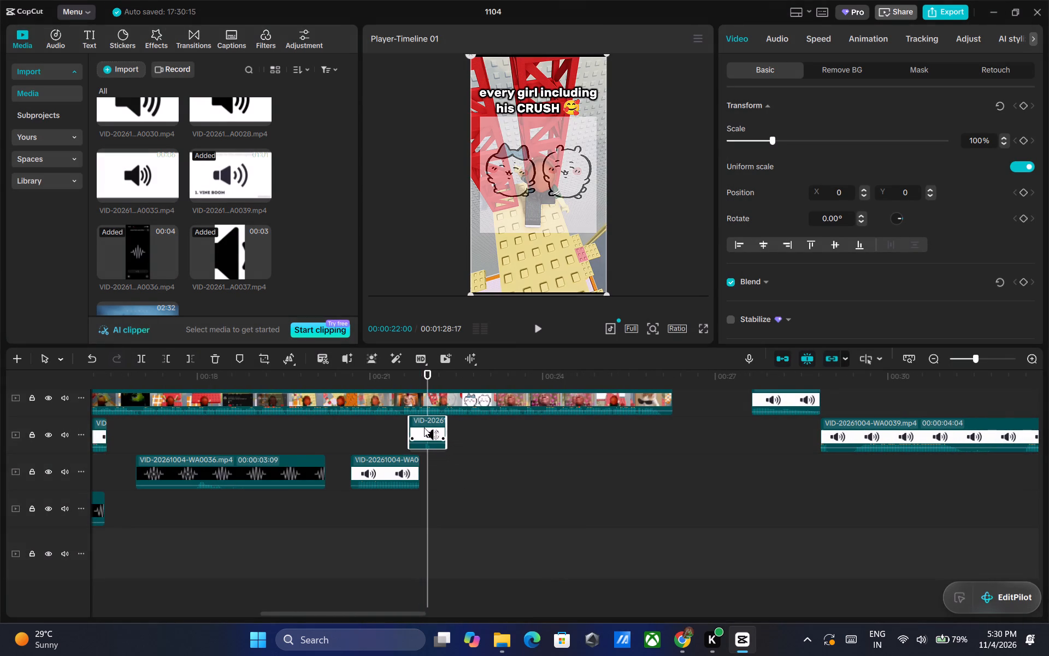
# Play the edit from 00:00:22:00 to the "is gonna be IMPRESSED" cue and park the playhead at 00:00:23:07.
pyautogui.click(539, 325)
pyautogui.tripleClick(539, 325)
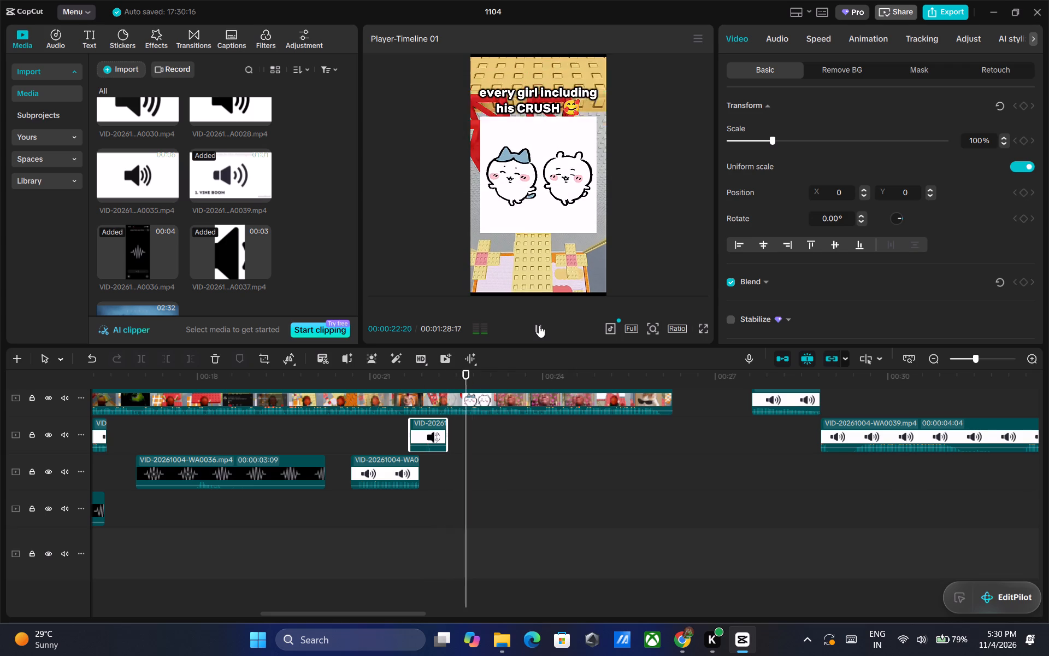
pyautogui.doubleClick(539, 325)
pyautogui.doubleClick(539, 325)
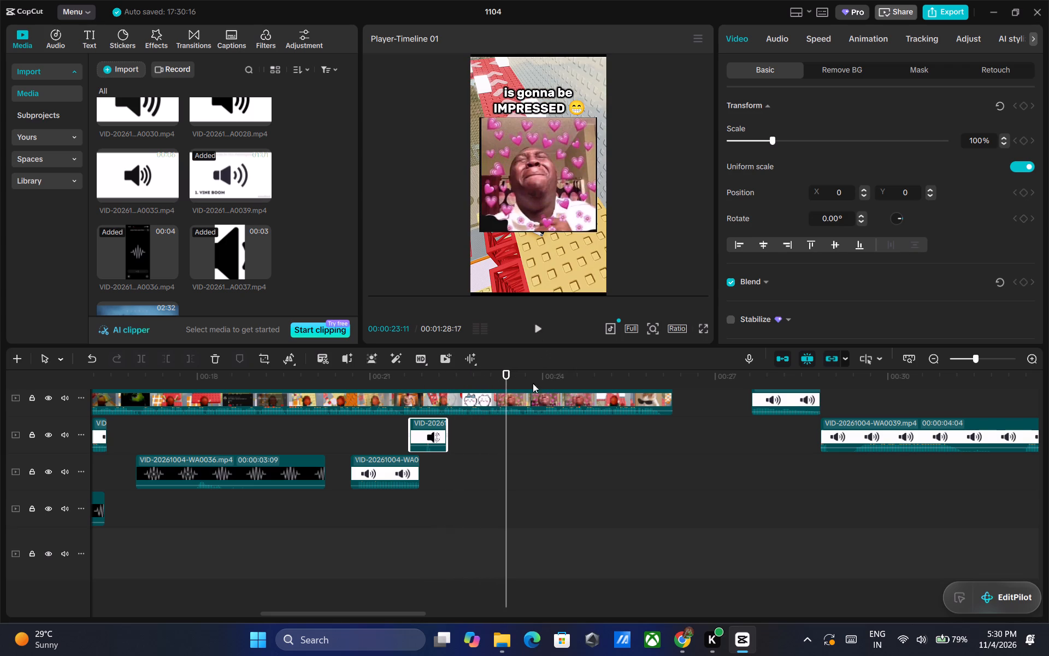
pyautogui.moveTo(508, 374); pyautogui.dragTo(497, 374)
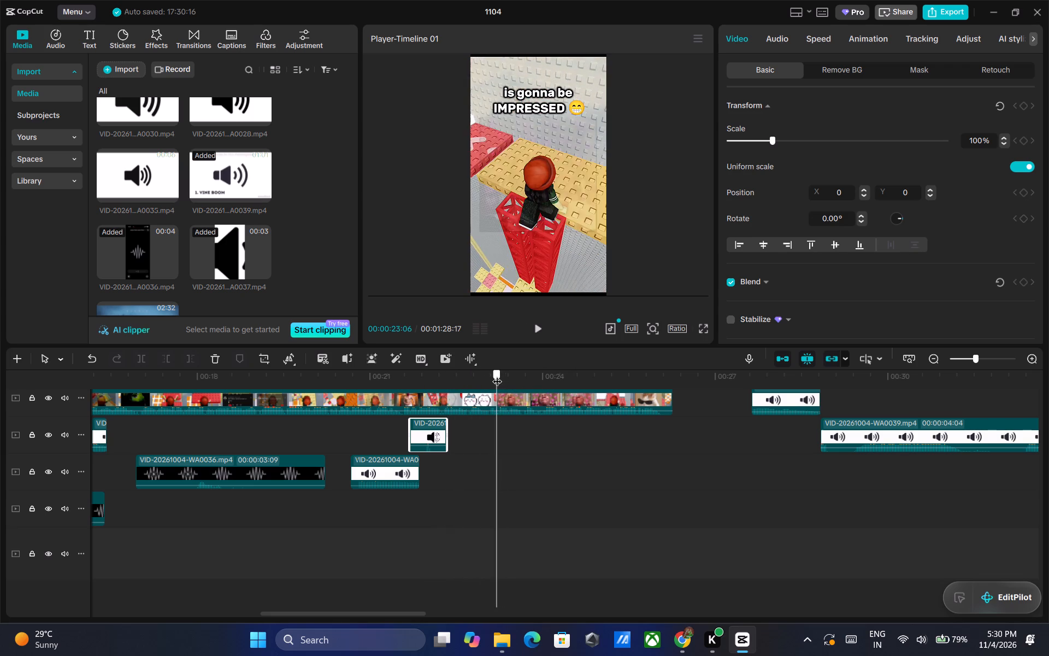
pyautogui.moveTo(497, 374); pyautogui.dragTo(499, 374)
# Audition the imported sound-effect clips, including WA0035, WA0028, WA0030, WA0034, WA0032 and WA0029, for the "is gonna be IMPRESSED" cue.
pyautogui.scroll(1, 182, 261)
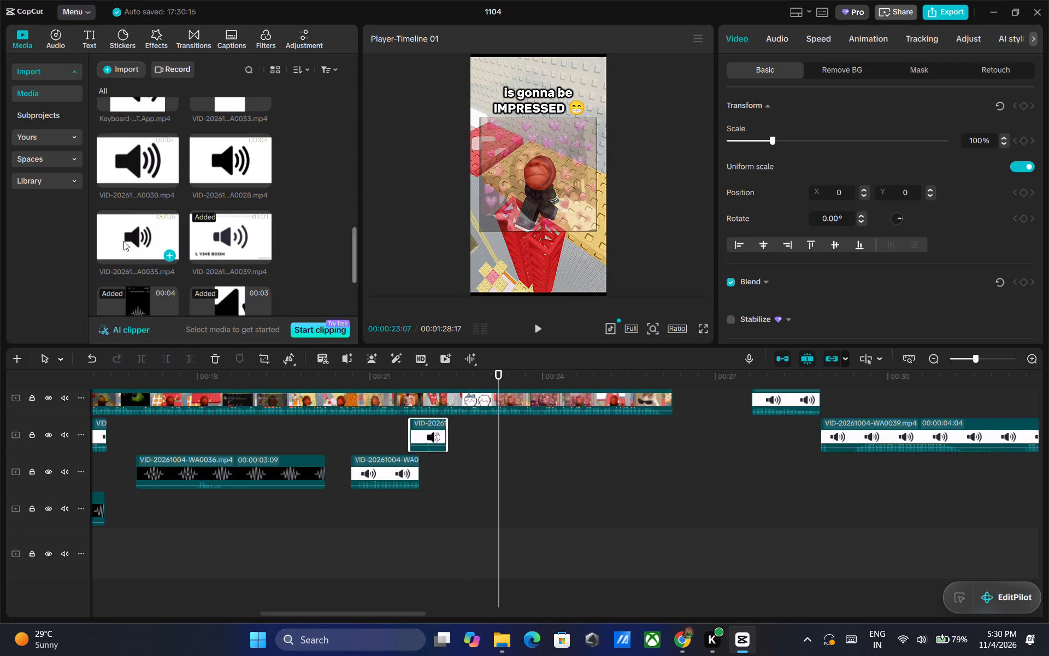
pyautogui.click(123, 241)
pyautogui.scroll(1, 149, 230)
pyautogui.click(226, 212)
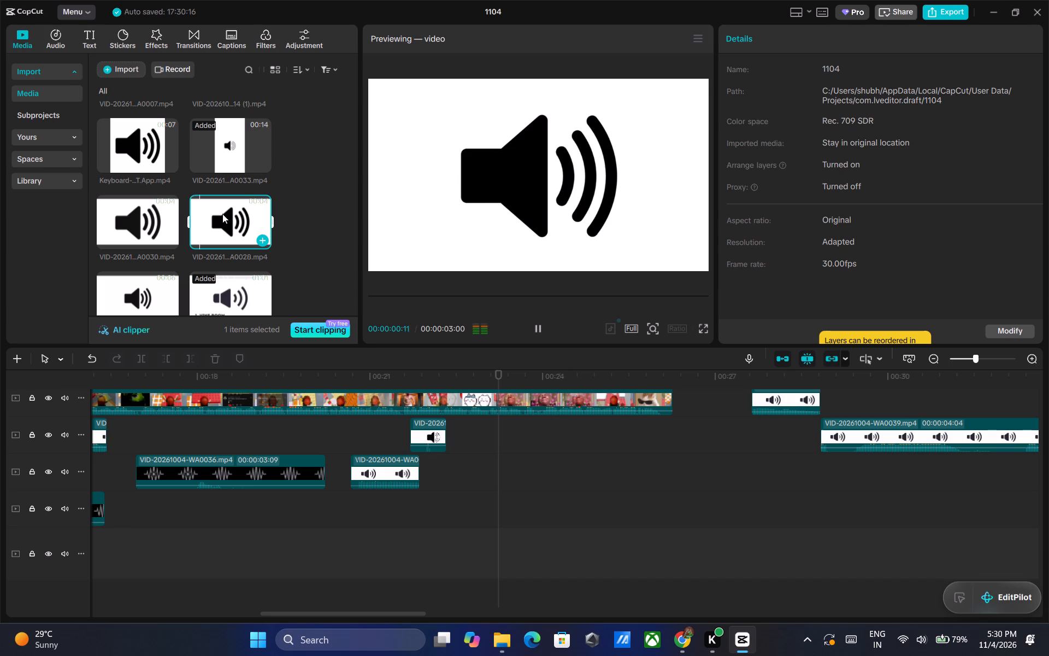
pyautogui.click(122, 209)
pyautogui.scroll(1, 132, 209)
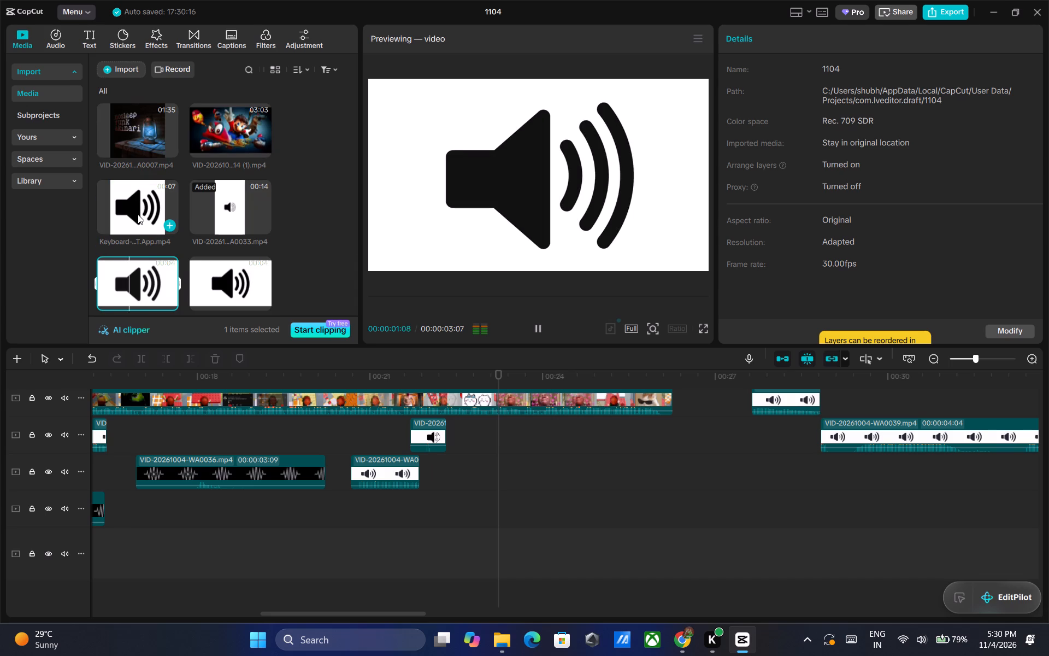
pyautogui.click(141, 207)
pyautogui.scroll(4, 141, 207)
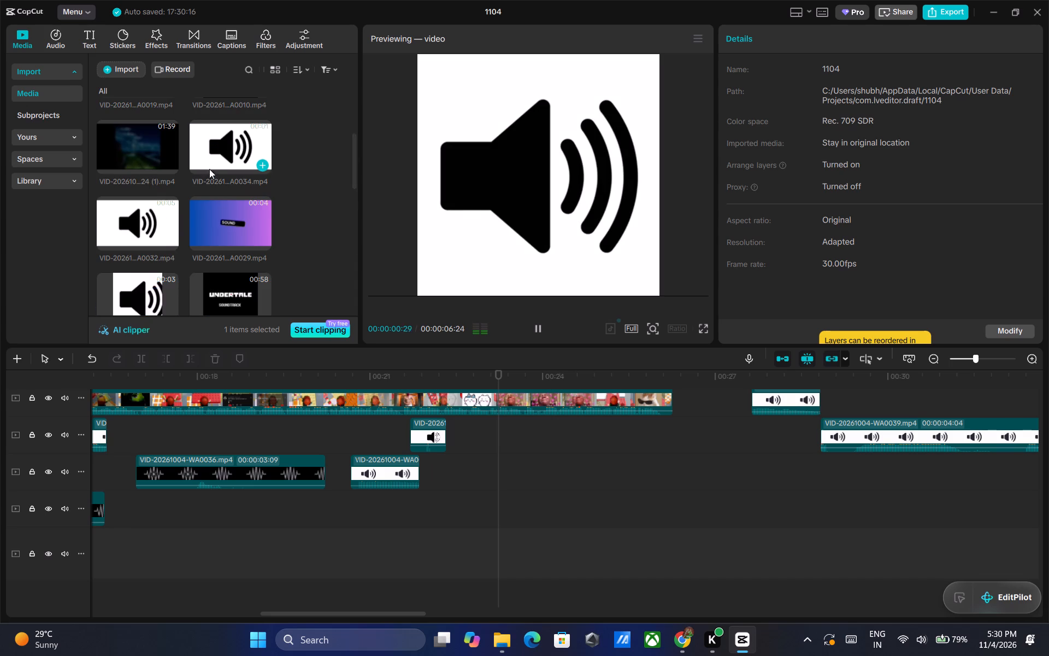
pyautogui.click(219, 160)
pyautogui.scroll(1, 203, 168)
pyautogui.click(140, 282)
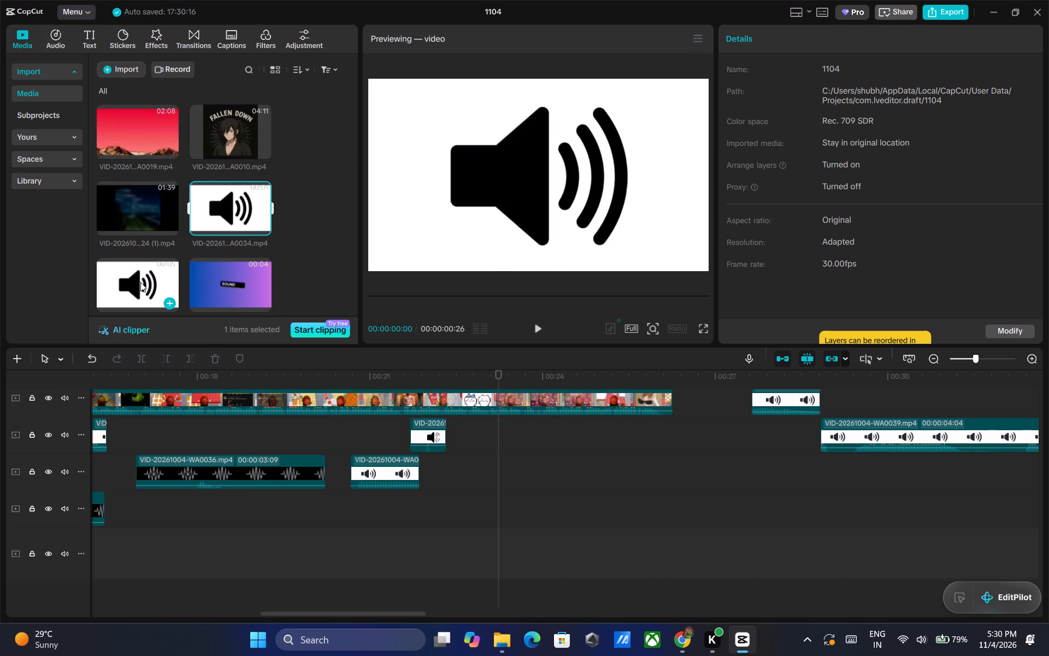
pyautogui.scroll(-2, 143, 263)
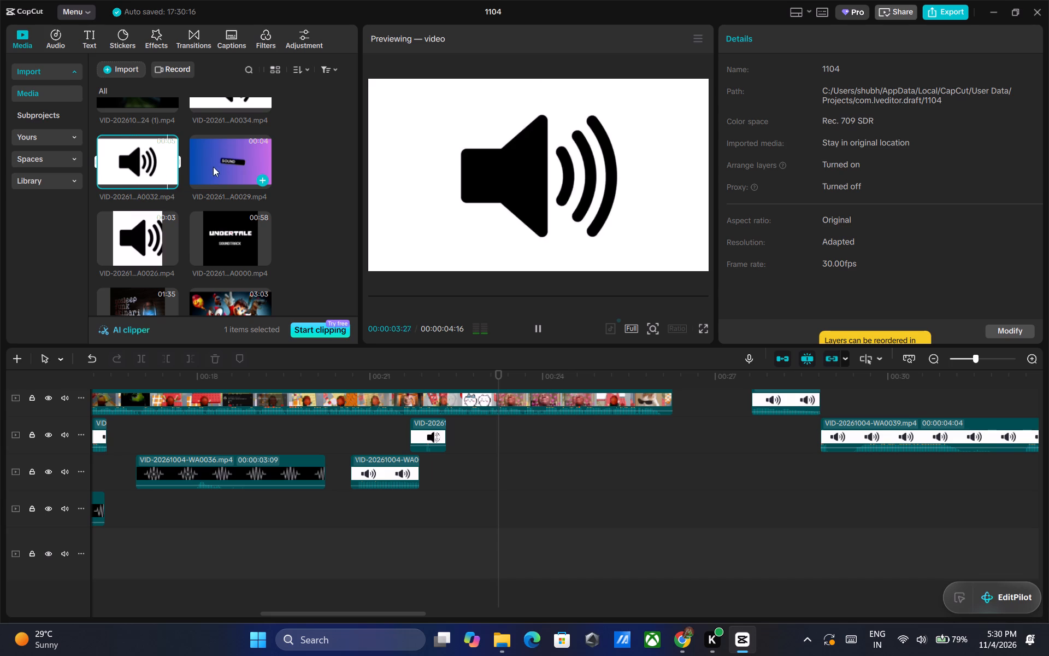
pyautogui.scroll(2, 212, 160)
pyautogui.click(214, 292)
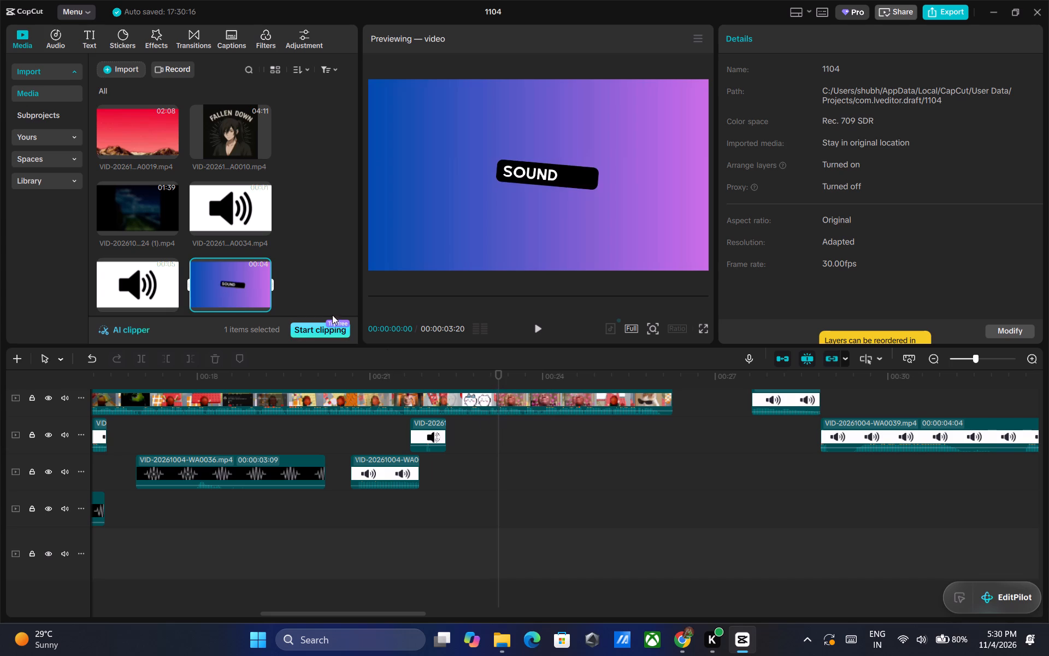
# Add the WA0035 sound effect to the third track, starting at about 23.1 s for the "is gonna be IMPRESSED" cue.
pyautogui.scroll(-9, 232, 218)
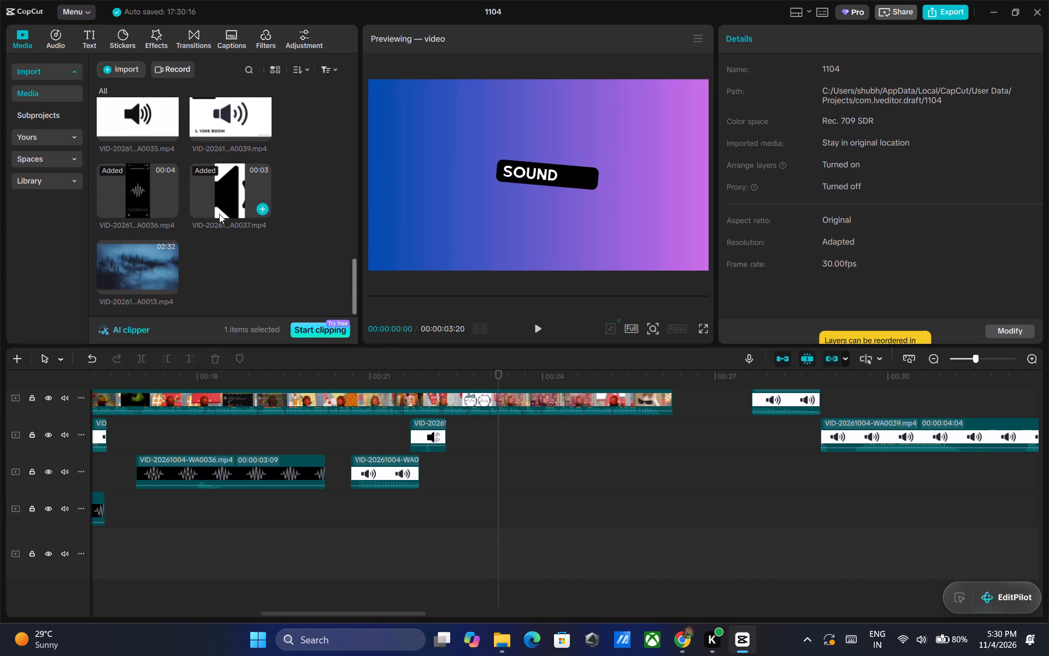
pyautogui.scroll(-2, 219, 210)
pyautogui.scroll(1, 219, 210)
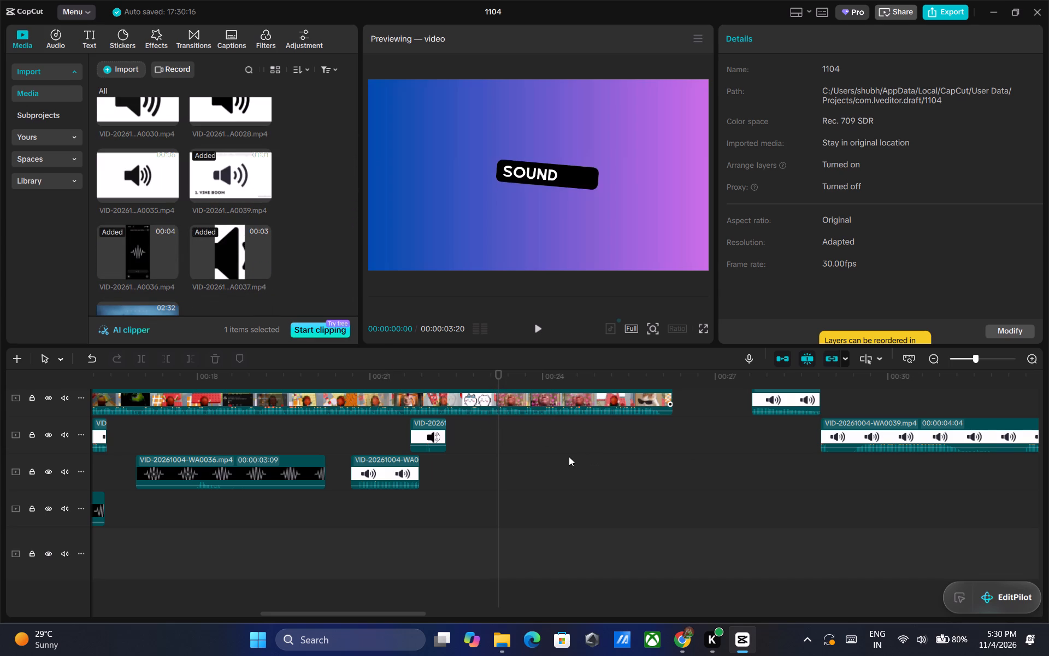
pyautogui.moveTo(135, 182); pyautogui.dragTo(463, 489)
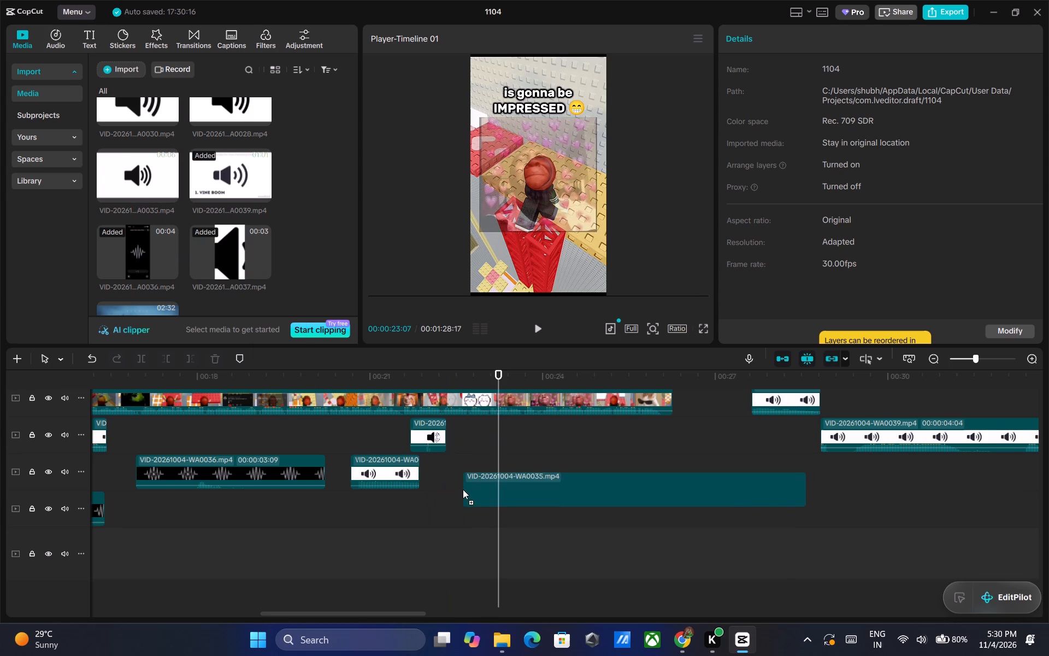
pyautogui.moveTo(463, 489); pyautogui.dragTo(463, 487)
pyautogui.moveTo(516, 464); pyautogui.dragTo(541, 465)
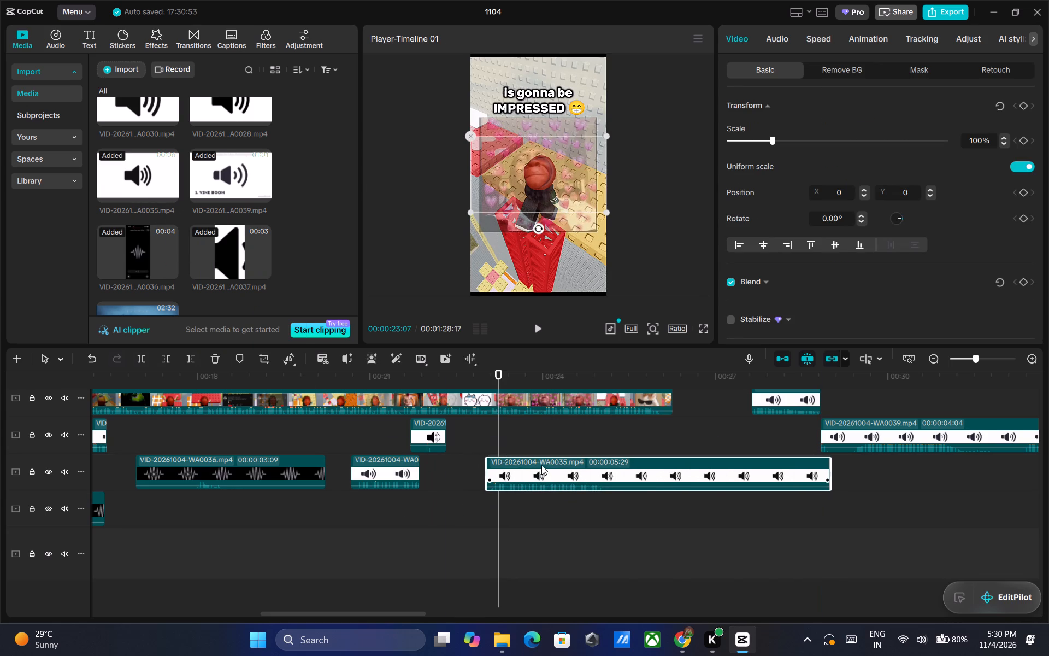
pyautogui.moveTo(541, 465); pyautogui.dragTo(543, 465)
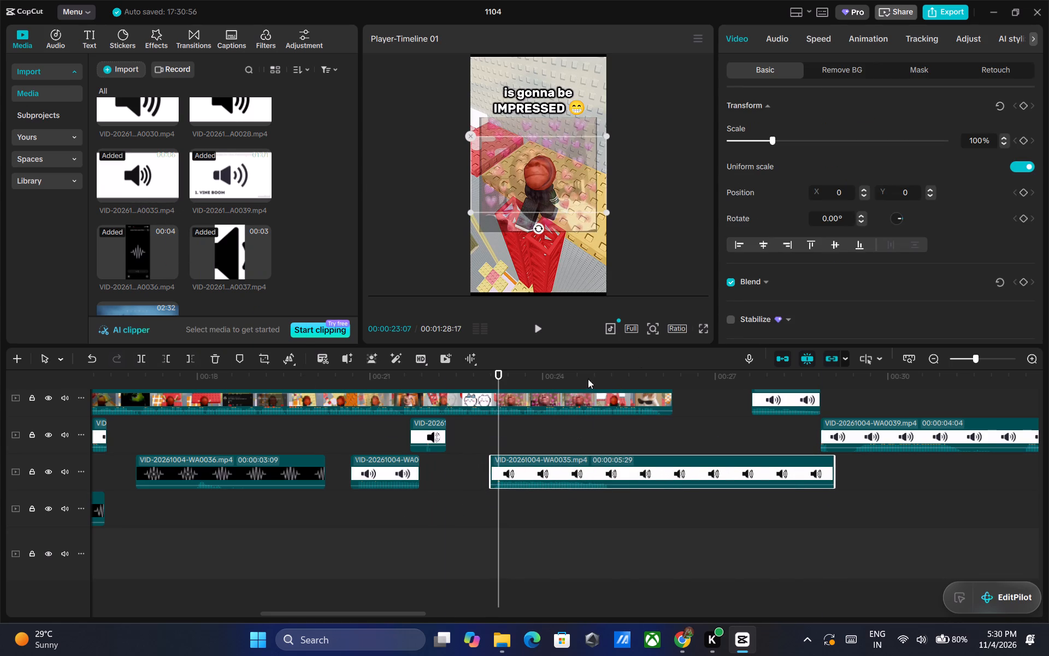
# Lower the volume of the newly added WA0035 clip to -7.0 dB.
pyautogui.click(782, 48)
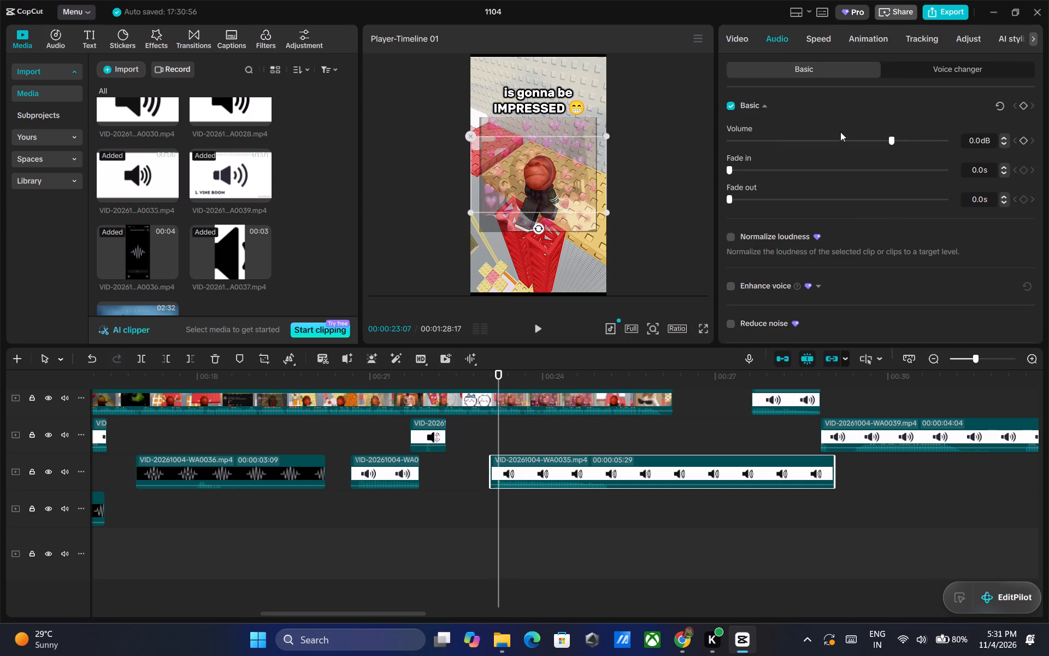
pyautogui.click(868, 140)
pyautogui.click(538, 331)
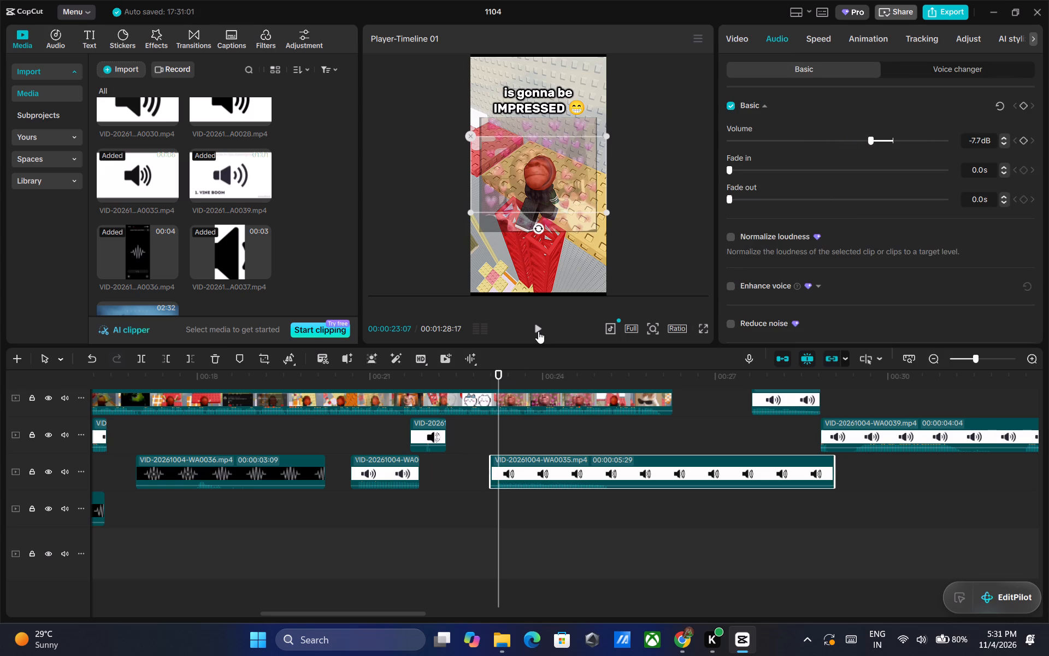
pyautogui.click(538, 331)
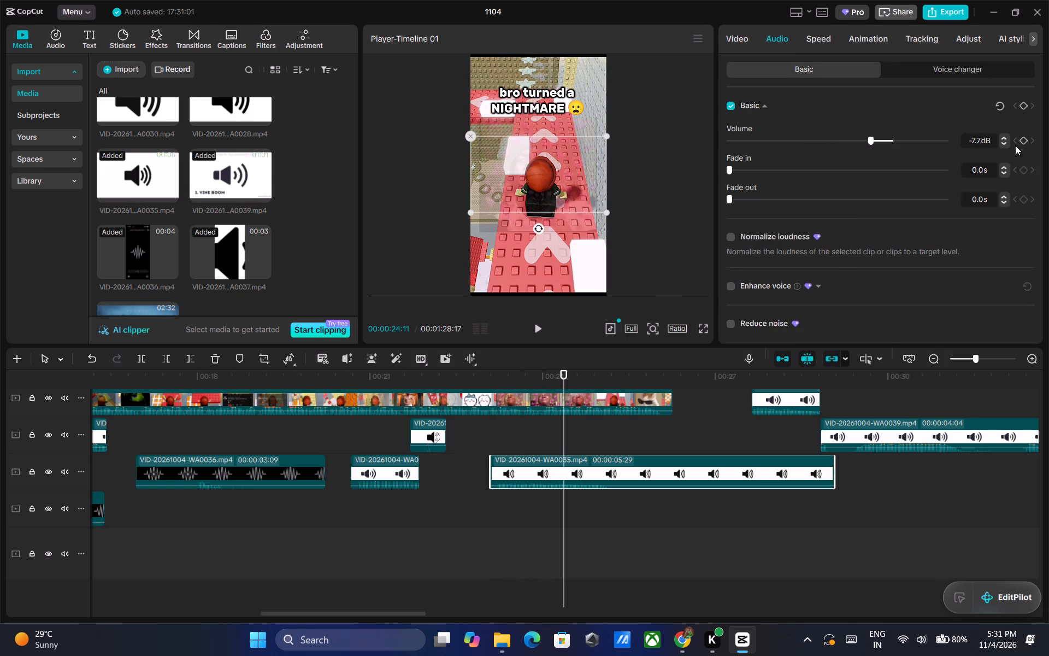
pyautogui.tripleClick(1005, 137)
pyautogui.click(1005, 137)
pyautogui.tripleClick(1004, 137)
# Split the WA0035 clip at 00:00:25:01, where "into a career OPPORTUNITY" begins, and delete the part after the cut.
pyautogui.tripleClick(539, 330)
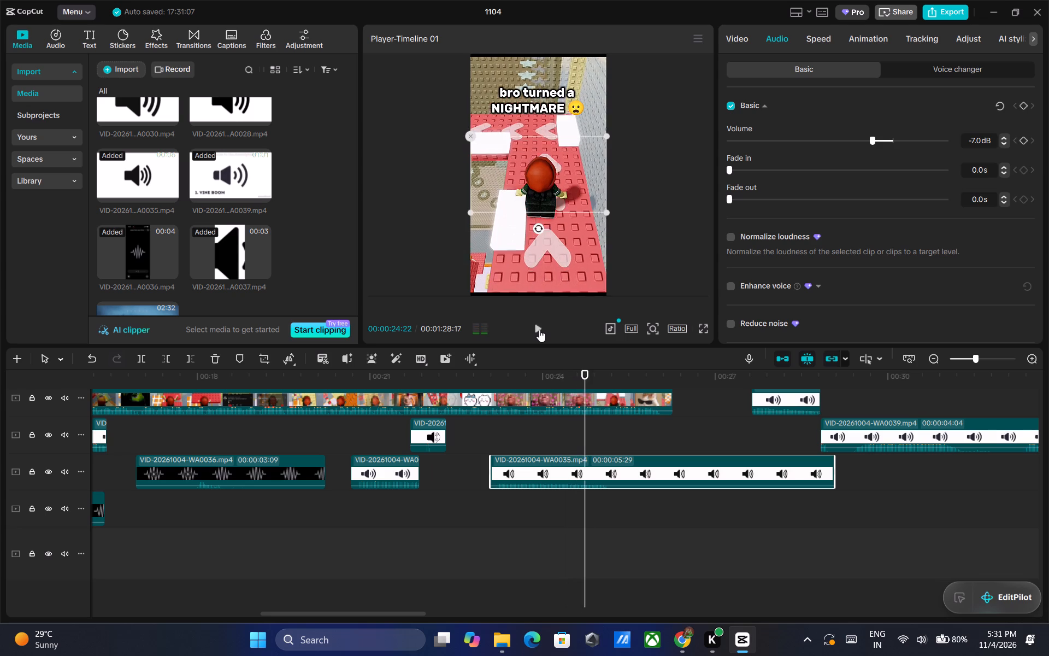
pyautogui.click(539, 330)
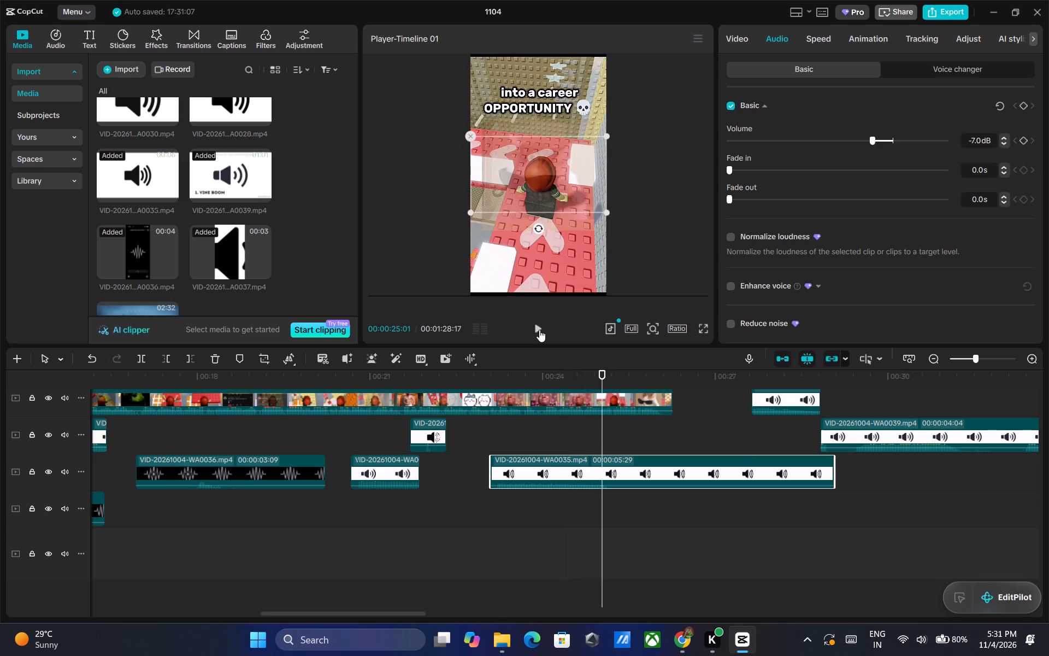
pyautogui.hotkey('ctrl', 'b')
pyautogui.press('Delete')
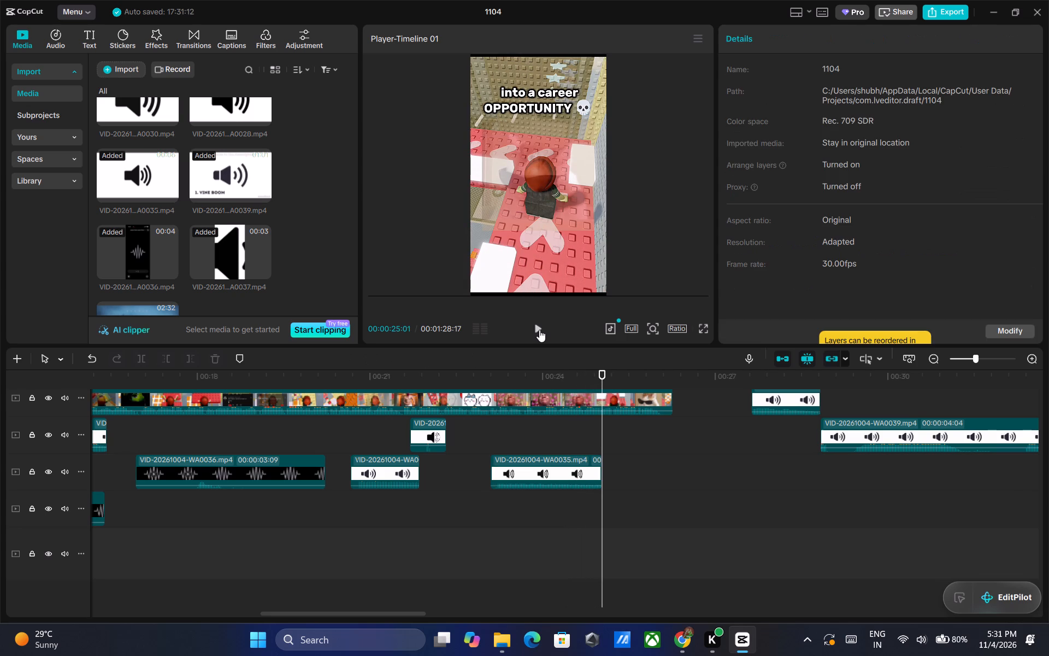
# Play the "into a career OPPORTUNITY" section, return the playhead to 00:00:25:01, and audition the WA0030 and WA0028 effects for it.
pyautogui.doubleClick(537, 324)
pyautogui.click(537, 324)
pyautogui.click(537, 324)
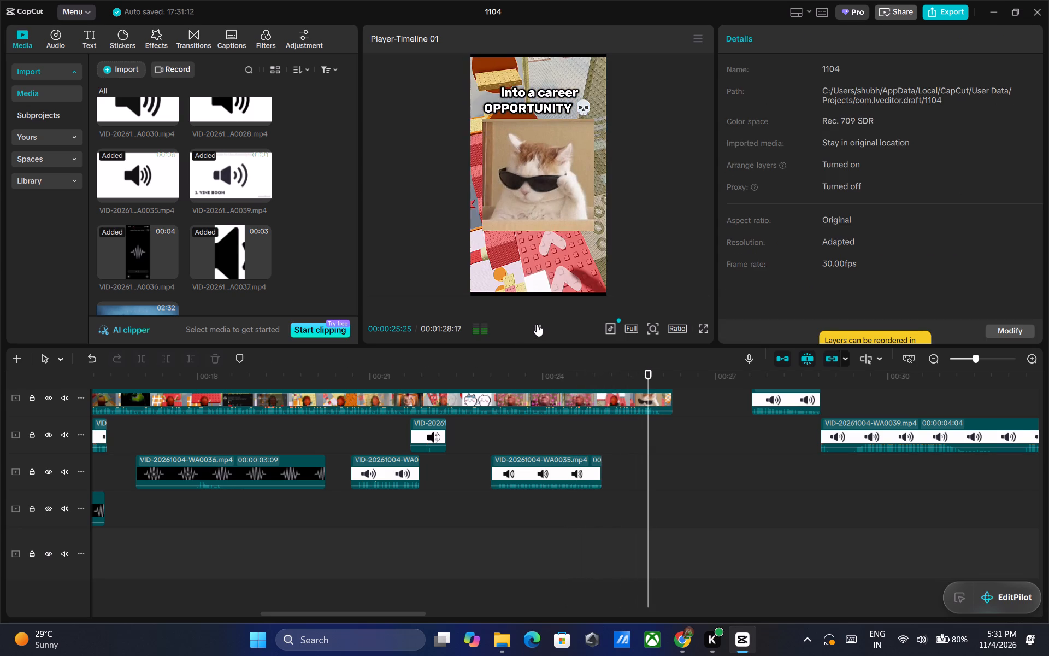
pyautogui.moveTo(649, 372); pyautogui.dragTo(614, 372)
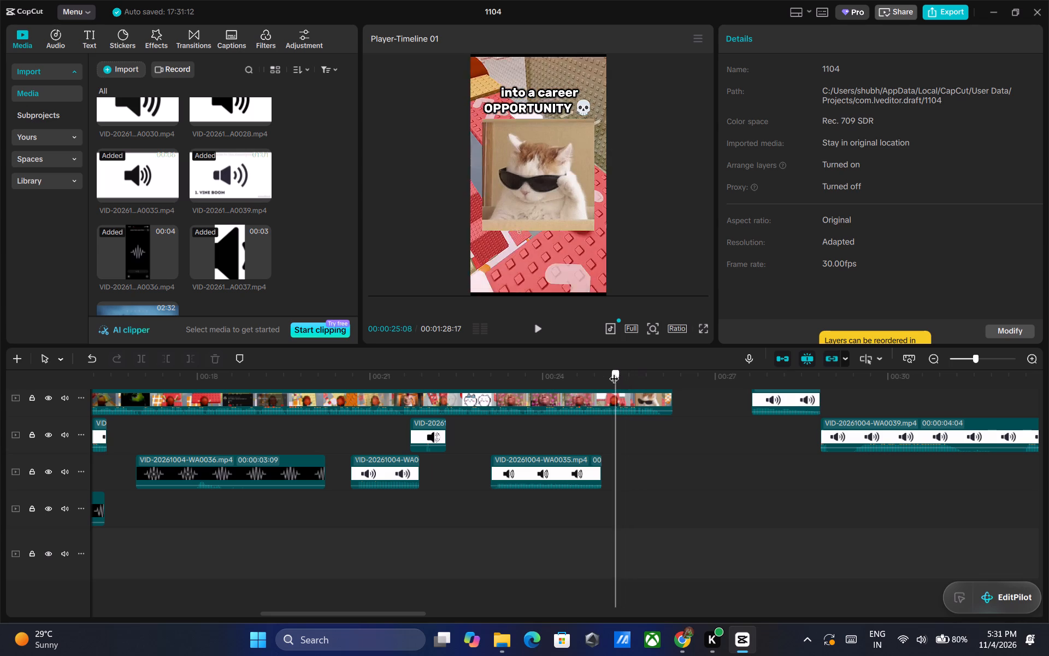
pyautogui.moveTo(614, 372); pyautogui.dragTo(602, 372)
pyautogui.scroll(-1, 232, 223)
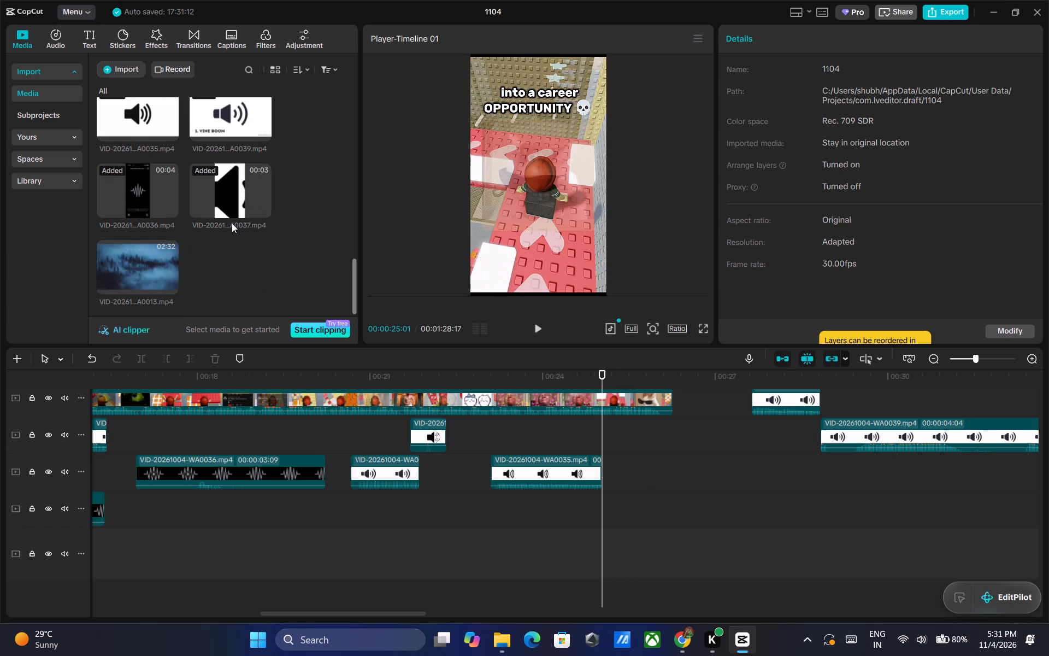
pyautogui.scroll(2, 158, 173)
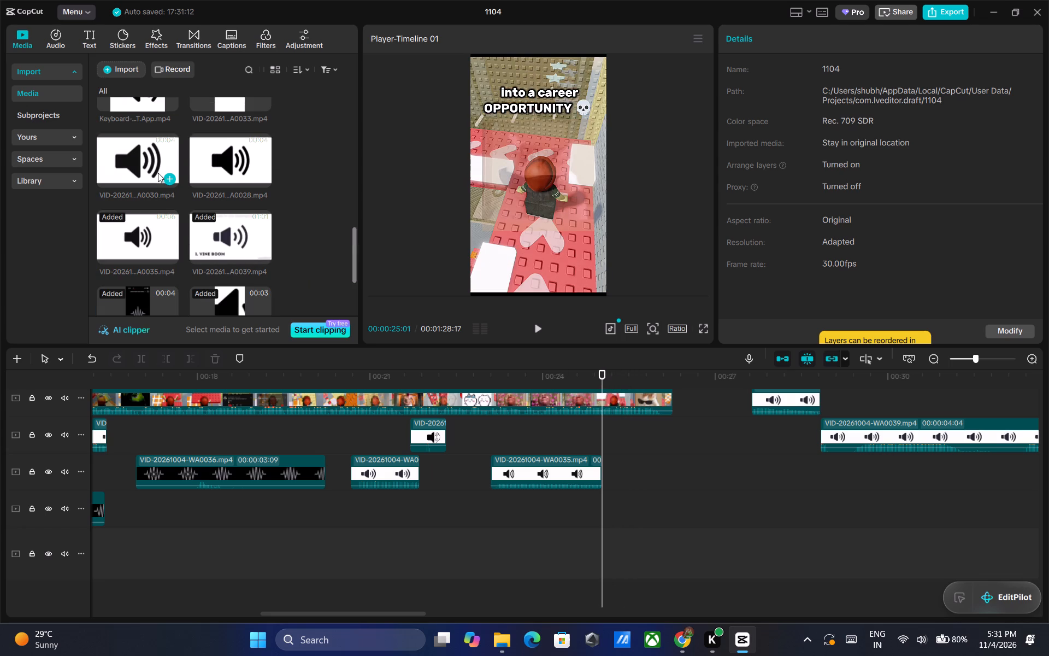
pyautogui.click(132, 166)
pyautogui.scroll(1, 132, 166)
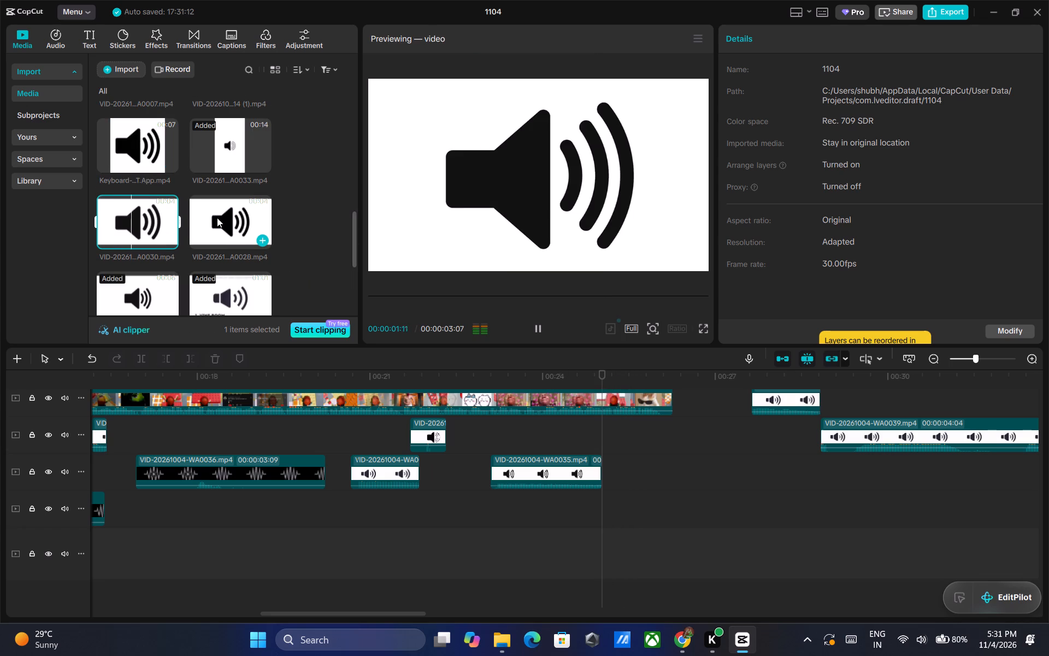
pyautogui.click(223, 220)
pyautogui.click(148, 218)
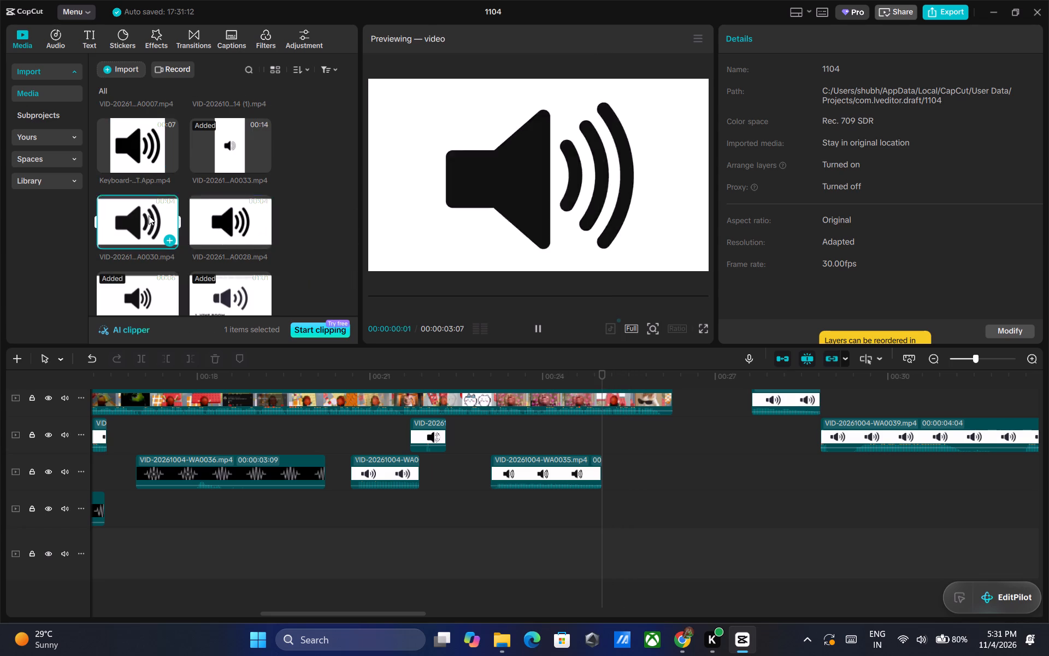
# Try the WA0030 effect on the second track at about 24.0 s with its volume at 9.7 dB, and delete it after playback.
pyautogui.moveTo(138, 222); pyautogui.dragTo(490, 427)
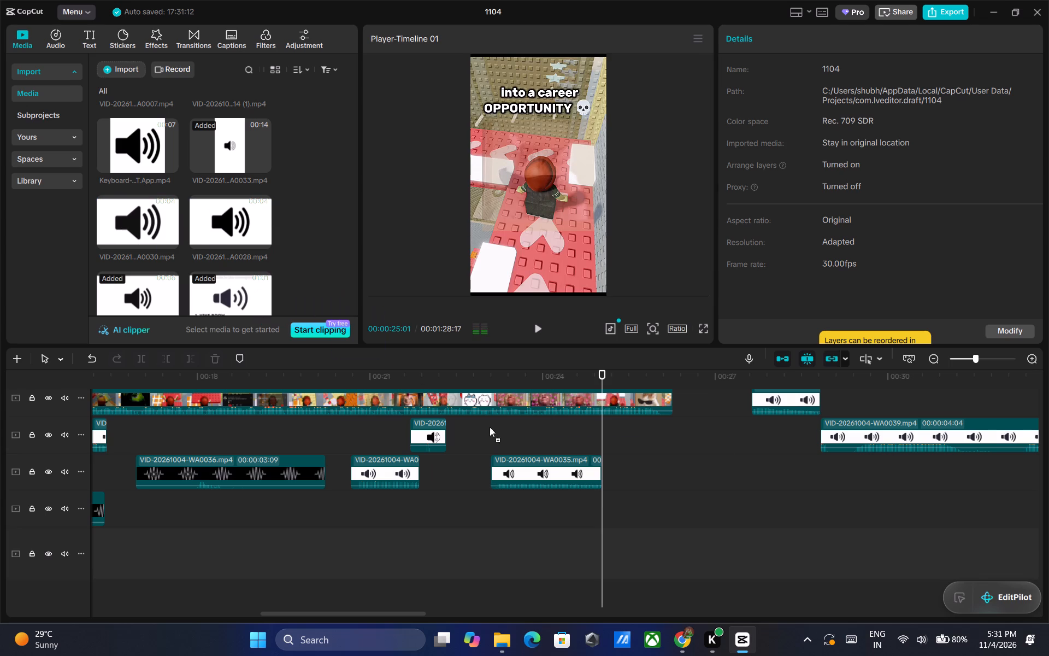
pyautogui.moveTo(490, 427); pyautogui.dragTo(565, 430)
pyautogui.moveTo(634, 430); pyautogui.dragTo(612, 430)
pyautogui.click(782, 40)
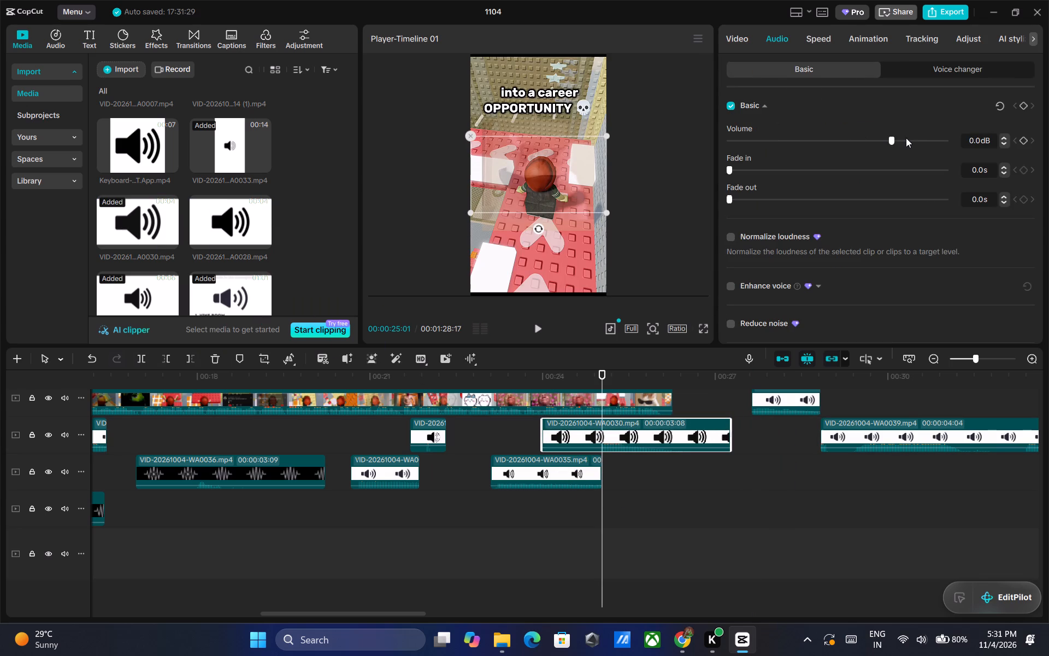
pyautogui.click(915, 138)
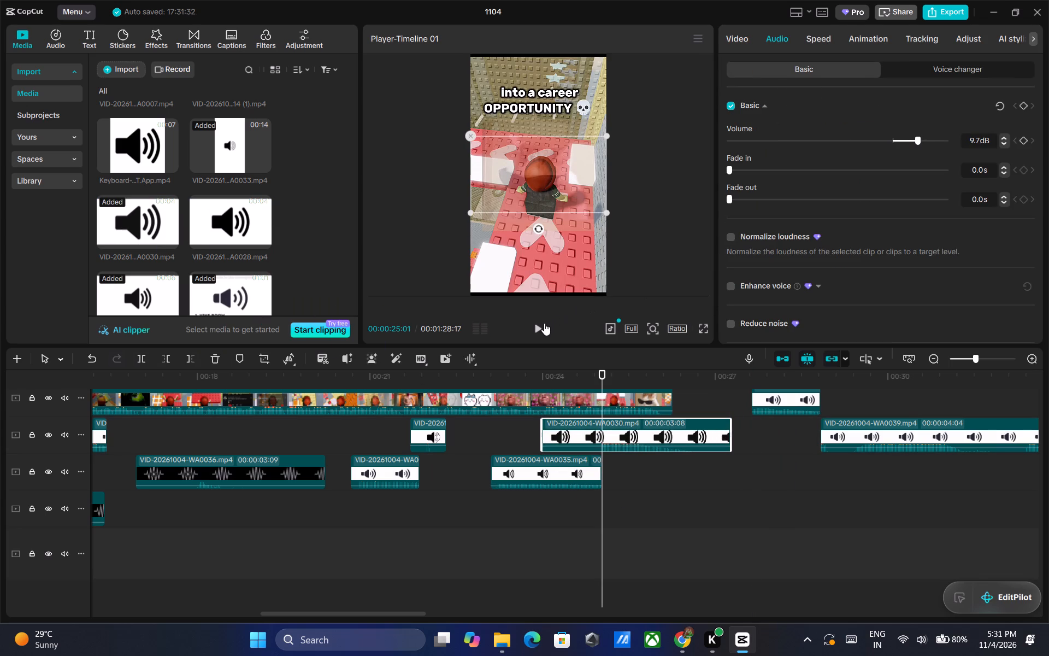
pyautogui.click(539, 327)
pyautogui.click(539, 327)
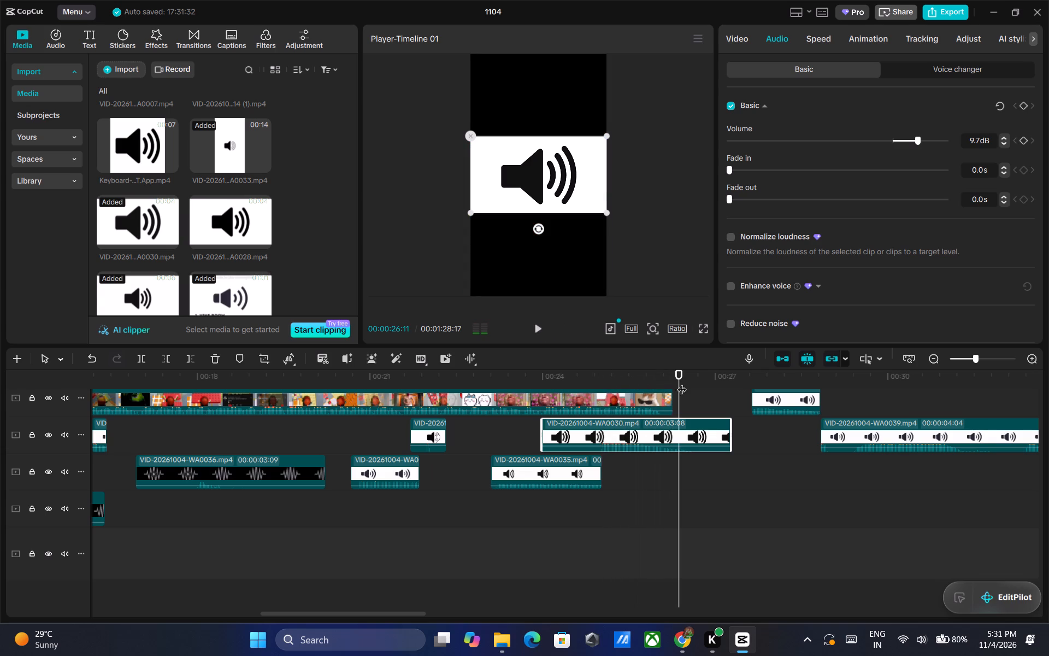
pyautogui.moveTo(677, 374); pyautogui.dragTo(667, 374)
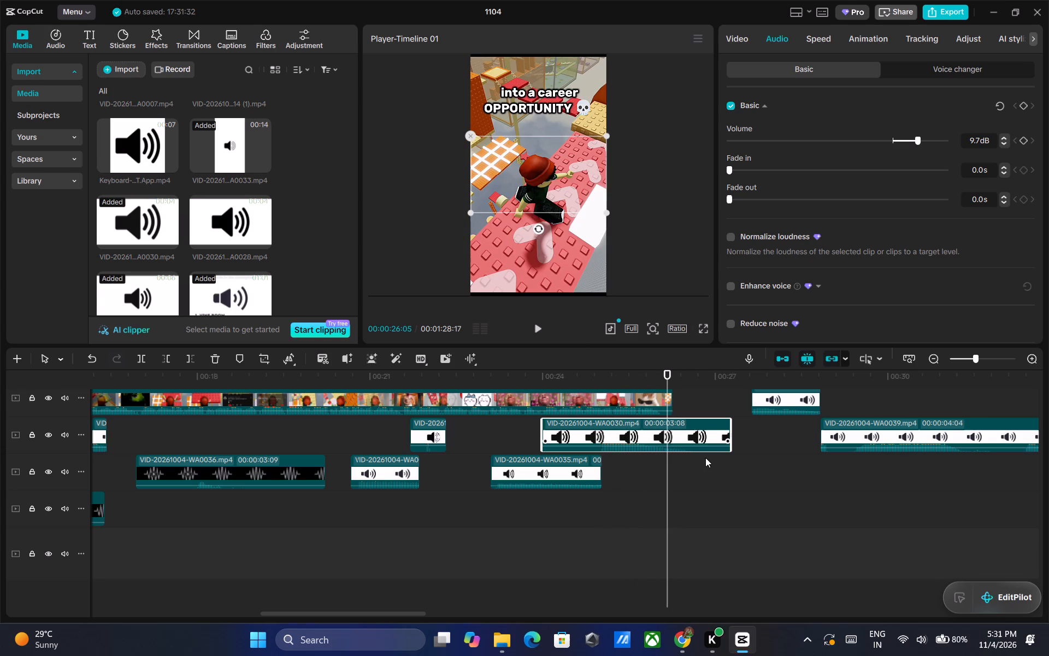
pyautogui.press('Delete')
# Copy the third-track effect at about 20.7 s and paste it at 00:00:25:02 for the "into a career OPPORTUNITY" cue.
pyautogui.click(386, 454)
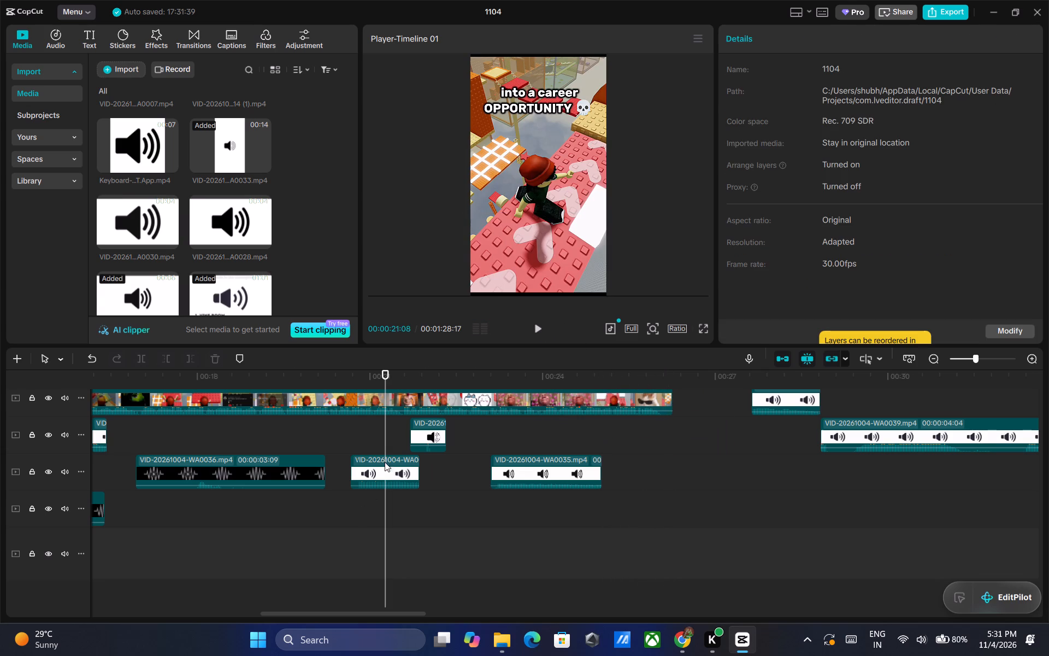
pyautogui.rightClick(385, 467)
pyautogui.click(451, 122)
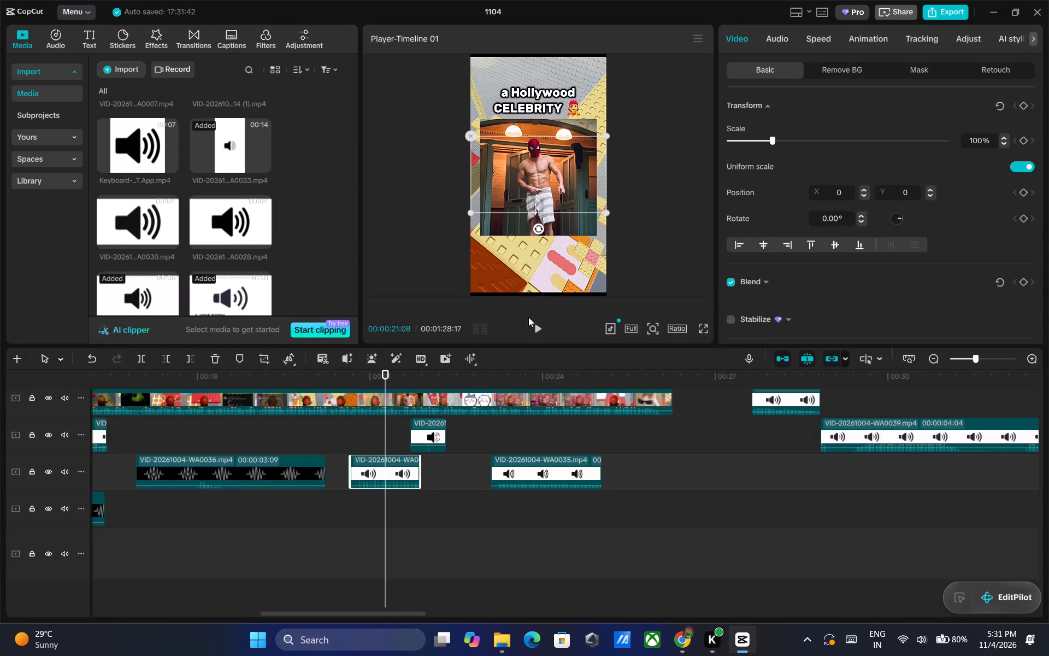
pyautogui.click(565, 426)
pyautogui.tripleClick(537, 325)
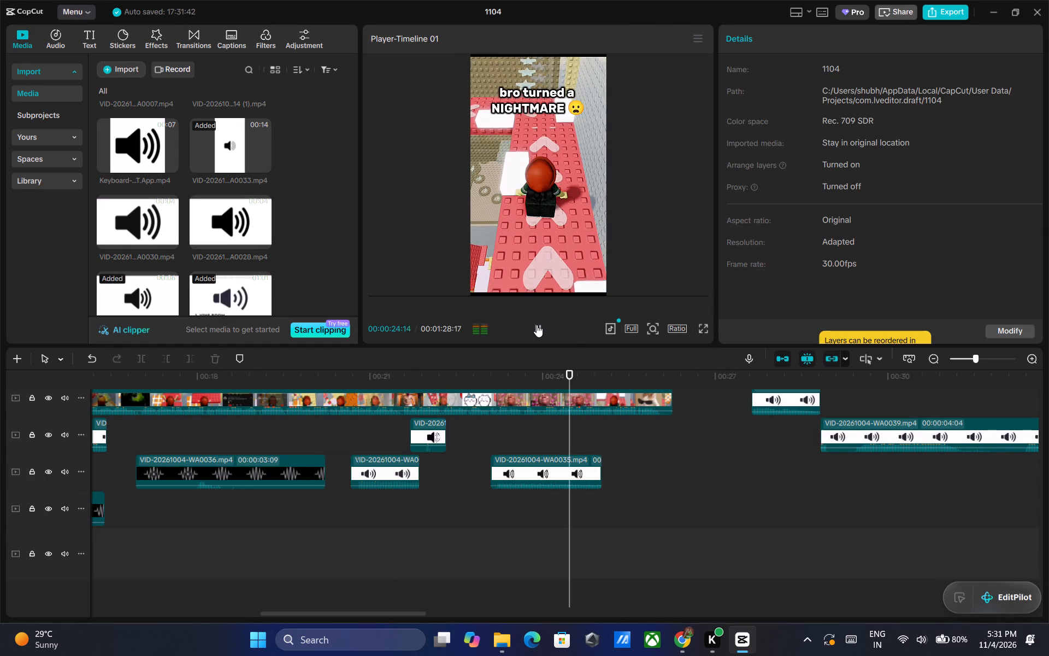
pyautogui.tripleClick(537, 325)
pyautogui.doubleClick(537, 325)
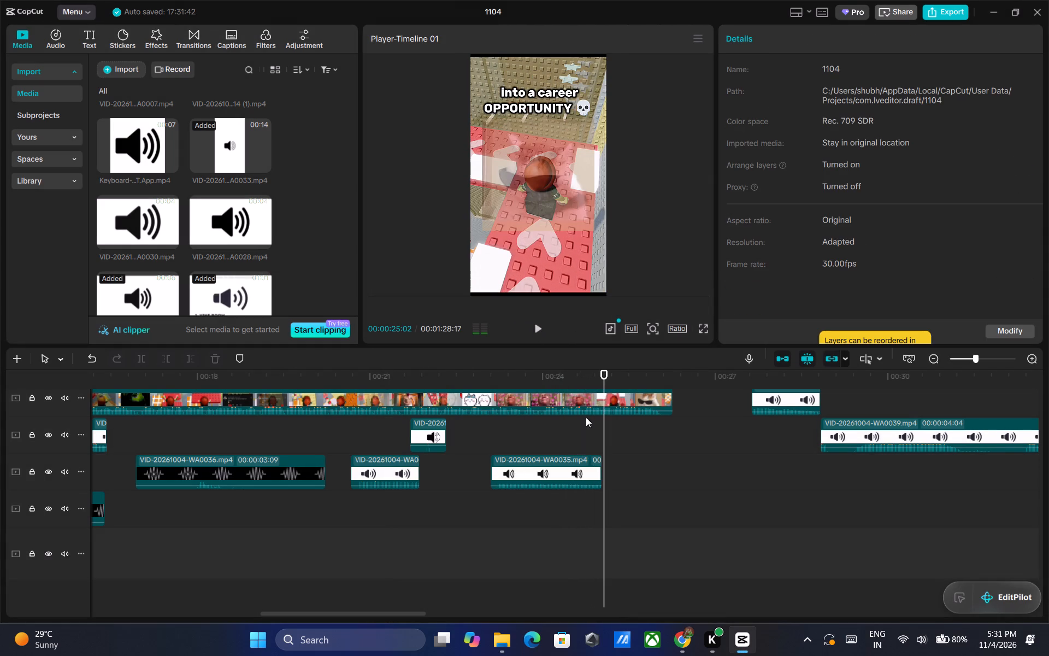
pyautogui.rightClick(603, 427)
pyautogui.click(629, 504)
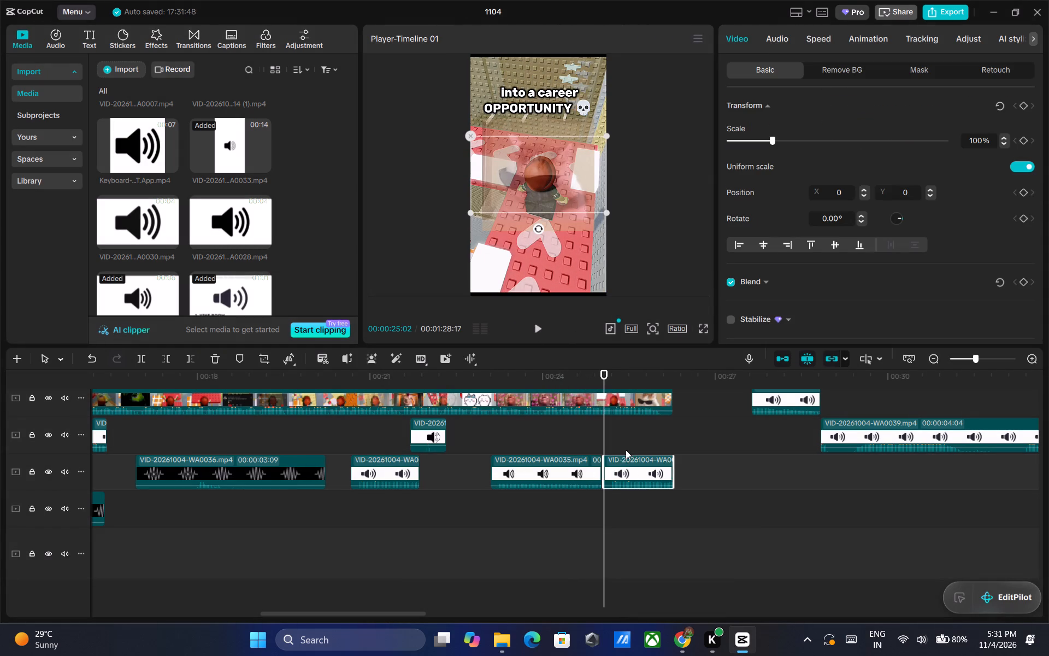
# Move the pasted effect from the third track up to the second track, starting just before 00:00:25:02.
pyautogui.moveTo(626, 465); pyautogui.dragTo(618, 422)
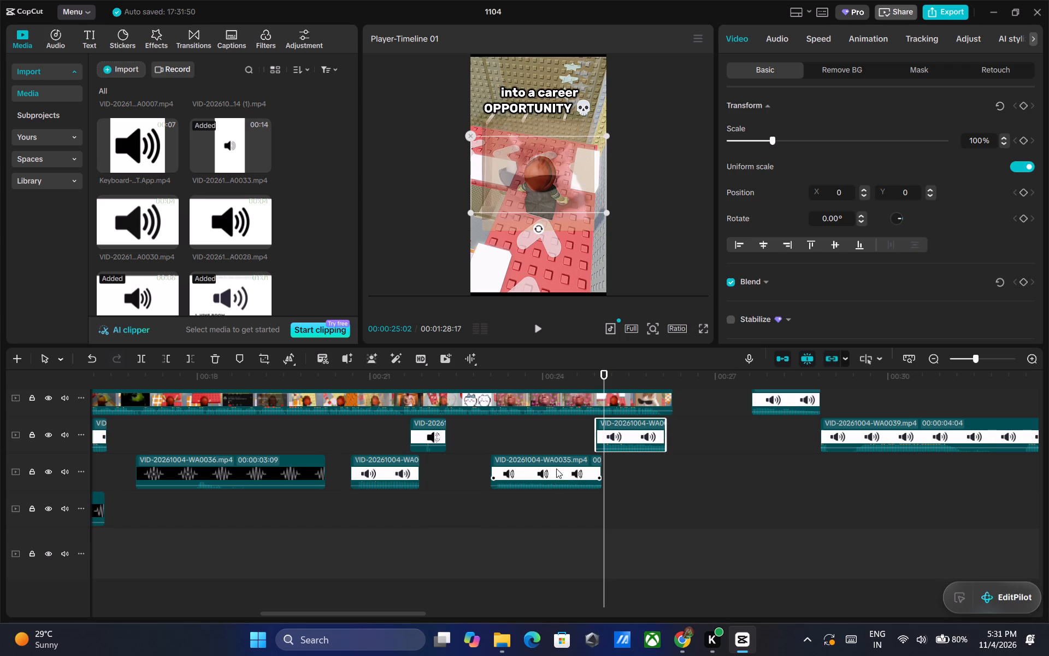
# Split the WA0035 clip at 00:00:24:14, delete the part after the cut, and play the ending through.
pyautogui.click(556, 468)
pyautogui.moveTo(602, 377); pyautogui.dragTo(569, 378)
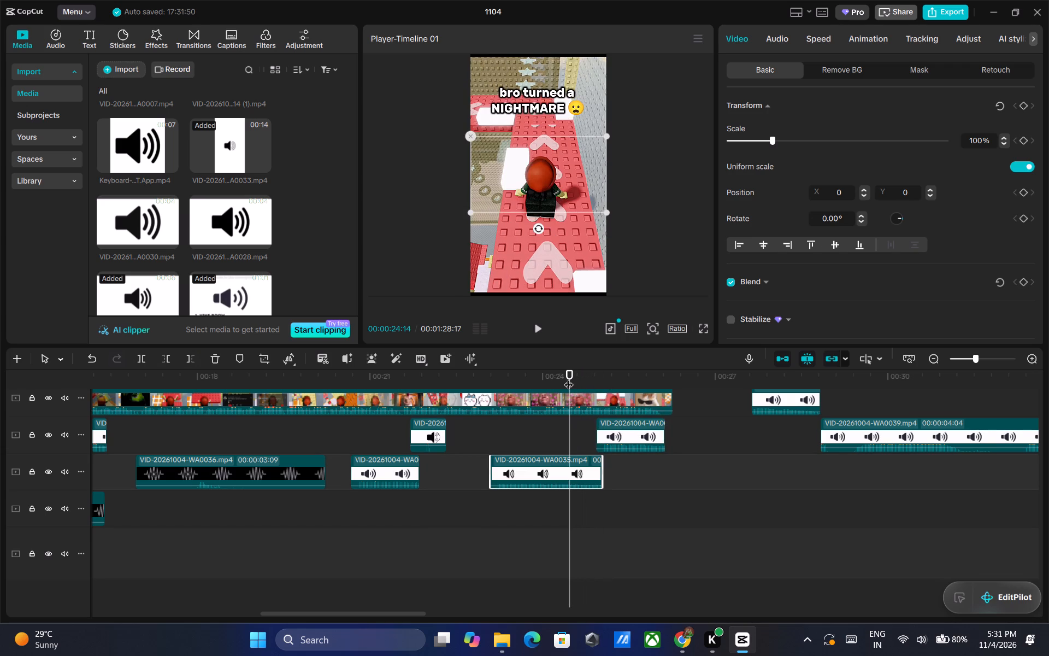
pyautogui.hotkey('ctrl', 'b')
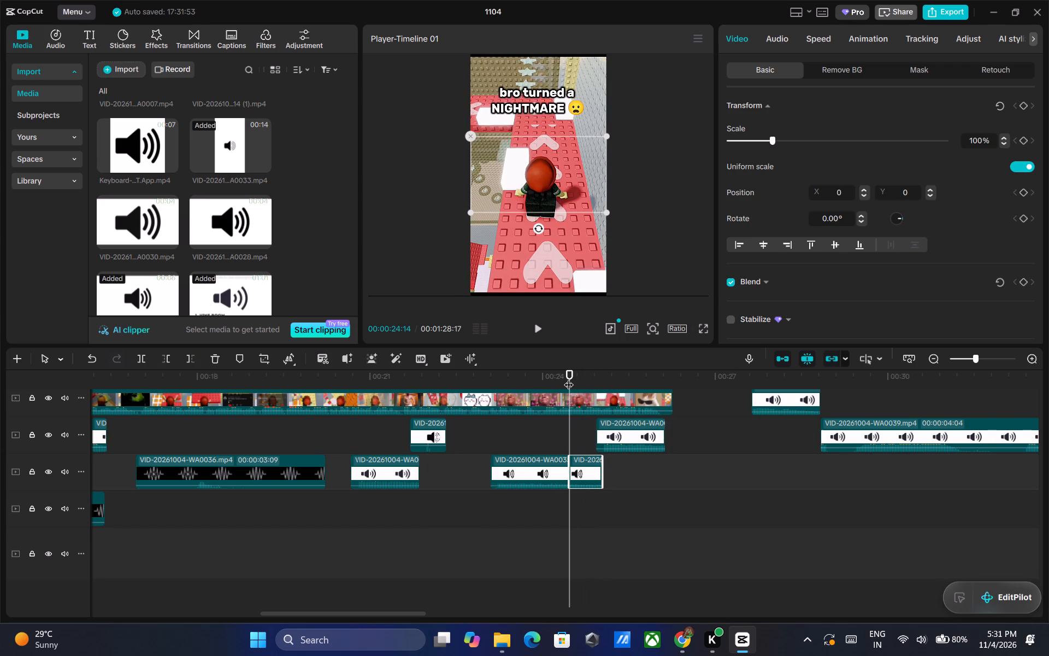
pyautogui.press('Delete')
pyautogui.click(535, 327)
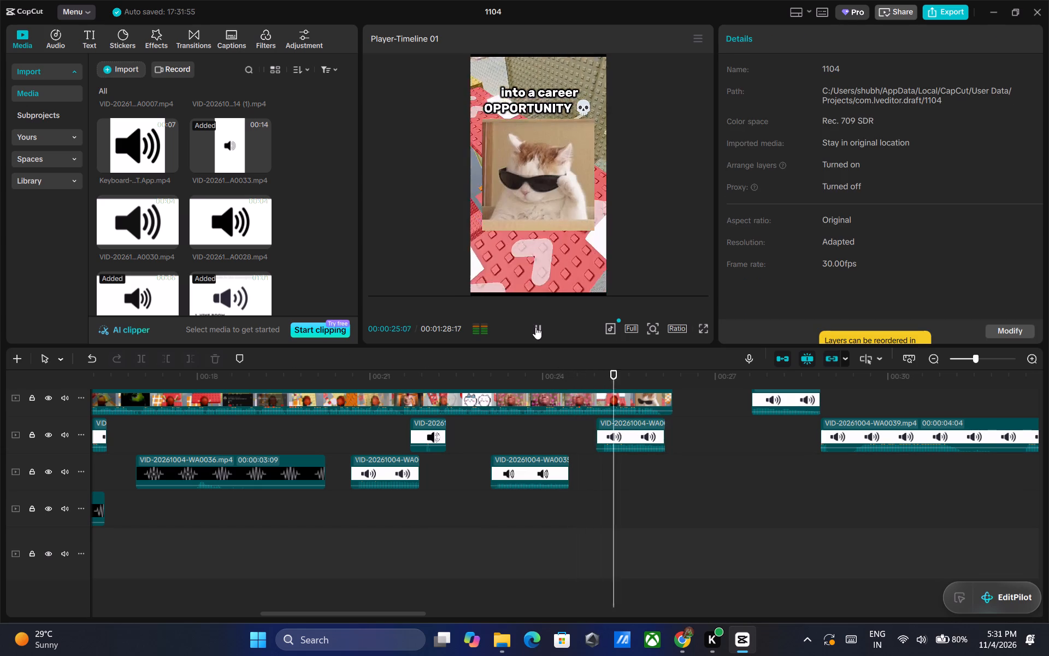
pyautogui.click(535, 327)
pyautogui.click(535, 327)
pyautogui.click(535, 327)
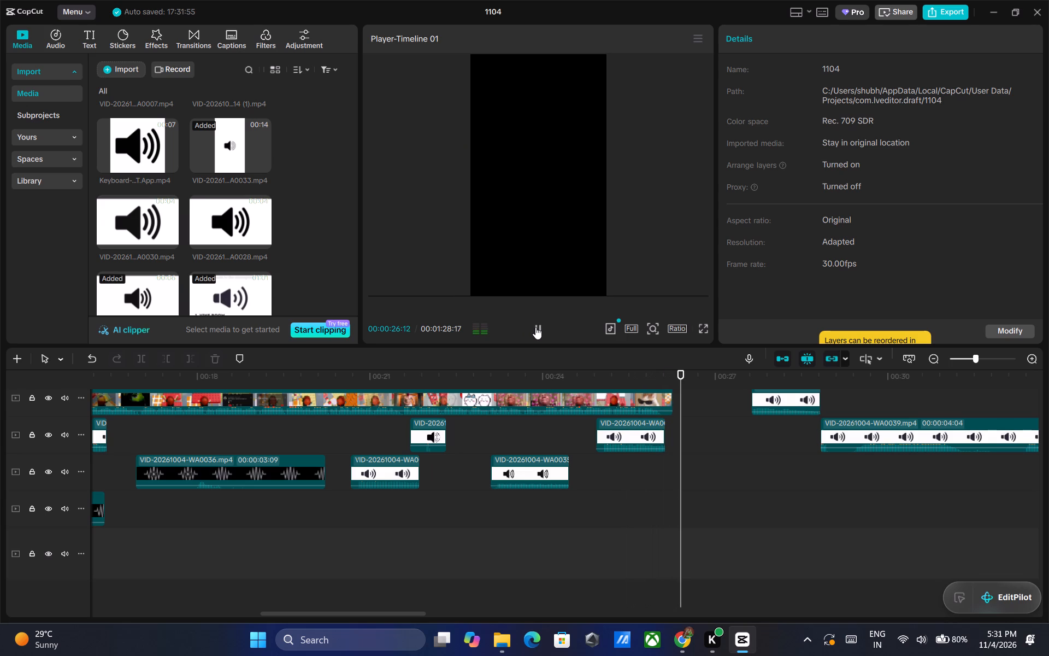
# Delete the leftover clips beyond the end of the main video, including the first-track effect and the WA0039 clip.
pyautogui.click(790, 396)
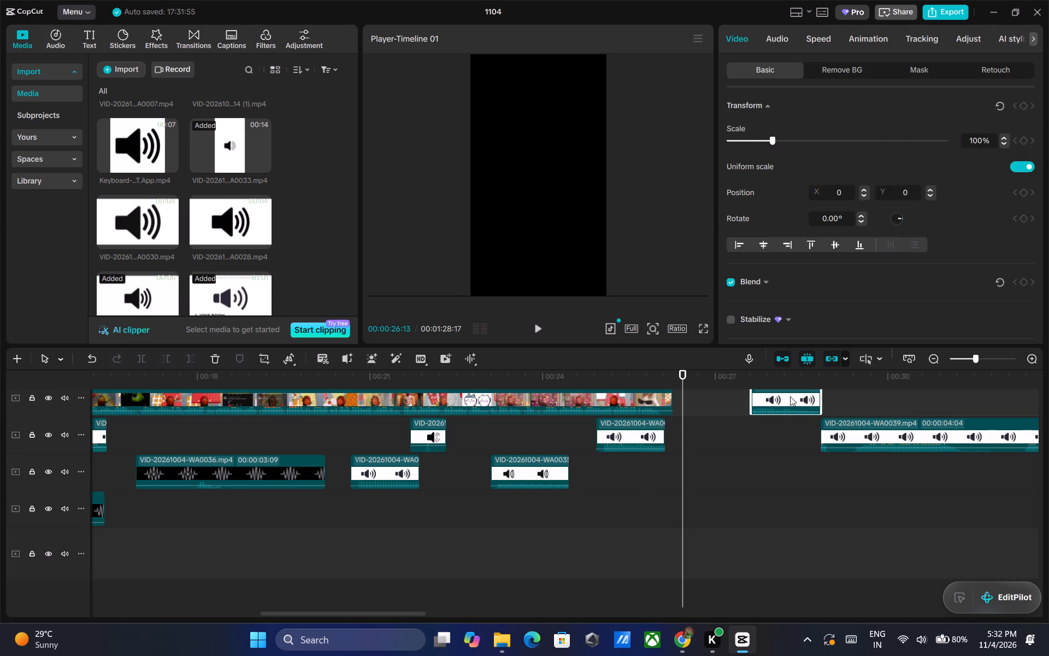
pyautogui.press('Delete')
pyautogui.click(870, 426)
pyautogui.press('Delete')
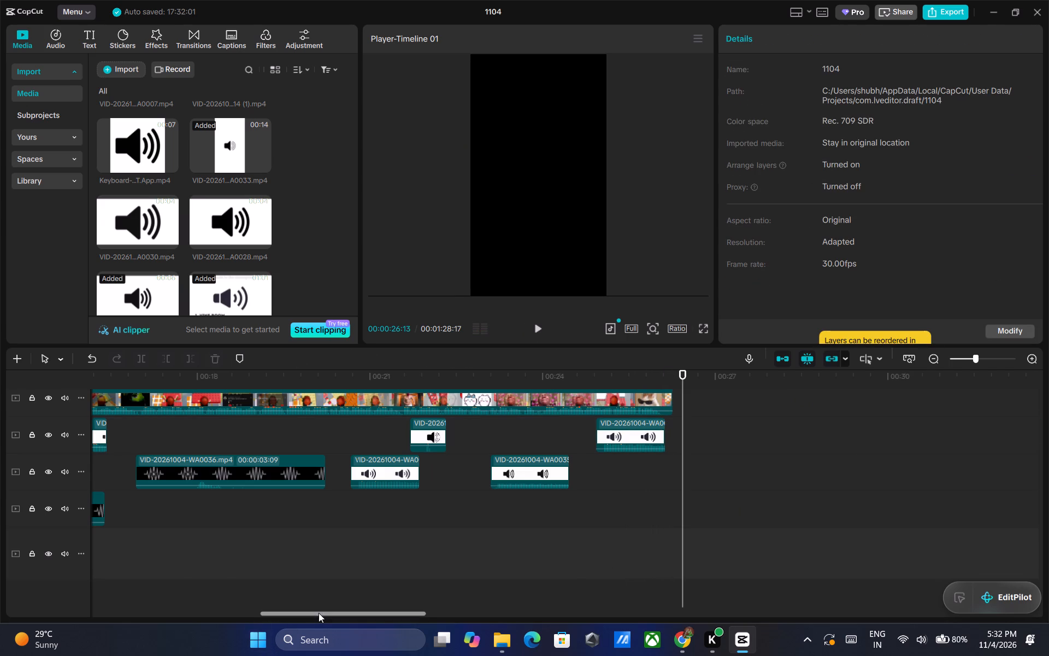
pyautogui.moveTo(319, 613); pyautogui.dragTo(435, 613)
pyautogui.click(489, 427)
pyautogui.press('Delete')
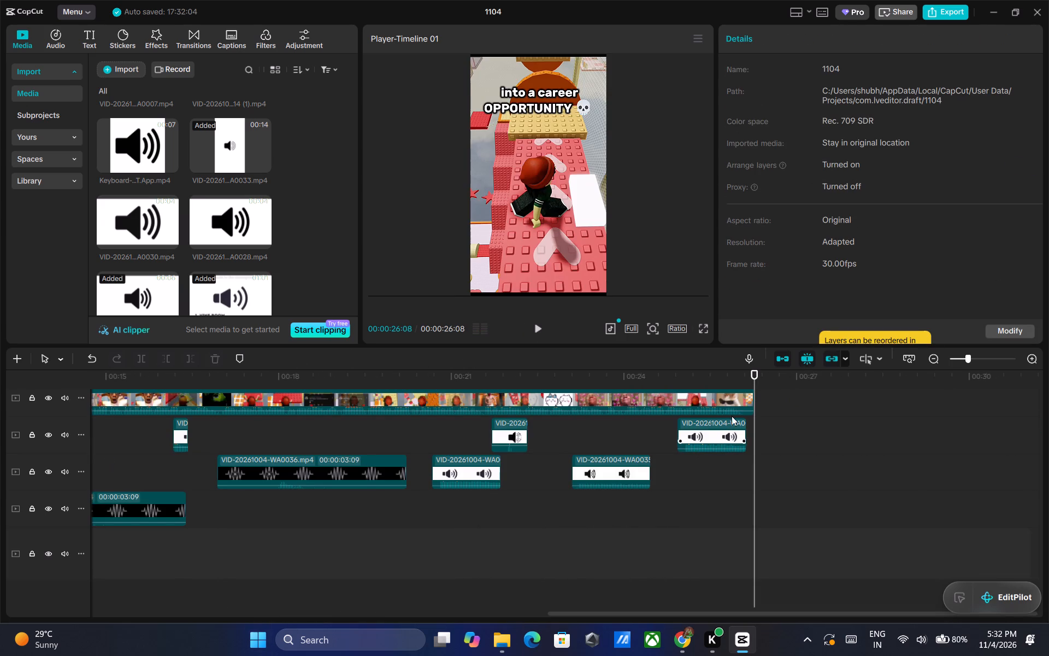
# Add the VID-20261004-WA0014 (1) music clip to the empty bottom track at the start of the timeline.
pyautogui.moveTo(755, 374); pyautogui.dragTo(0, 367)
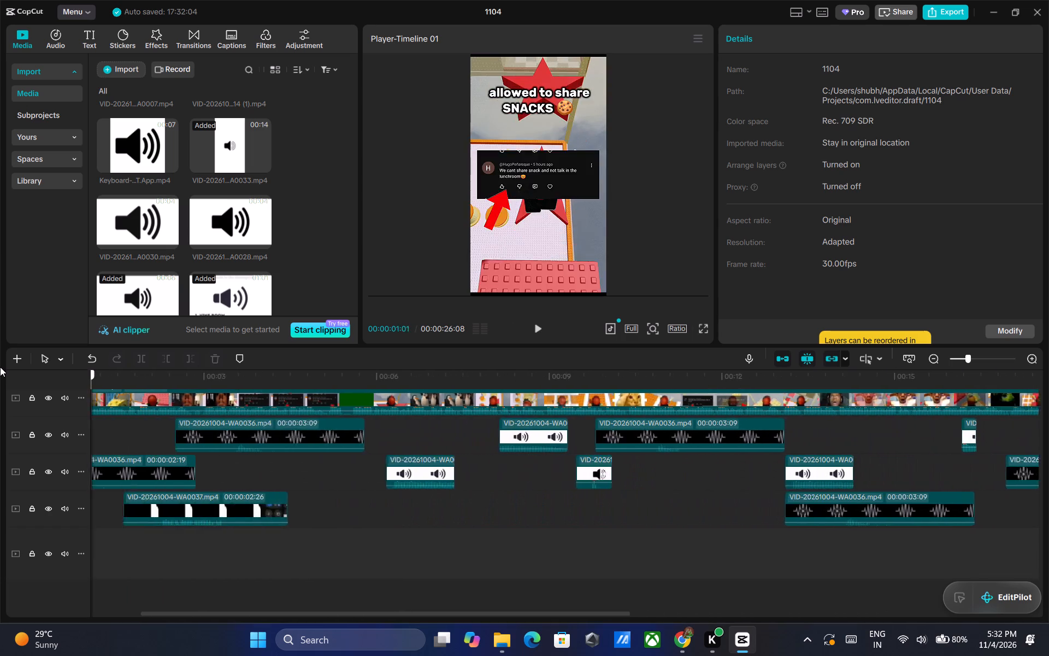
pyautogui.moveTo(0, 367); pyautogui.dragTo(0, 368)
pyautogui.scroll(-5, 193, 253)
pyautogui.scroll(8, 189, 239)
pyautogui.scroll(-5, 185, 236)
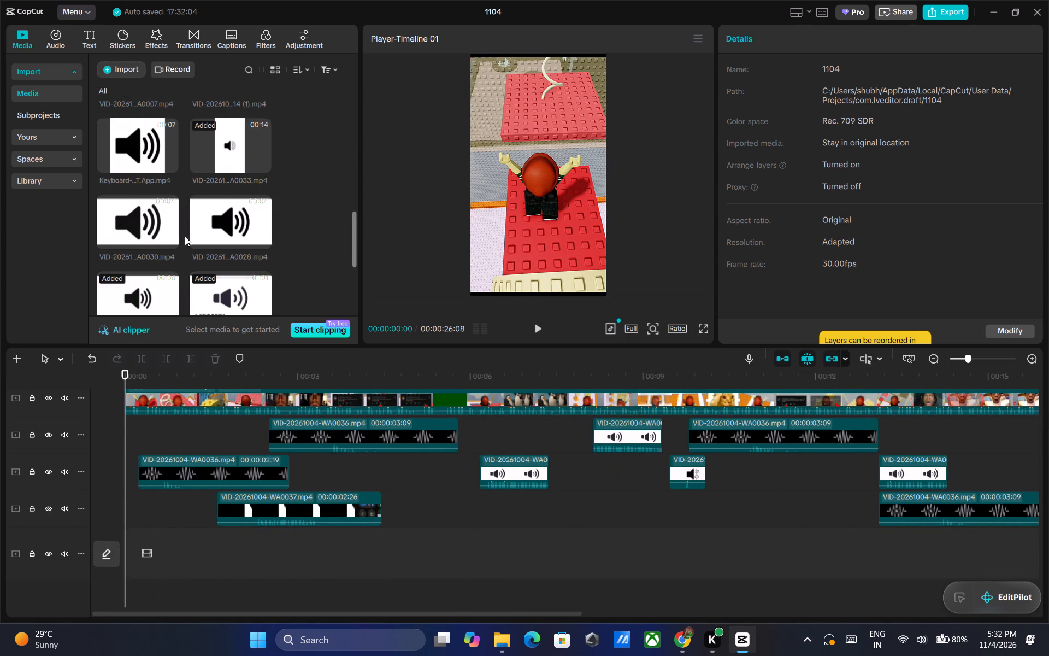
pyautogui.scroll(2, 203, 225)
pyautogui.moveTo(222, 192); pyautogui.dragTo(94, 558)
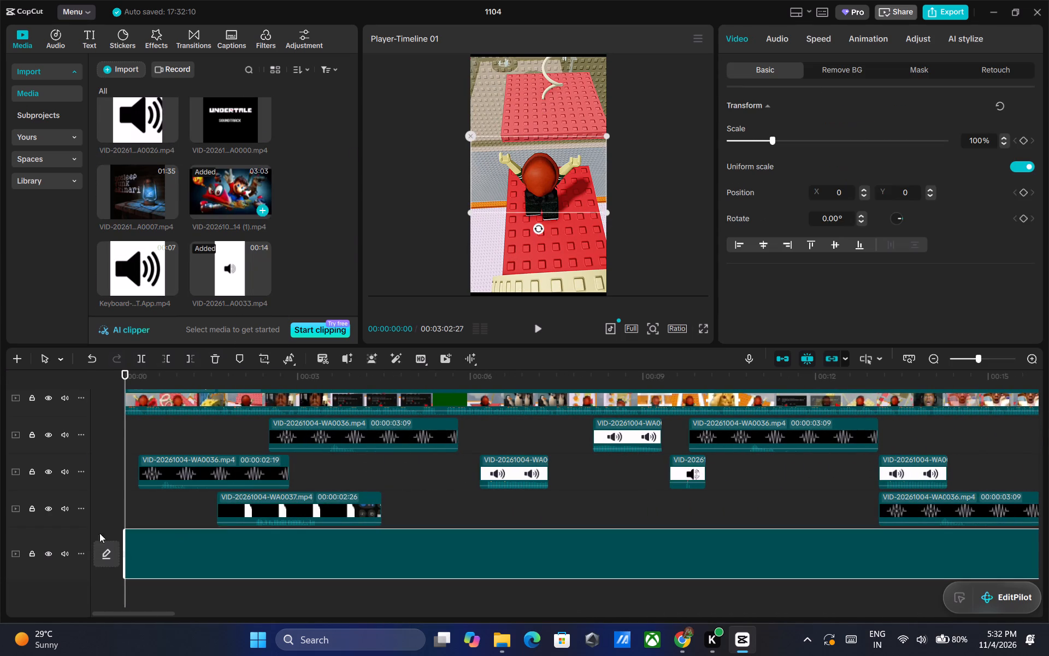
# Split the WA0014 (1) music clip at 00:00:00:12, where "bro WHY" shows, and delete the part before the cut.
pyautogui.click(139, 509)
pyautogui.click(142, 505)
pyautogui.click(149, 500)
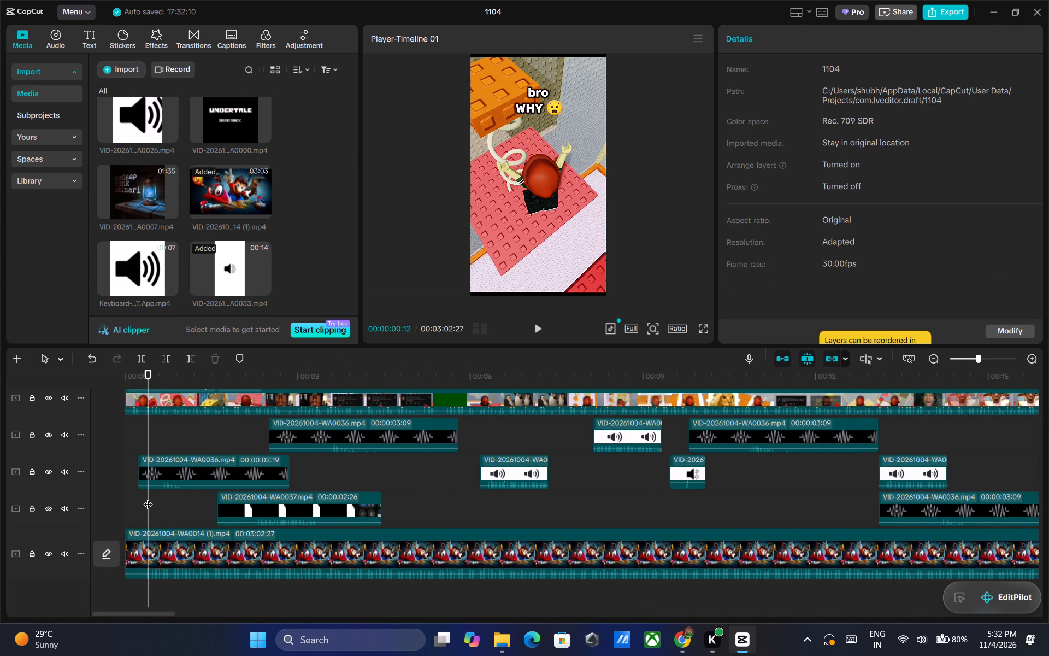
pyautogui.keyDown('ctrl'); pyautogui.click(168, 550); pyautogui.keyUp('ctrl')
pyautogui.hotkey('ctrl', 'b')
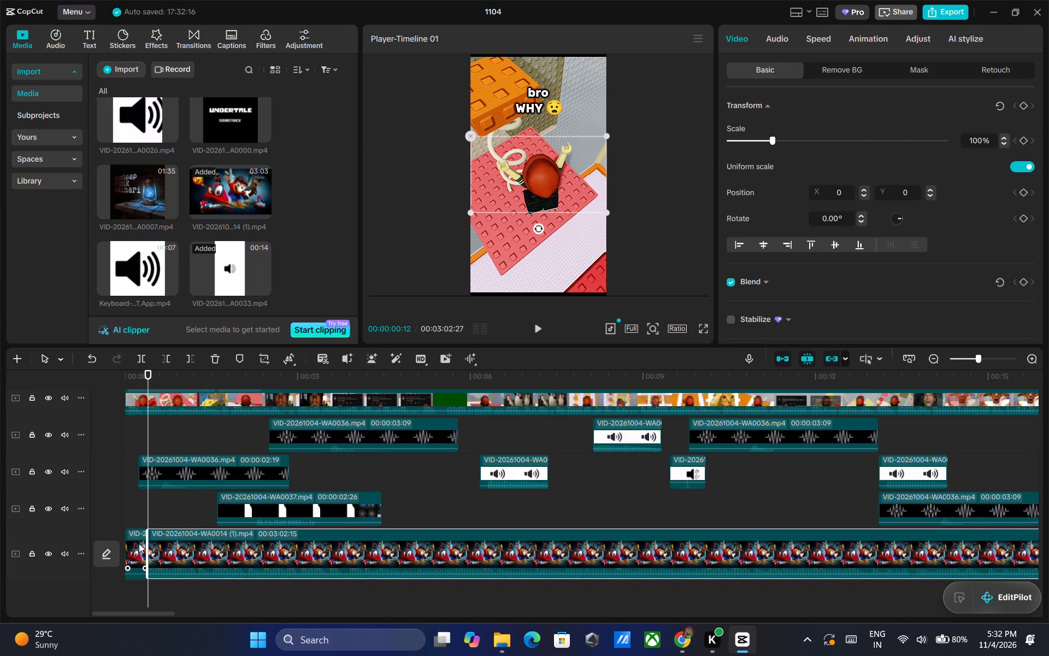
pyautogui.click(138, 543)
pyautogui.press('Delete')
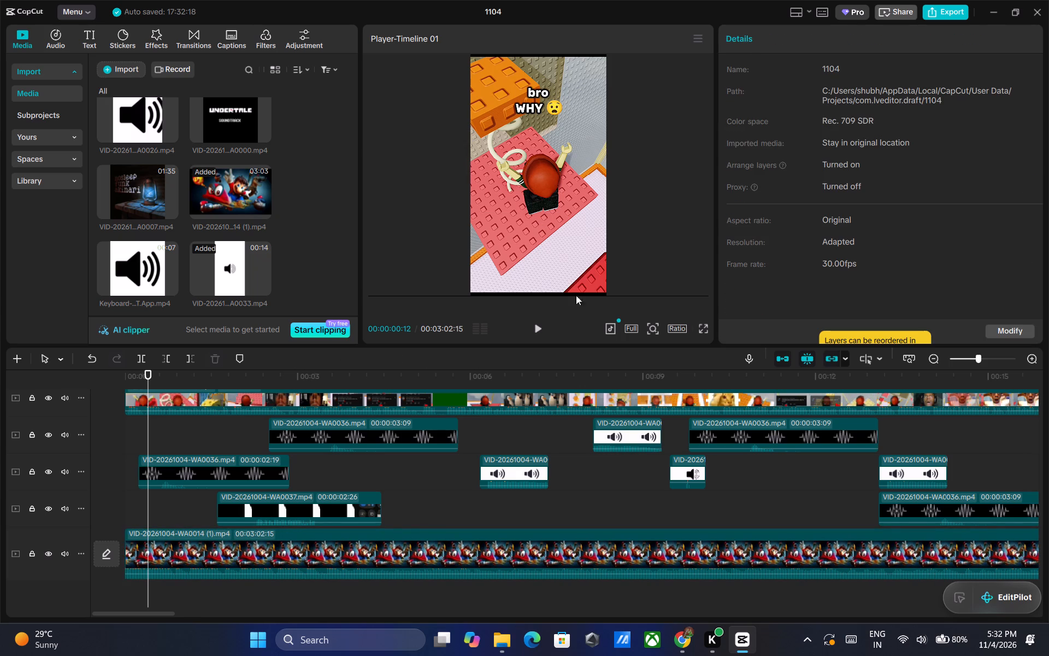
# Lower the WA0014 (1) music clip's volume to -16.8 dB.
pyautogui.click(355, 552)
pyautogui.click(771, 38)
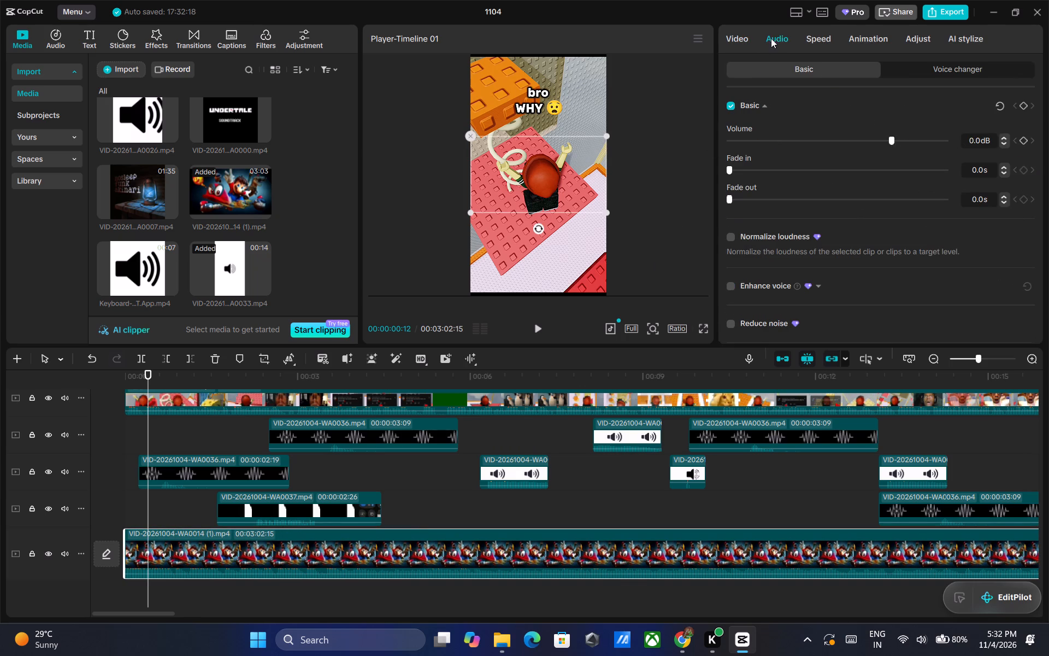
pyautogui.click(854, 140)
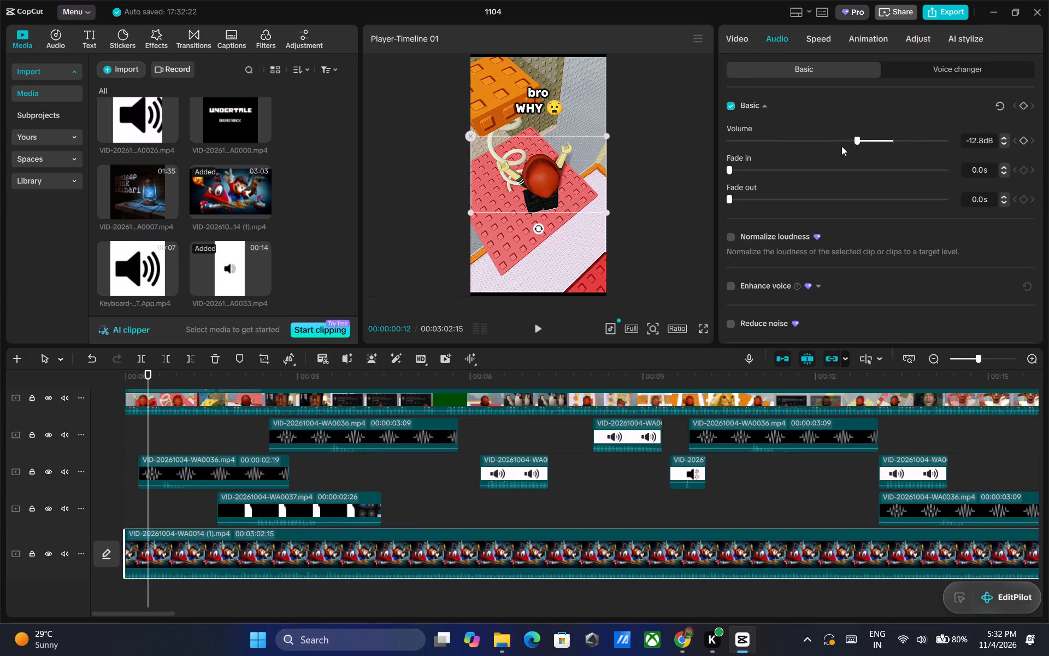
pyautogui.click(846, 139)
pyautogui.tripleClick(1001, 143)
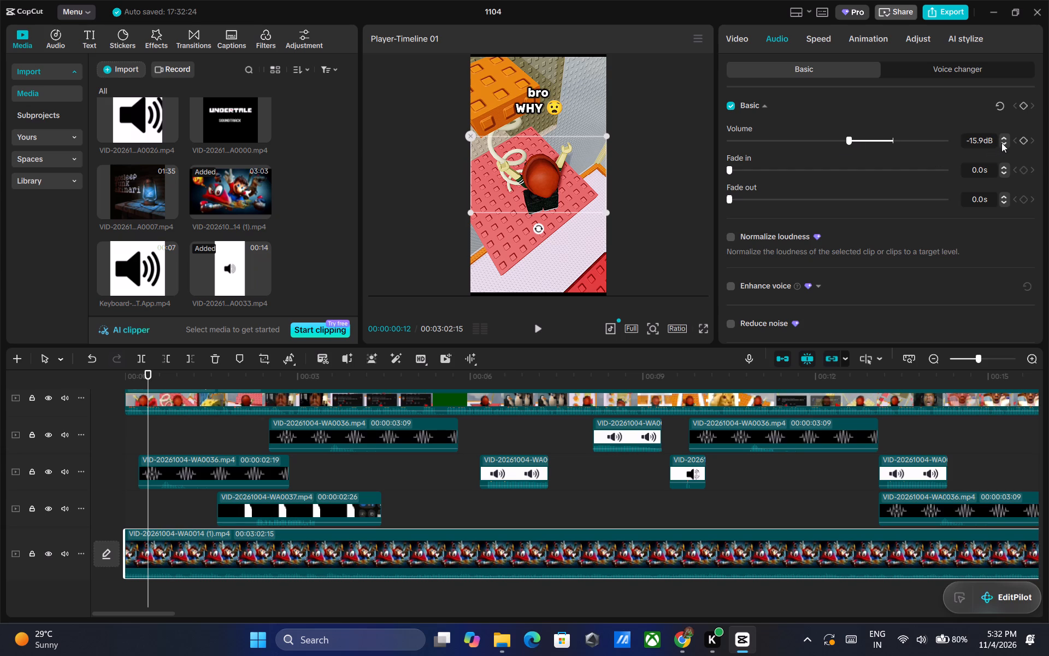
pyautogui.tripleClick(1001, 143)
pyautogui.tripleClick(1001, 143)
pyautogui.tripleClick(1001, 143)
# Set the main video clip's Exposure to 3 and Contrast to 1 in its basic colour adjustments.
pyautogui.click(754, 400)
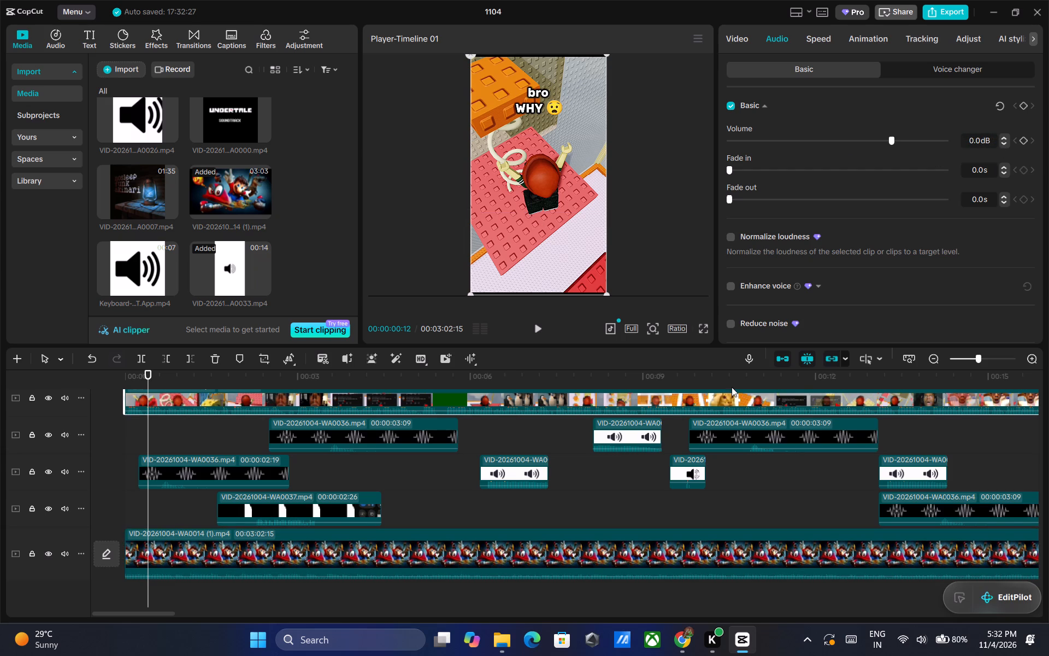
pyautogui.click(973, 38)
pyautogui.scroll(-4, 916, 214)
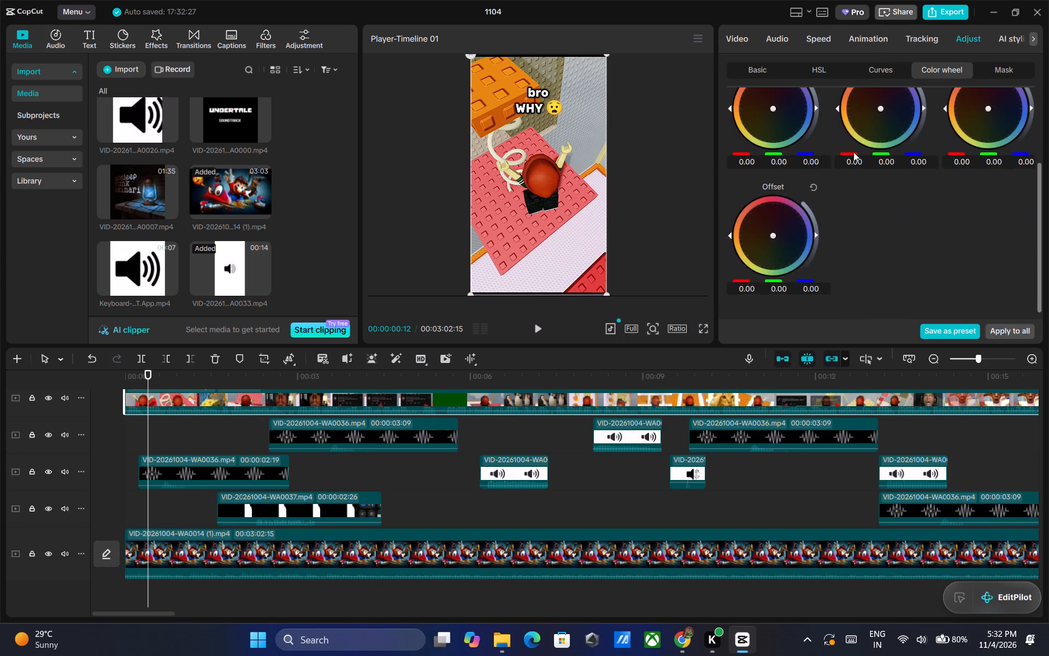
pyautogui.scroll(3, 848, 148)
pyautogui.click(760, 72)
pyautogui.scroll(-6, 850, 175)
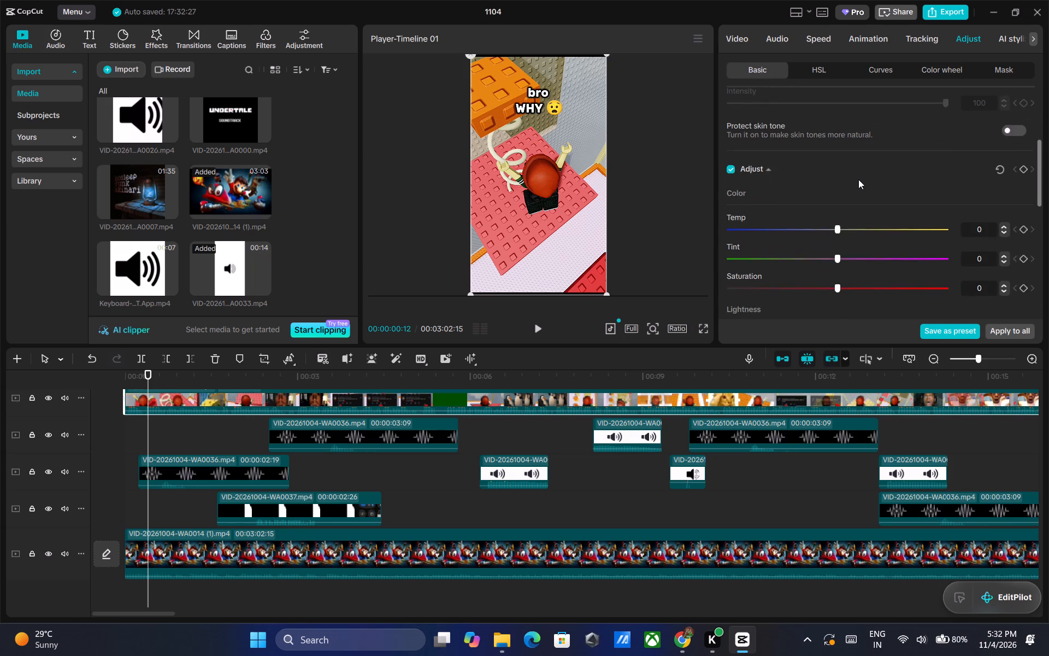
pyautogui.scroll(-8, 858, 179)
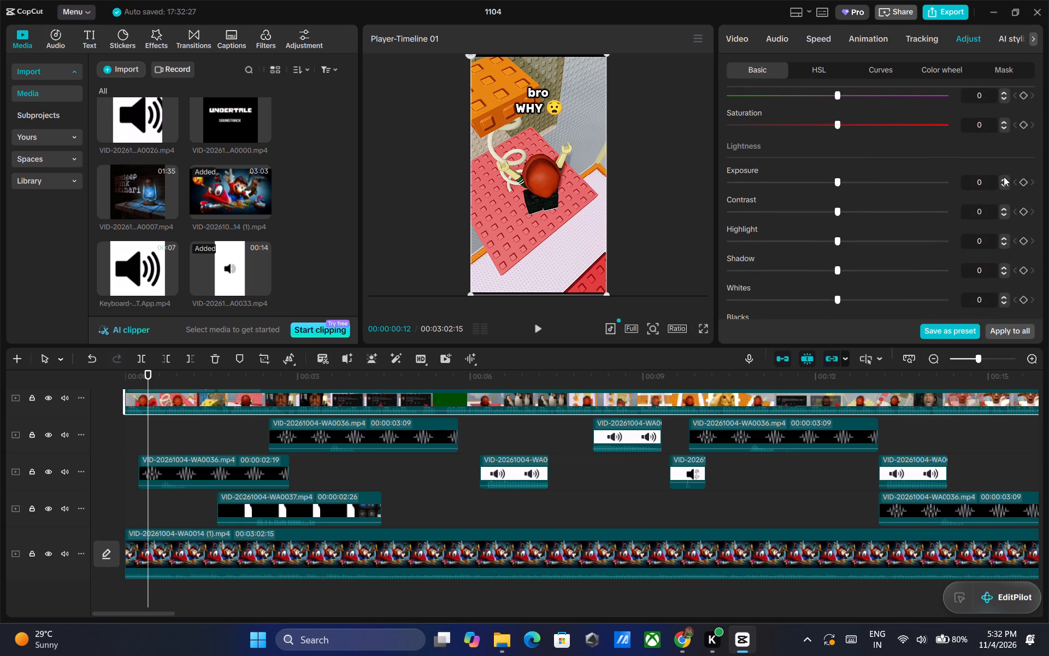
pyautogui.tripleClick(1005, 176)
pyautogui.tripleClick(1004, 179)
pyautogui.click(1007, 207)
pyautogui.click(1005, 207)
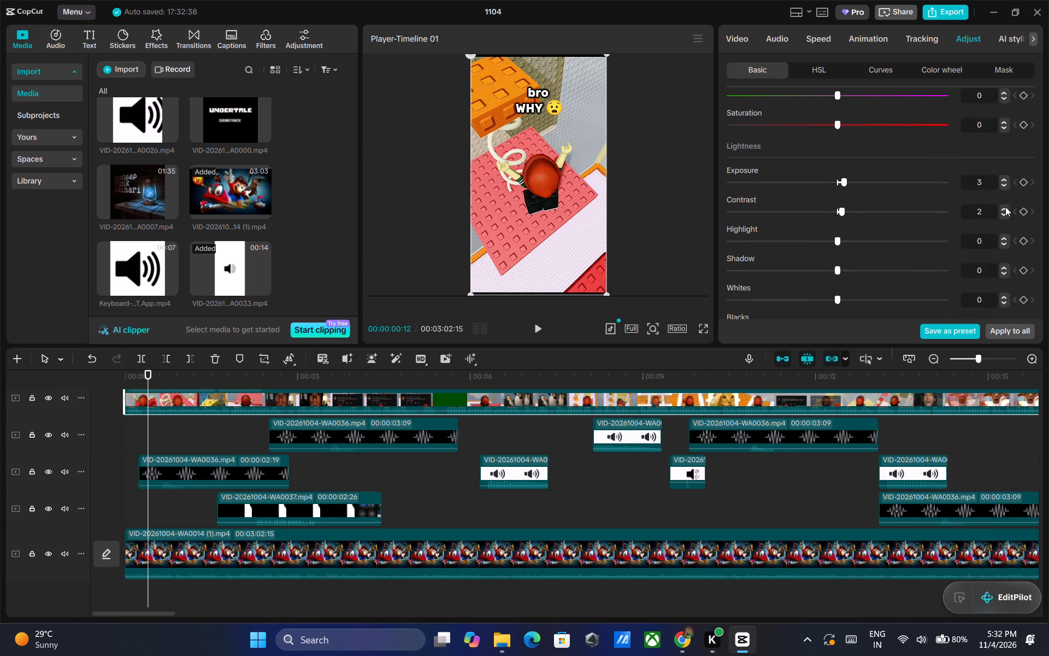
pyautogui.click(1003, 215)
# Set the main video clip's Highlight, Shadow, Whites, Blacks and Brilliance to 1 each.
pyautogui.scroll(-2, 859, 200)
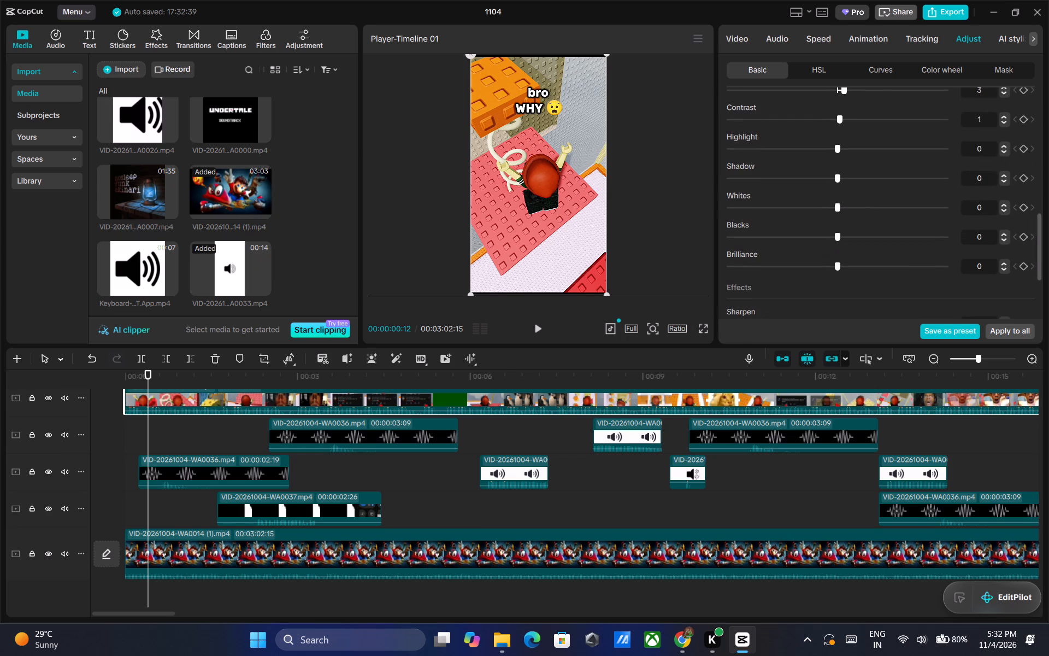
pyautogui.click(1004, 145)
pyautogui.click(1003, 175)
pyautogui.click(1003, 203)
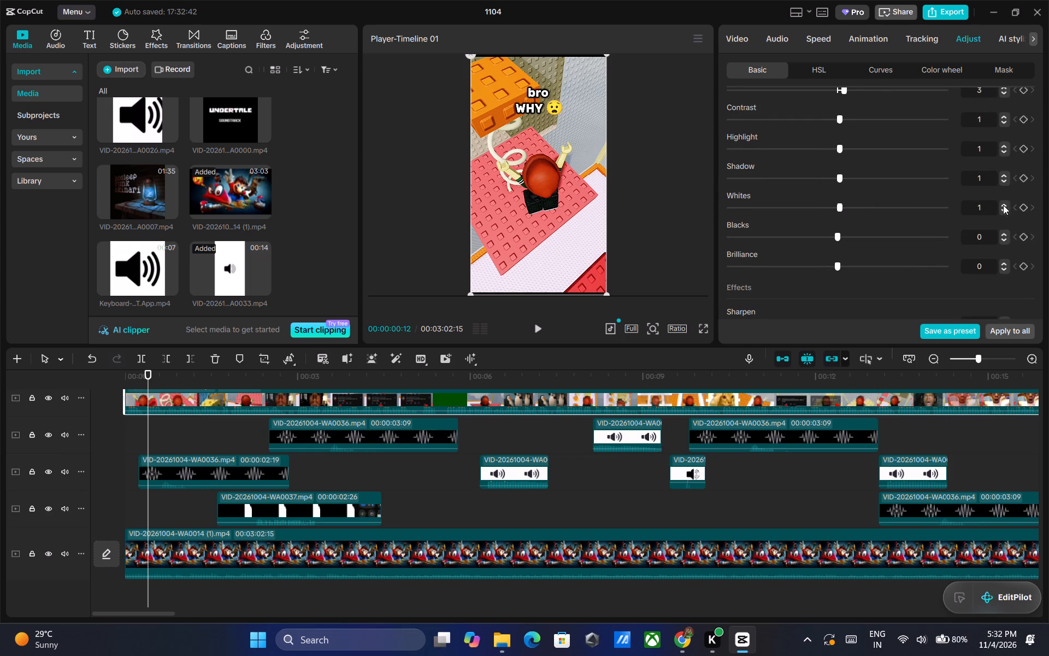
pyautogui.click(1005, 236)
pyautogui.scroll(-1, 981, 235)
pyautogui.click(1004, 216)
# Set the main video clip's Sharpen to 3, Clarity to 2, Particles to 1, Fade to 1 and Vignette to -2.
pyautogui.scroll(-1, 975, 220)
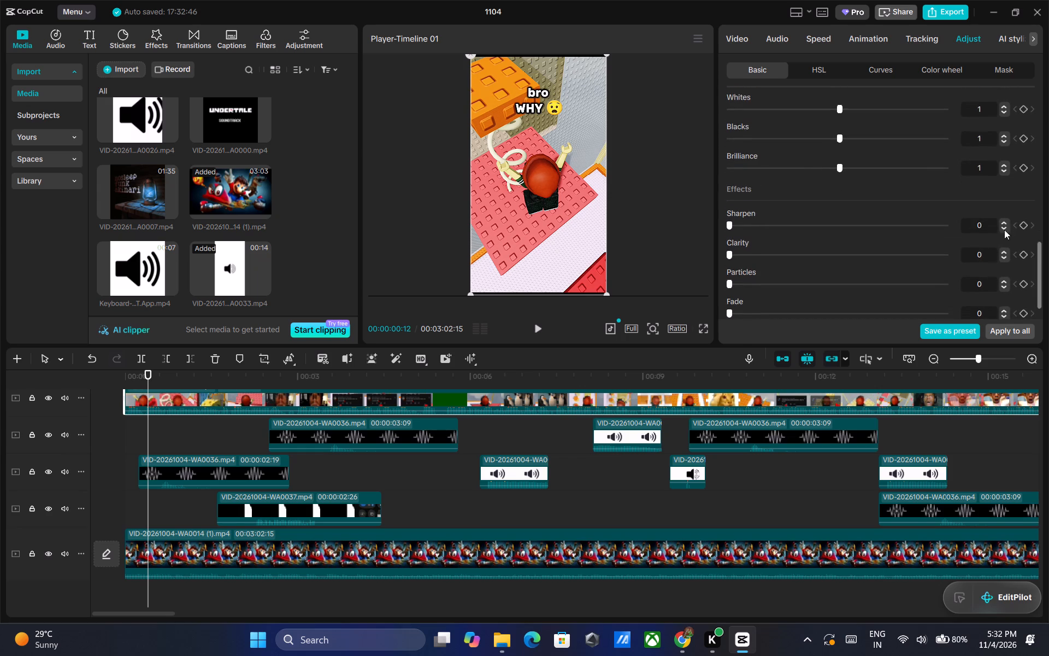
pyautogui.tripleClick(1005, 224)
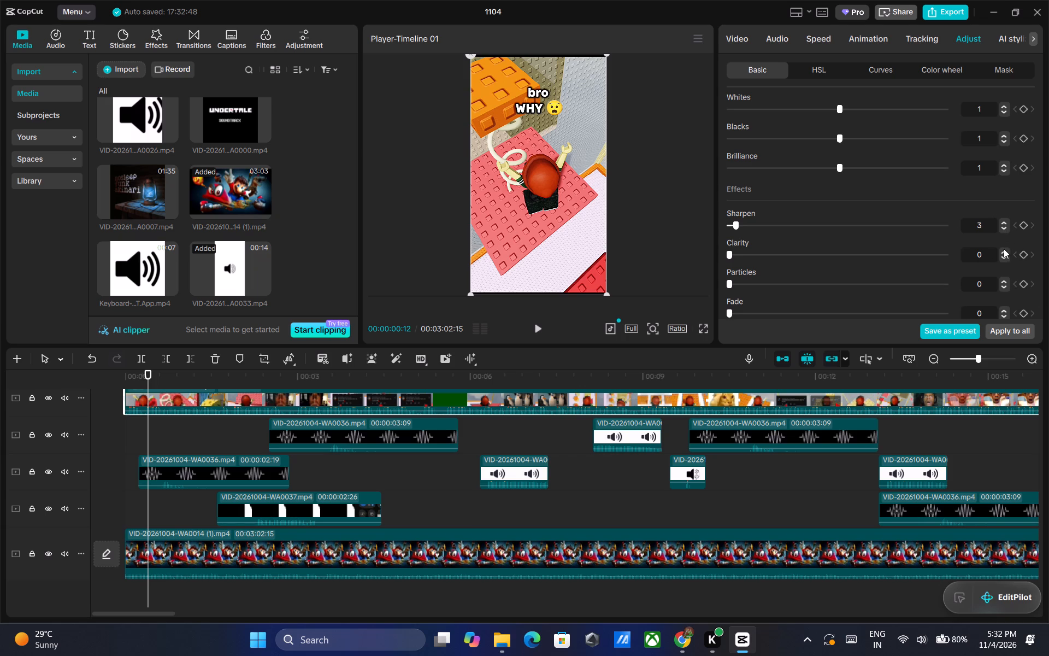
pyautogui.click(1003, 251)
pyautogui.click(1005, 251)
pyautogui.scroll(-2, 1003, 249)
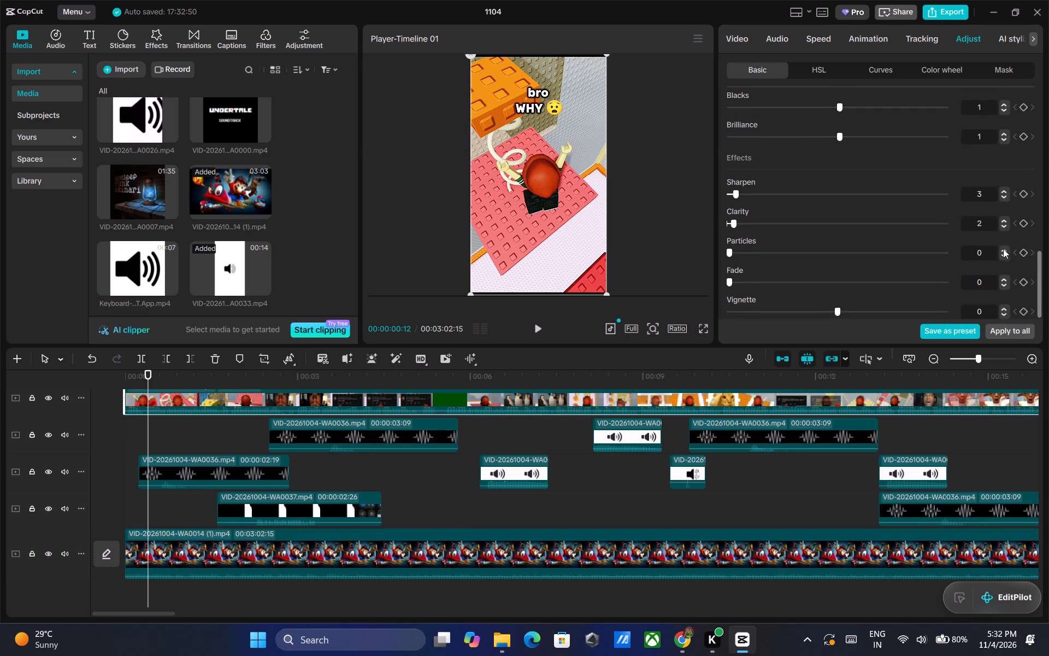
pyautogui.scroll(-2, 1003, 249)
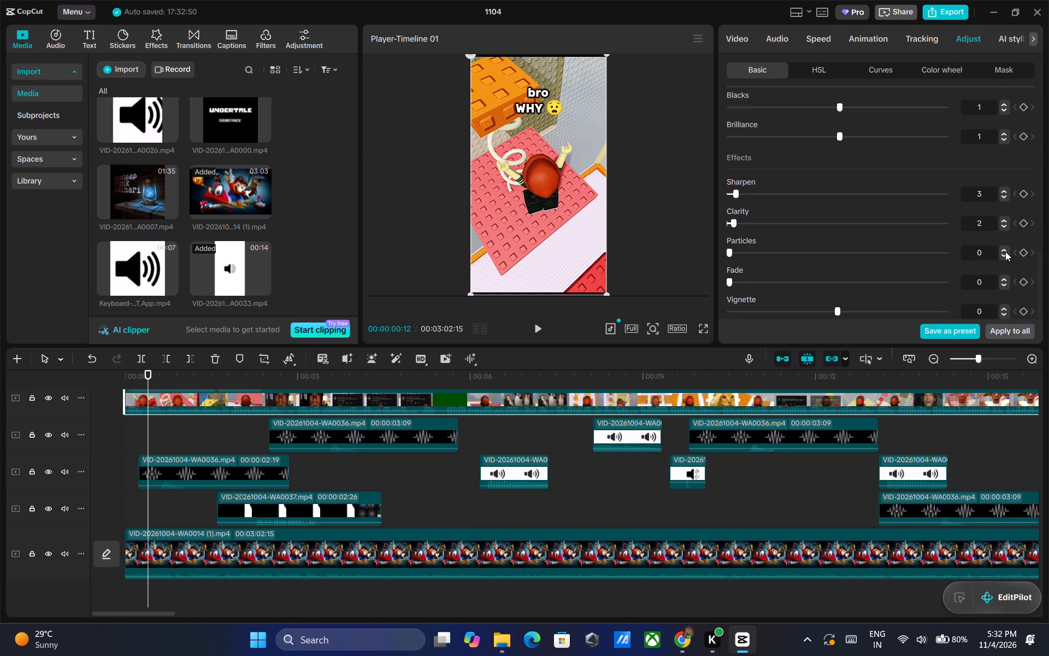
pyautogui.click(1005, 251)
pyautogui.doubleClick(1005, 315)
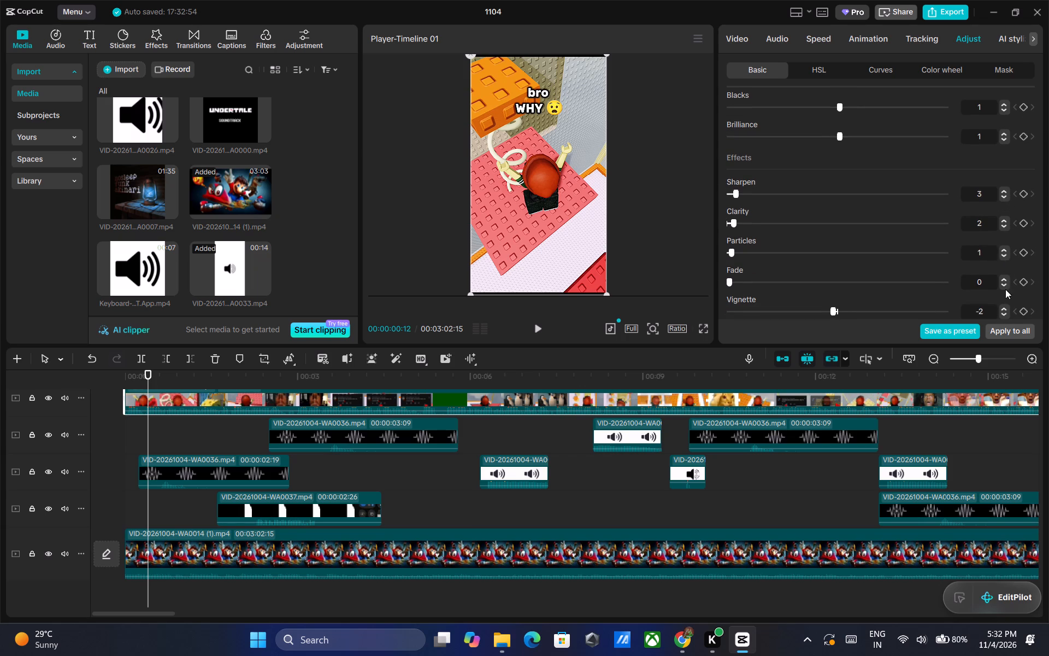
pyautogui.click(1006, 276)
pyautogui.click(1005, 283)
pyautogui.click(1005, 278)
# Preview the edit from the beginning and lower the WA0014 (1) music clip's volume to -17.6 dB.
pyautogui.moveTo(149, 376); pyautogui.dragTo(87, 376)
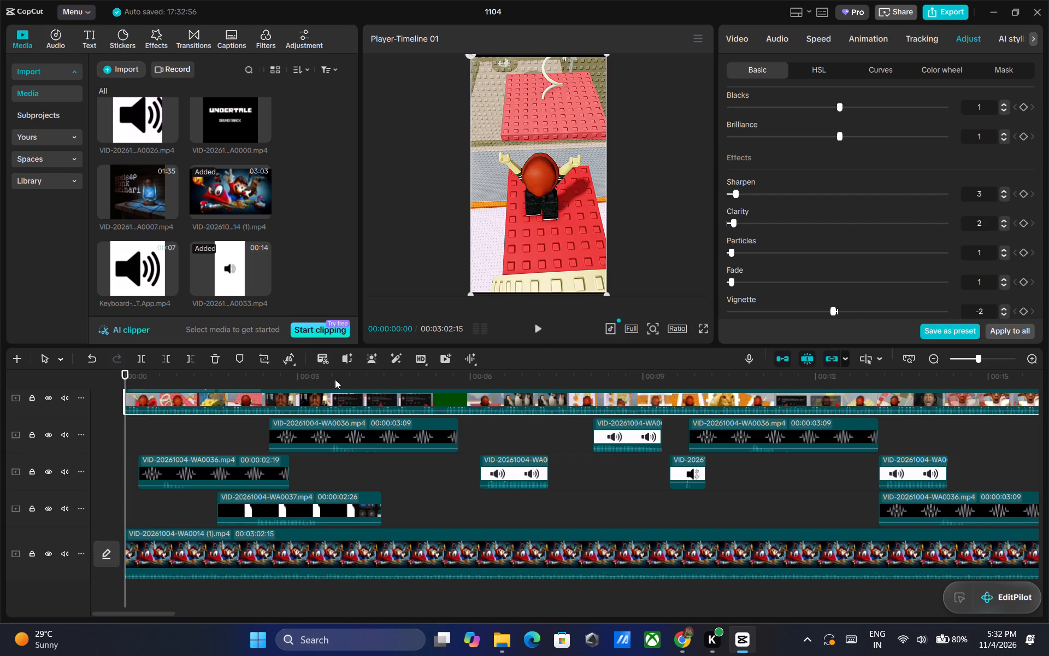
pyautogui.click(700, 325)
pyautogui.click(338, 593)
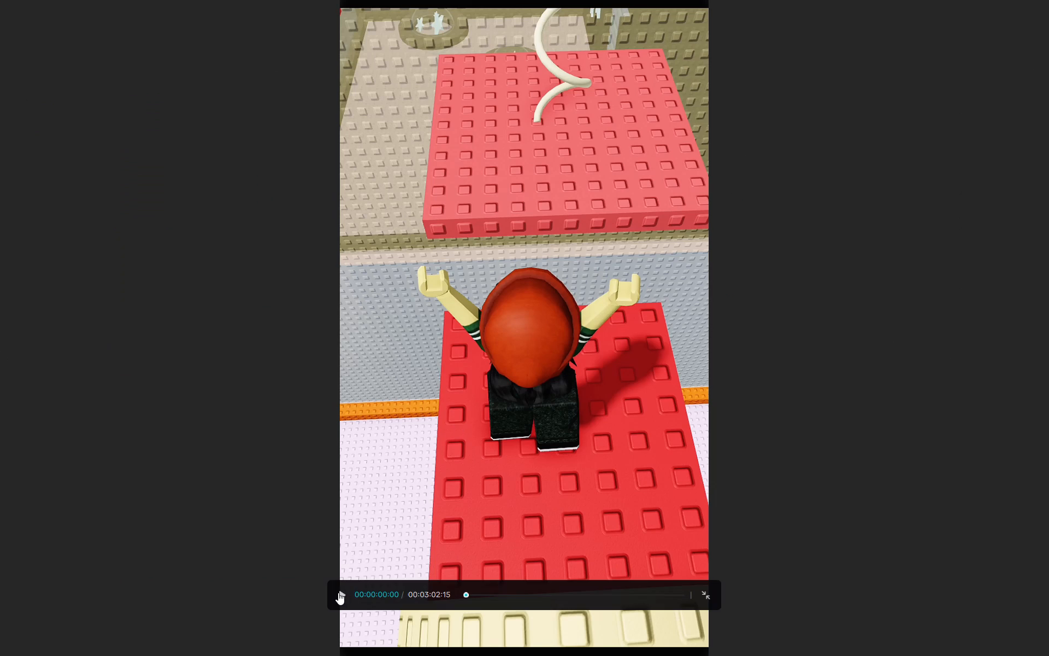
pyautogui.click(700, 592)
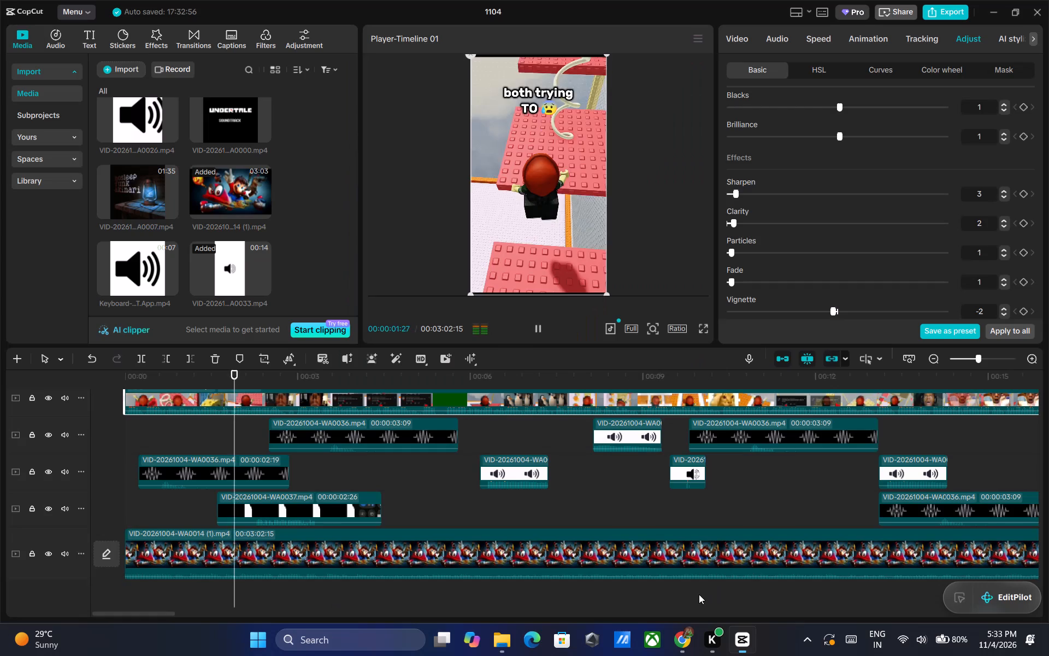
pyautogui.click(586, 548)
pyautogui.click(783, 37)
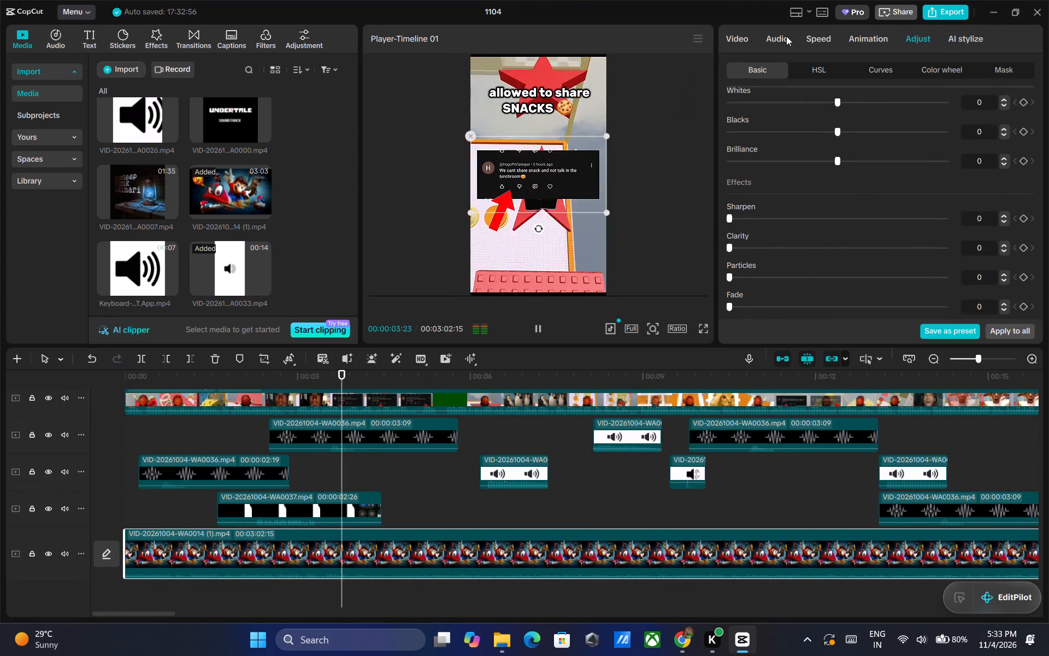
pyautogui.click(1003, 139)
pyautogui.tripleClick(1003, 141)
pyautogui.tripleClick(1003, 141)
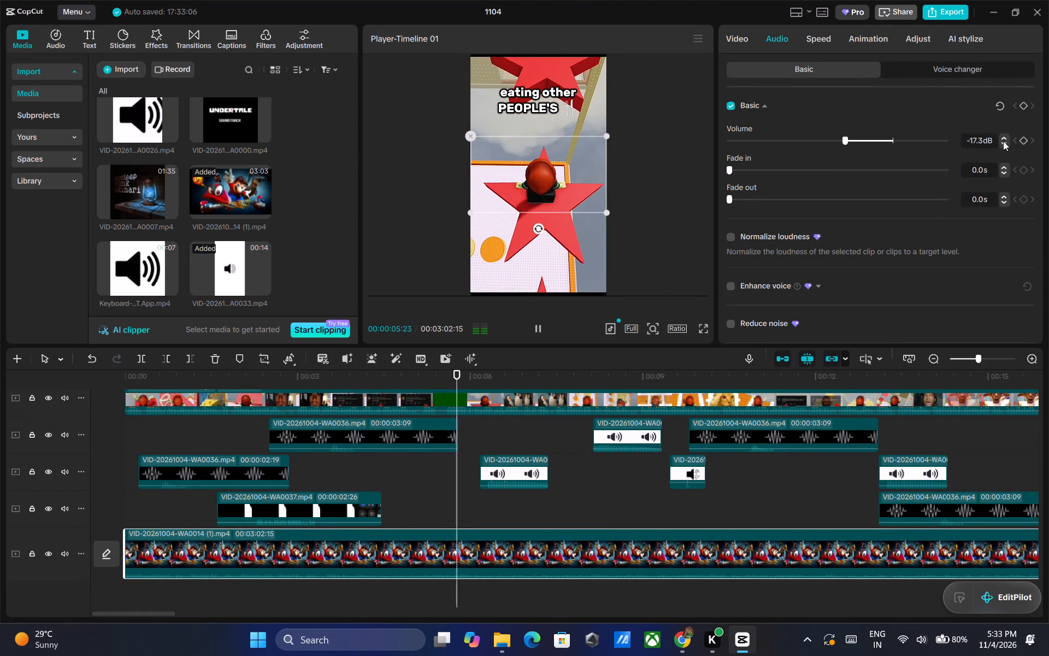
pyautogui.click(1003, 141)
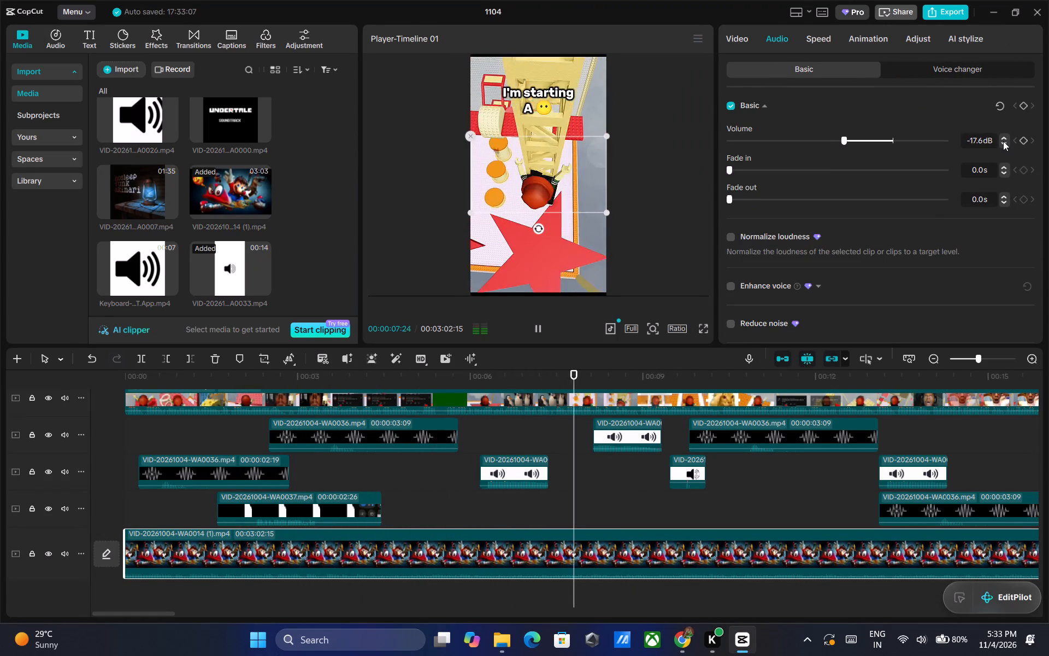
# Preview the rest of the edit full screen, split the WA0014 (1) music clip at 00:00:26:04 and delete the excess.
pyautogui.click(702, 330)
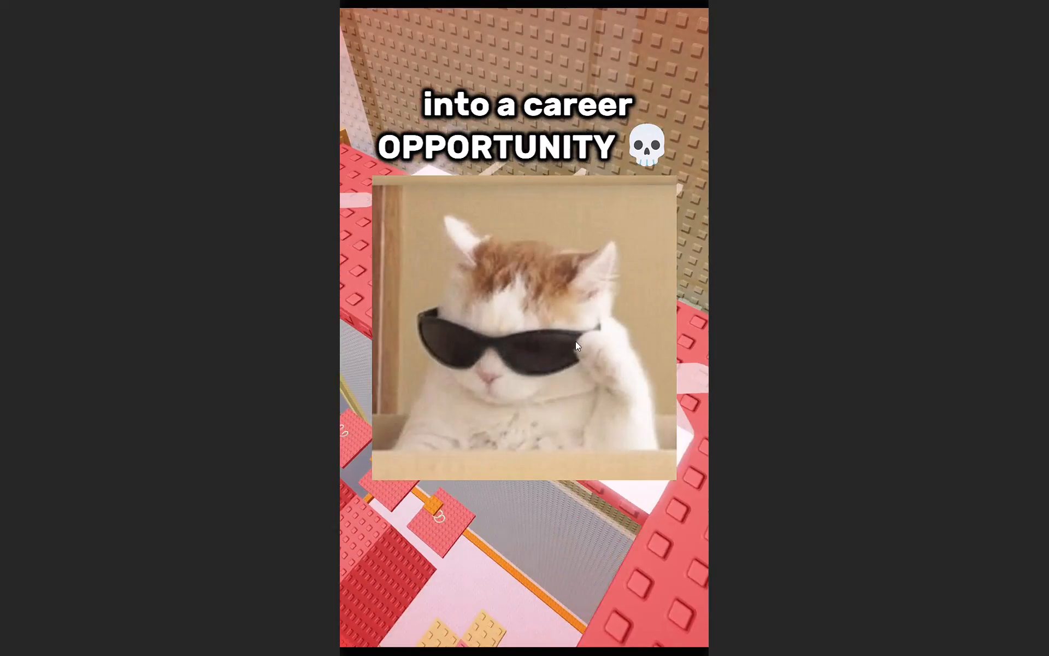
pyautogui.click(578, 419)
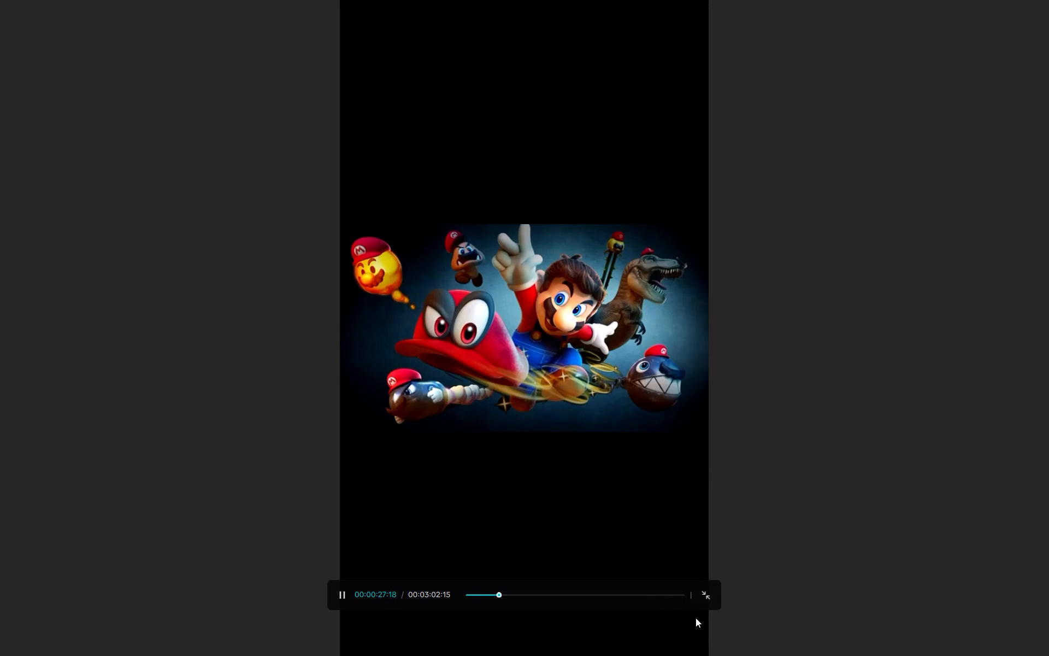
pyautogui.click(710, 596)
pyautogui.click(801, 432)
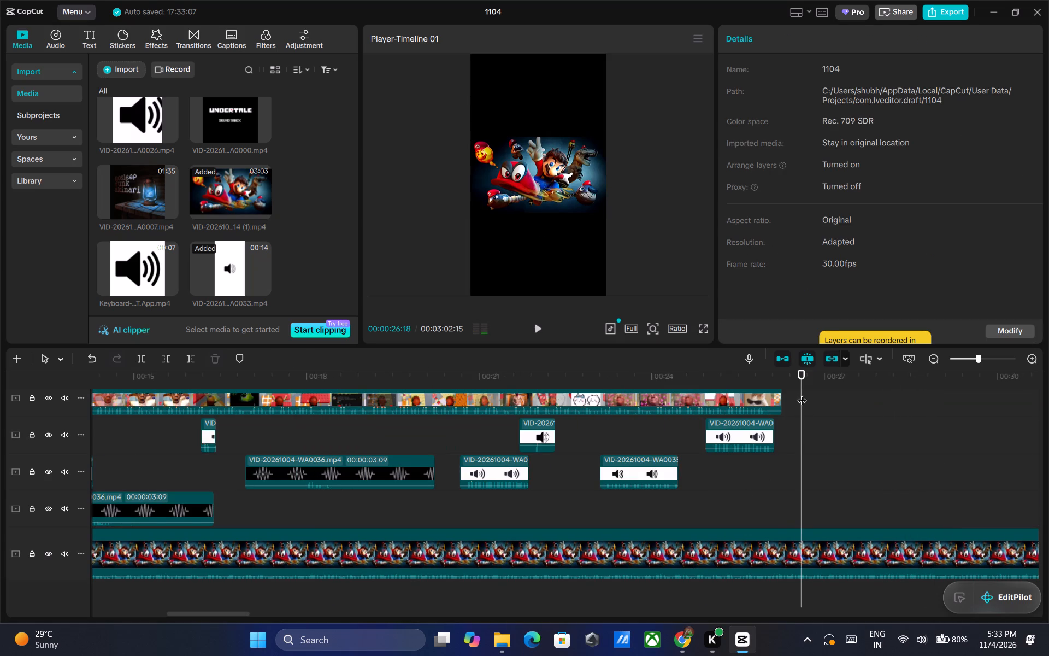
pyautogui.moveTo(802, 394); pyautogui.dragTo(775, 390)
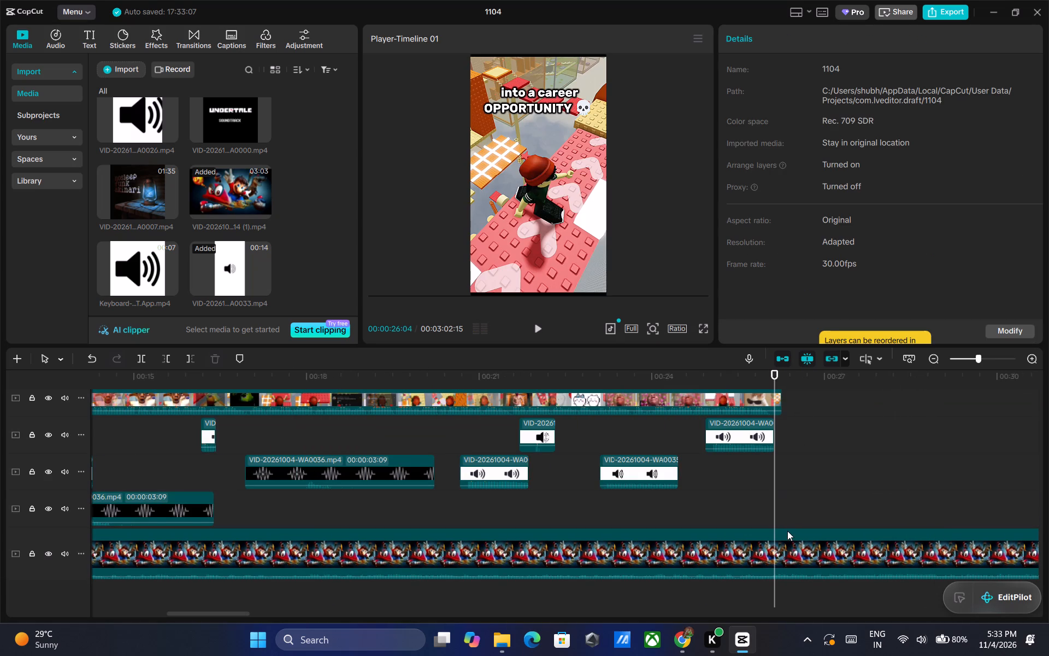
pyautogui.click(792, 547)
pyautogui.hotkey('ctrl', 'b')
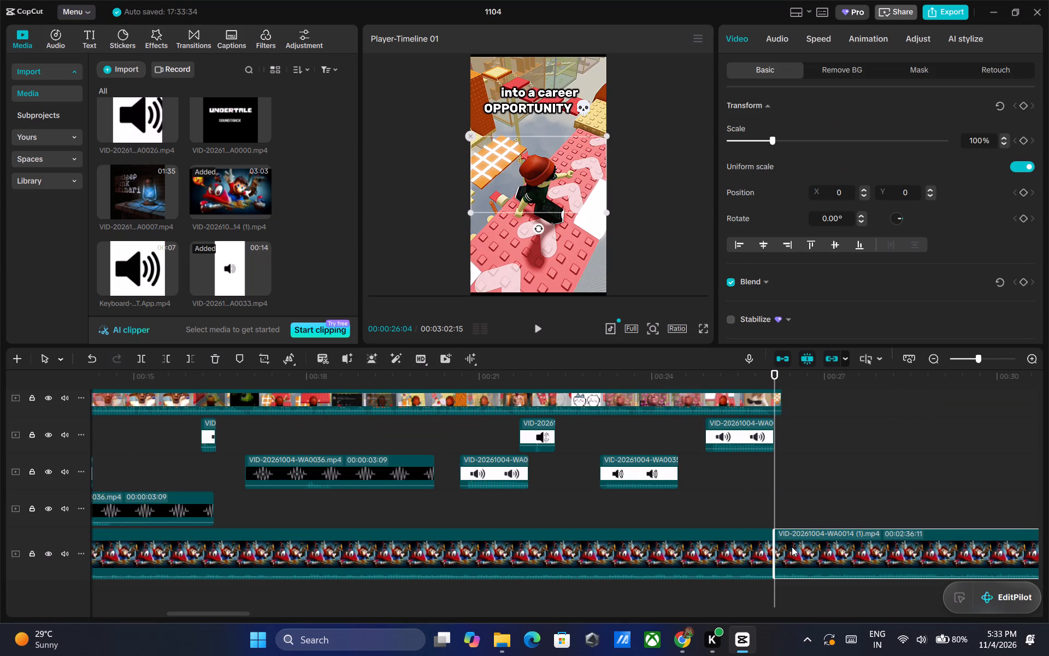
pyautogui.press('Delete')
# Export the finished edit with the frame rate set to 60fps.
pyautogui.scroll(5, 800, 488)
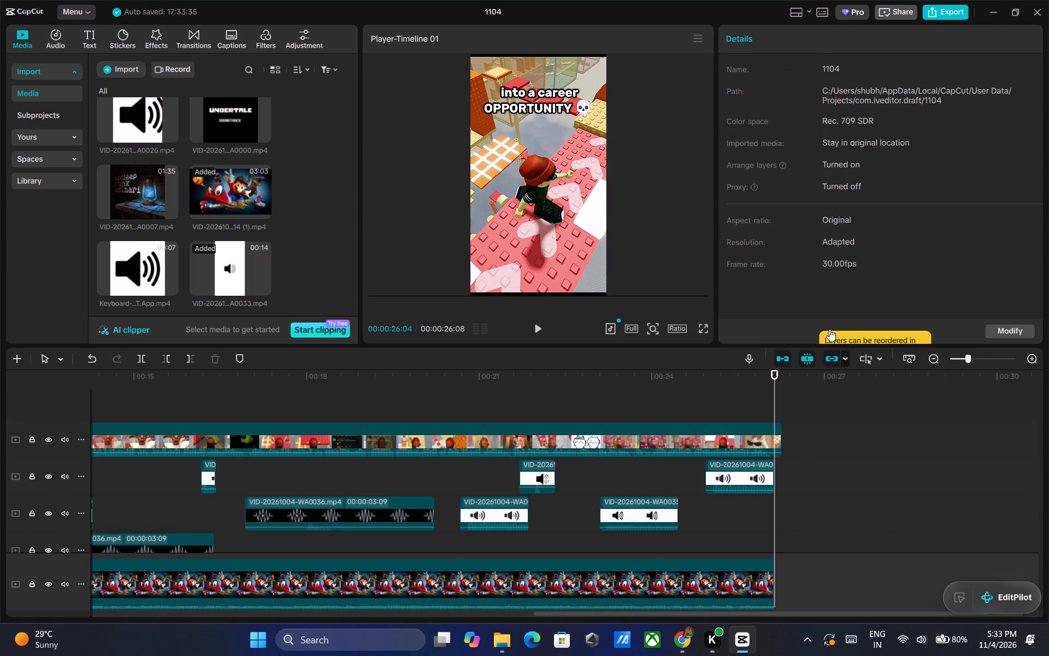
pyautogui.click(941, 9)
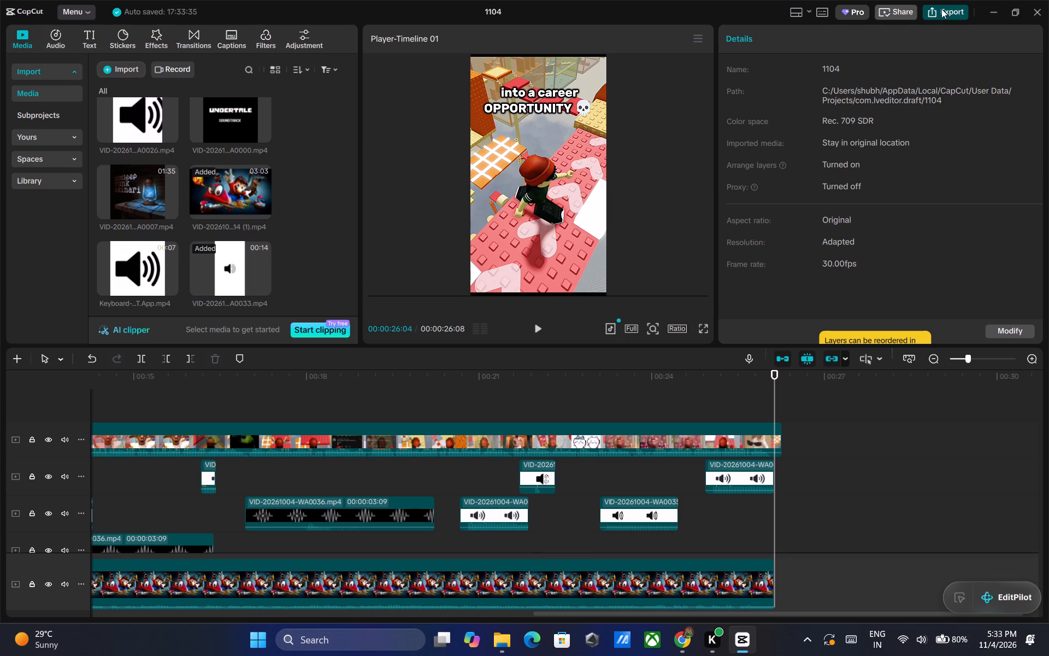
pyautogui.click(722, 348)
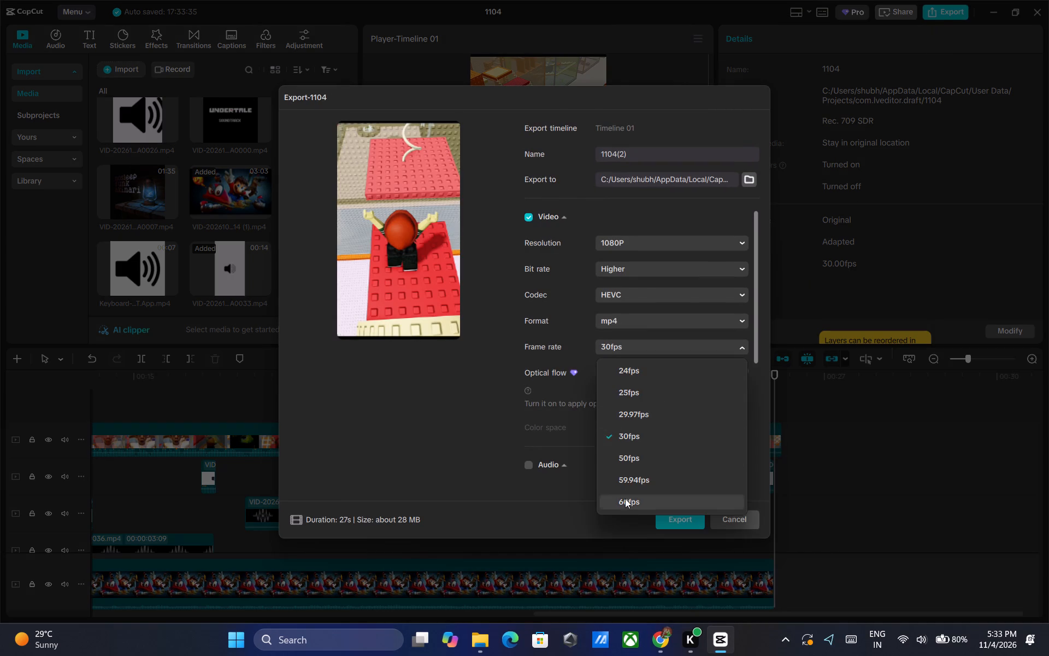
pyautogui.click(625, 500)
pyautogui.click(671, 522)
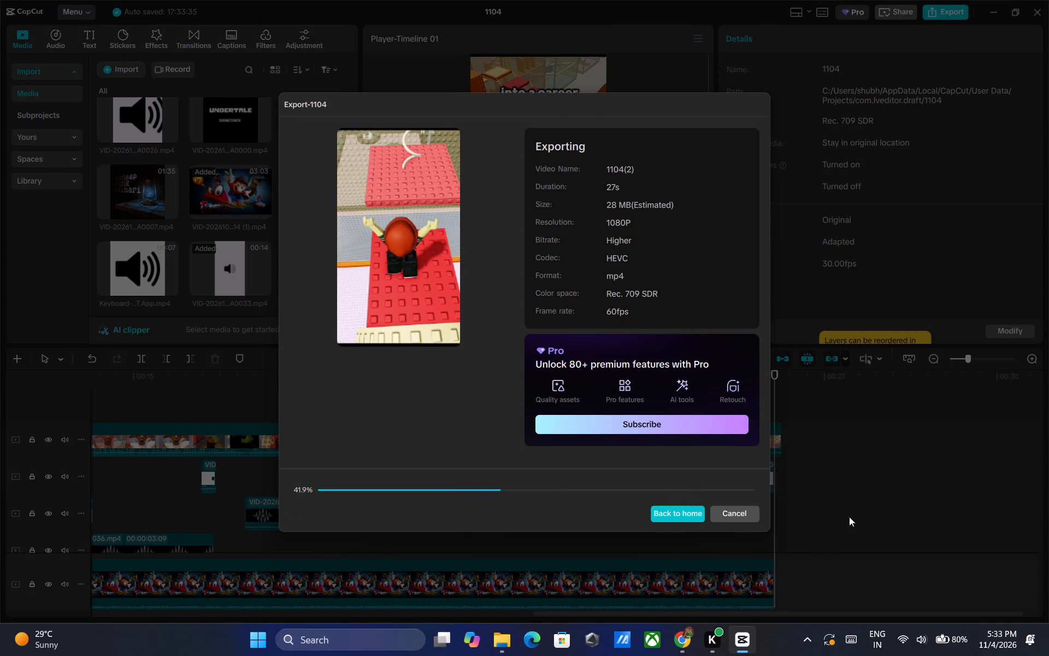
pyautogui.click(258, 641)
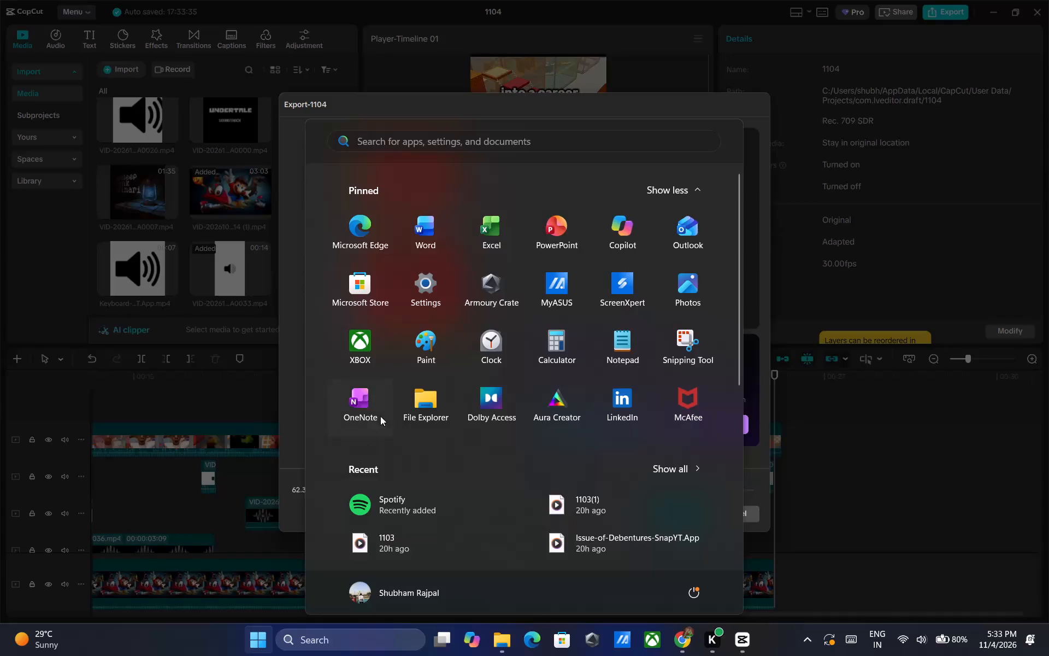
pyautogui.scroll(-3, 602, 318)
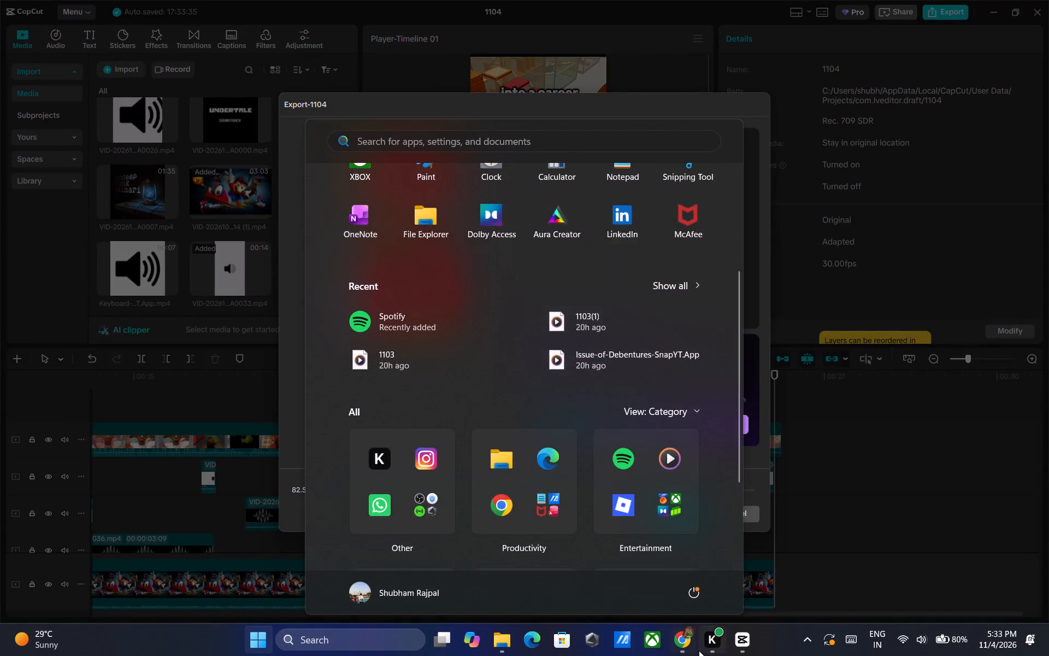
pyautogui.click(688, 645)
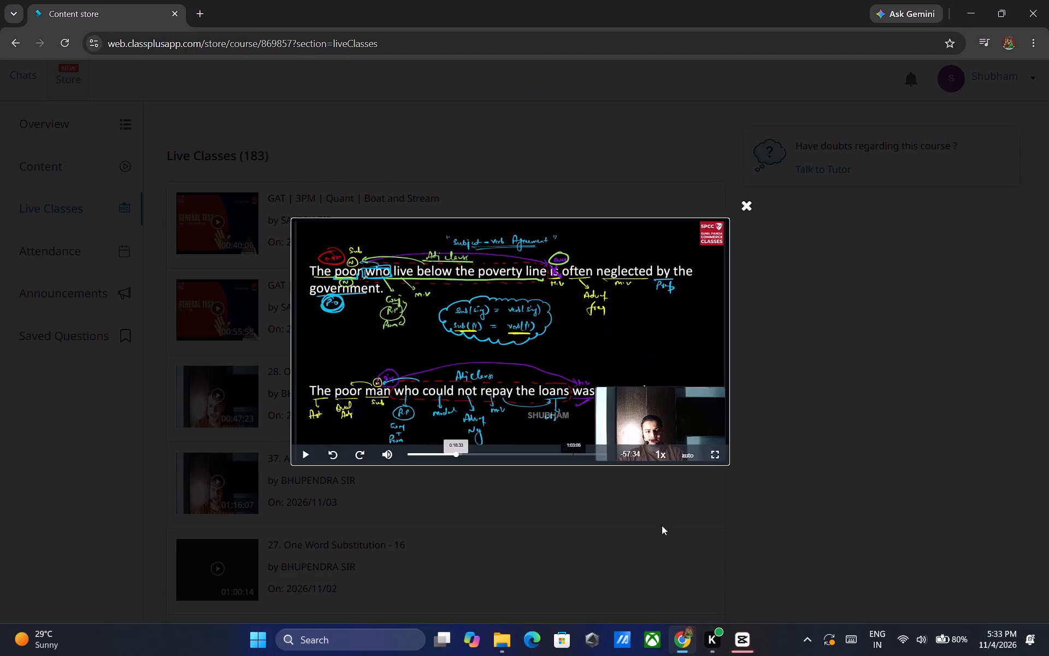
# Switch back to CapCut and close the export window.
pyautogui.click(732, 637)
pyautogui.click(733, 506)
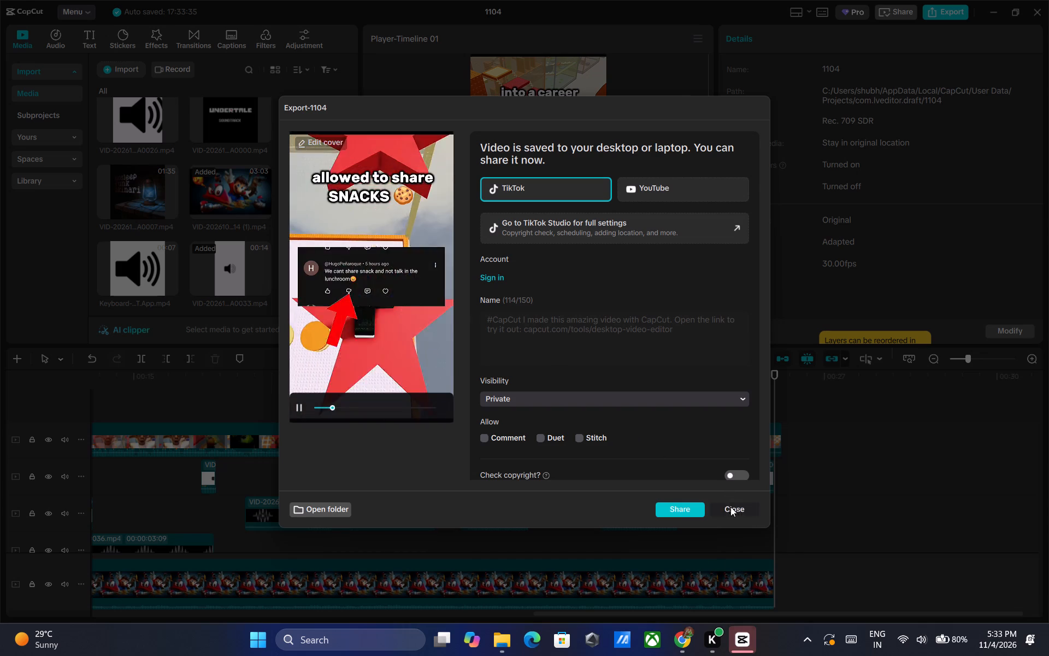
# Switch to File Explorer and send the exported videos 1104(1) and 1104(2) to the phone.
pyautogui.click(470, 642)
pyautogui.click(576, 252)
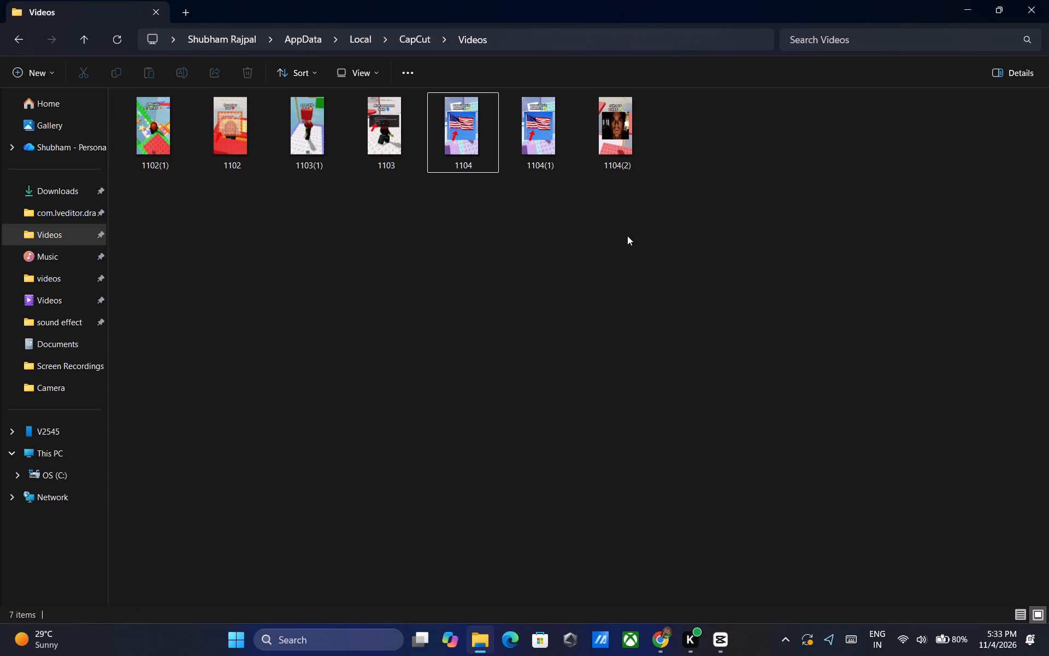
pyautogui.moveTo(673, 225); pyautogui.dragTo(533, 123)
pyautogui.rightClick(543, 126)
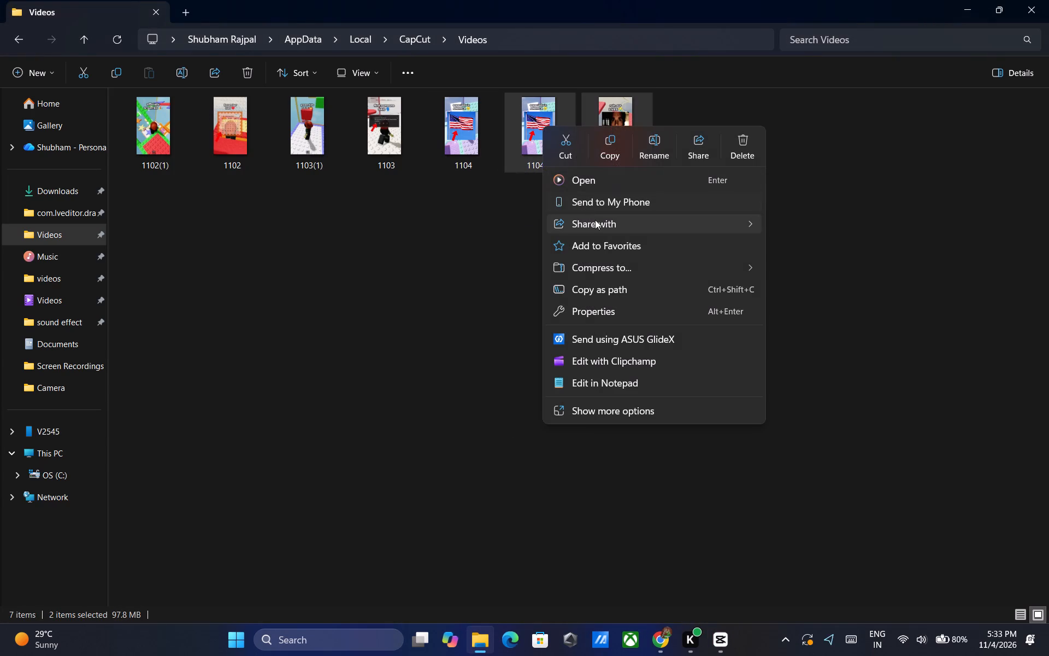
pyautogui.click(605, 202)
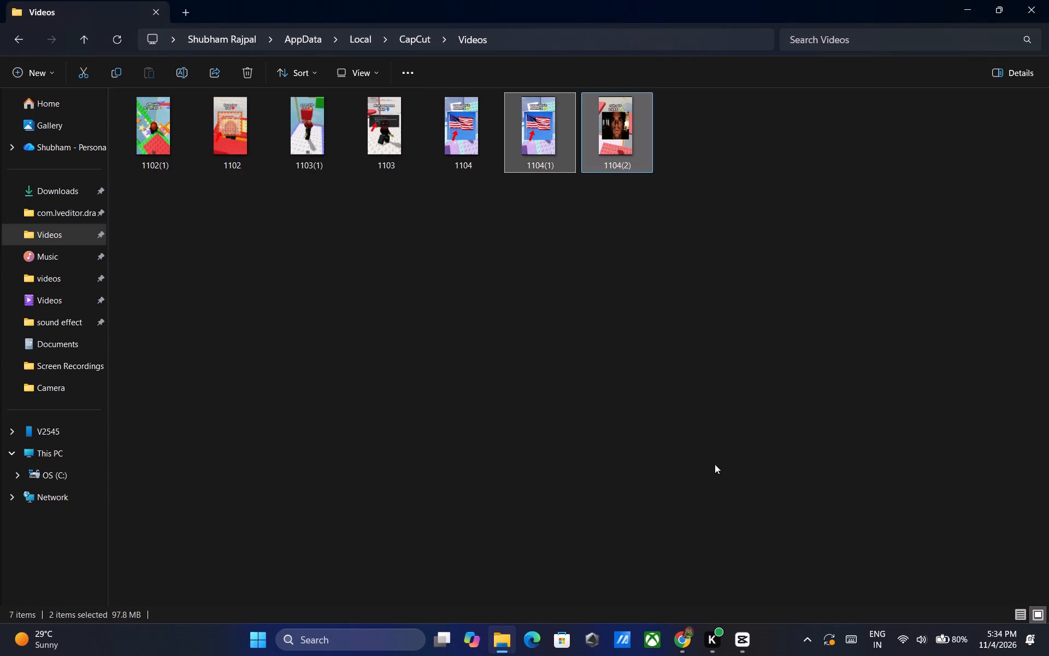
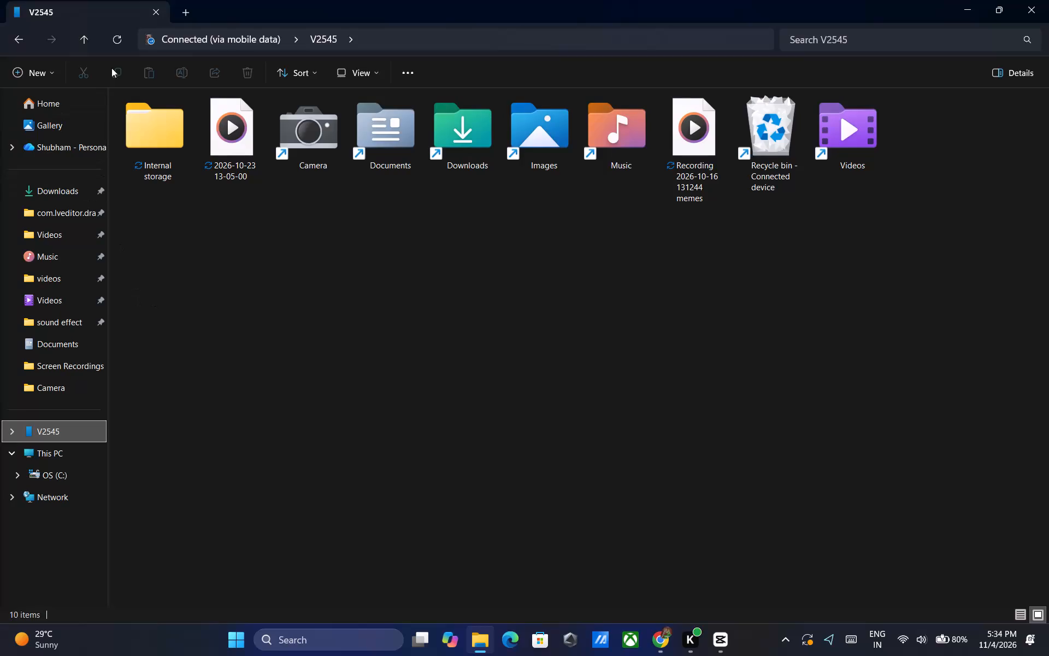
# Open the CapCut Videos folder that holds the exported 1104 videos.
pyautogui.click(122, 40)
pyautogui.click(74, 237)
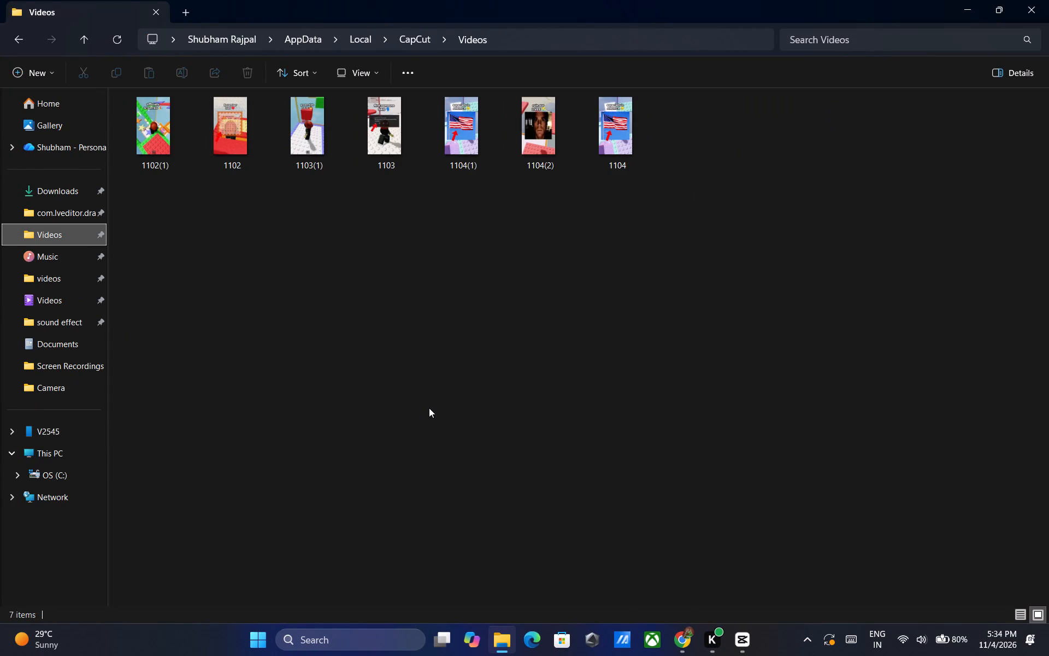